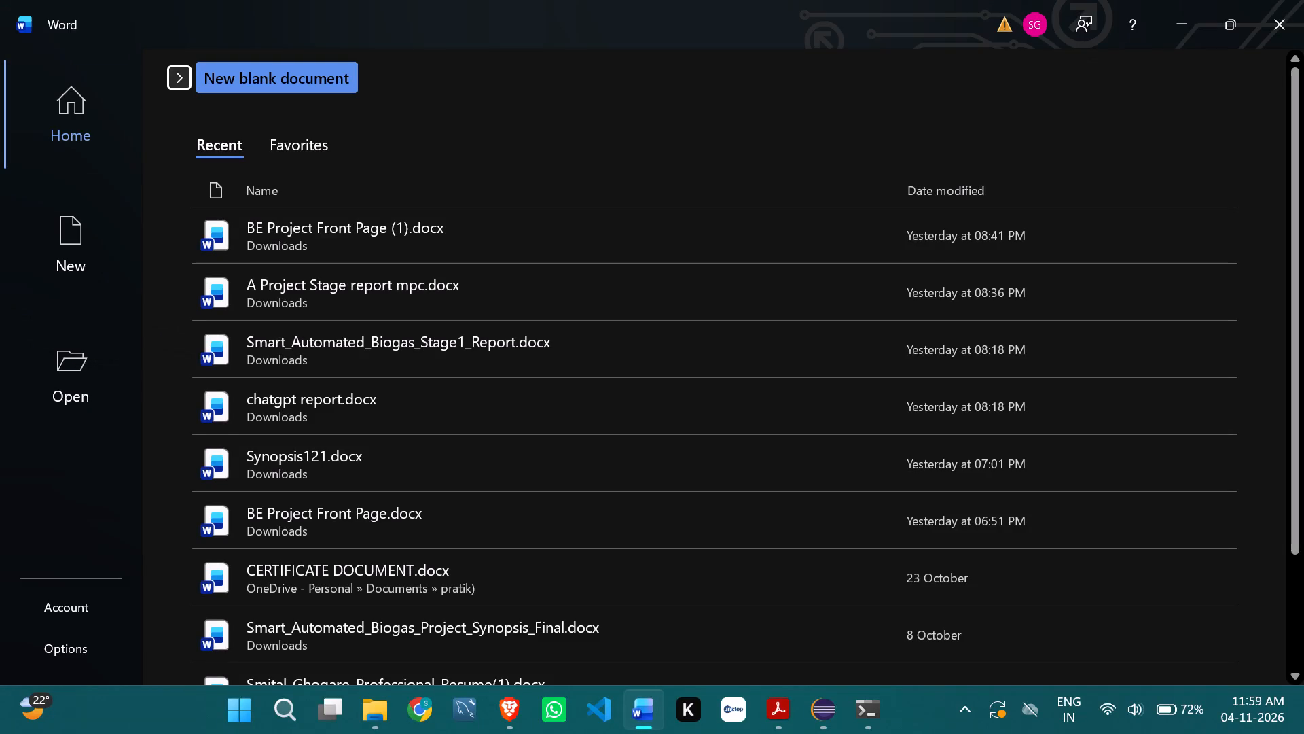
Open the recent document BE Project Front Page (1).docx and look through its pages.
{"action": "left_click", "coordinate": [496, 215]}
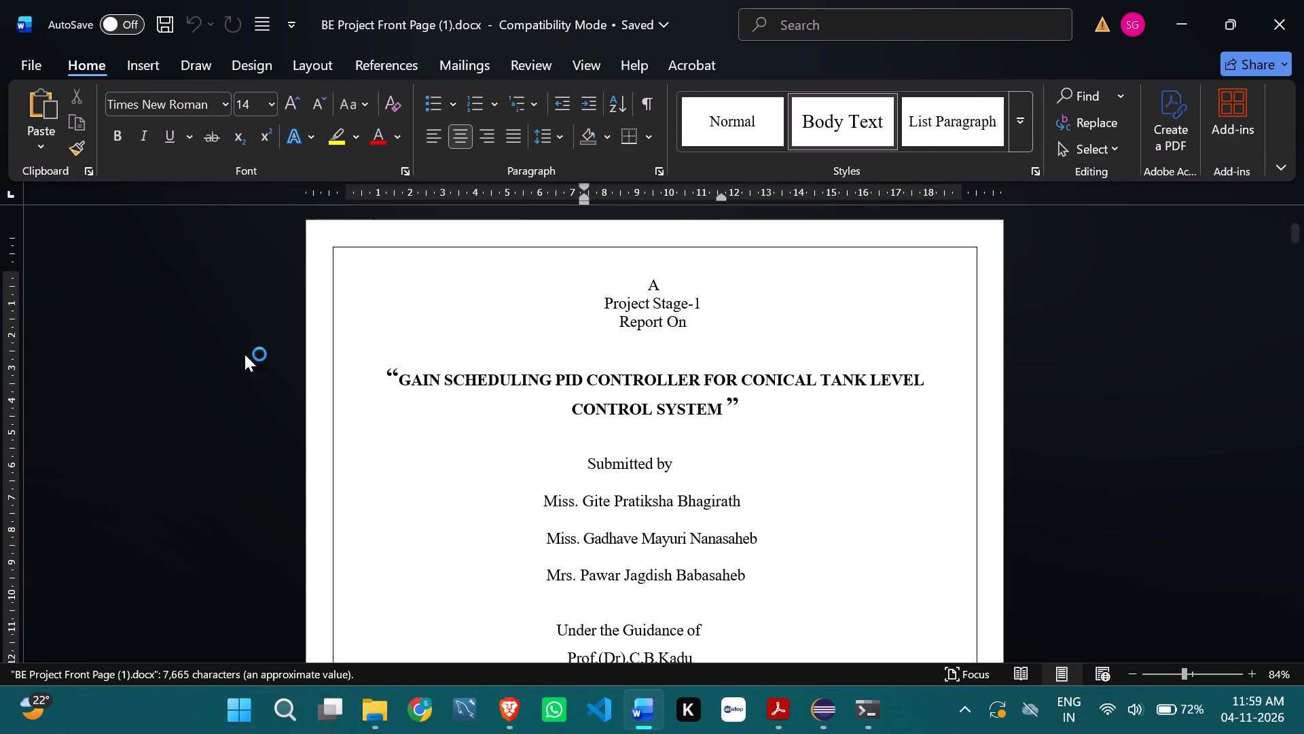
{"action": "scroll", "coordinate": [638, 463], "scroll_direction": "down", "scroll_amount": 20}
{"action": "scroll", "coordinate": [638, 463], "scroll_direction": "down", "scroll_amount": 11}
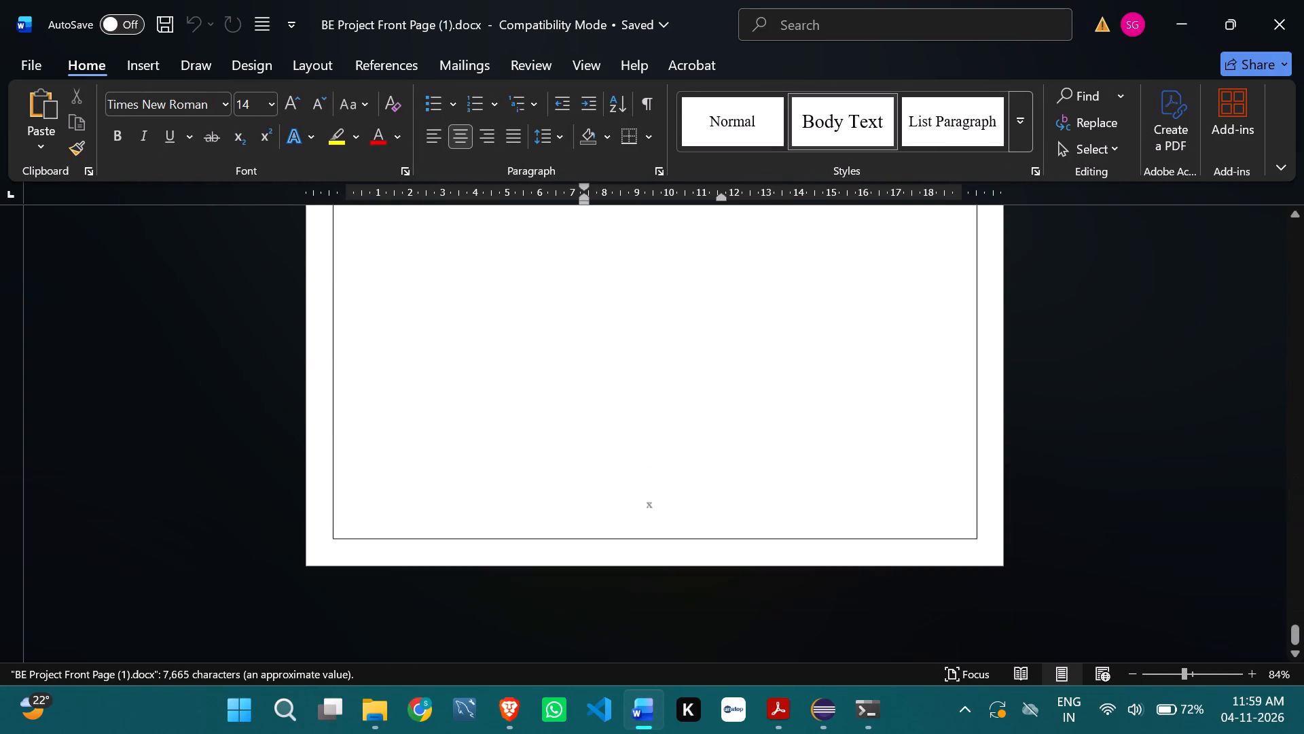
Open the recent document BE Project Front Page.docx.
{"action": "left_click", "coordinate": [22, 71]}
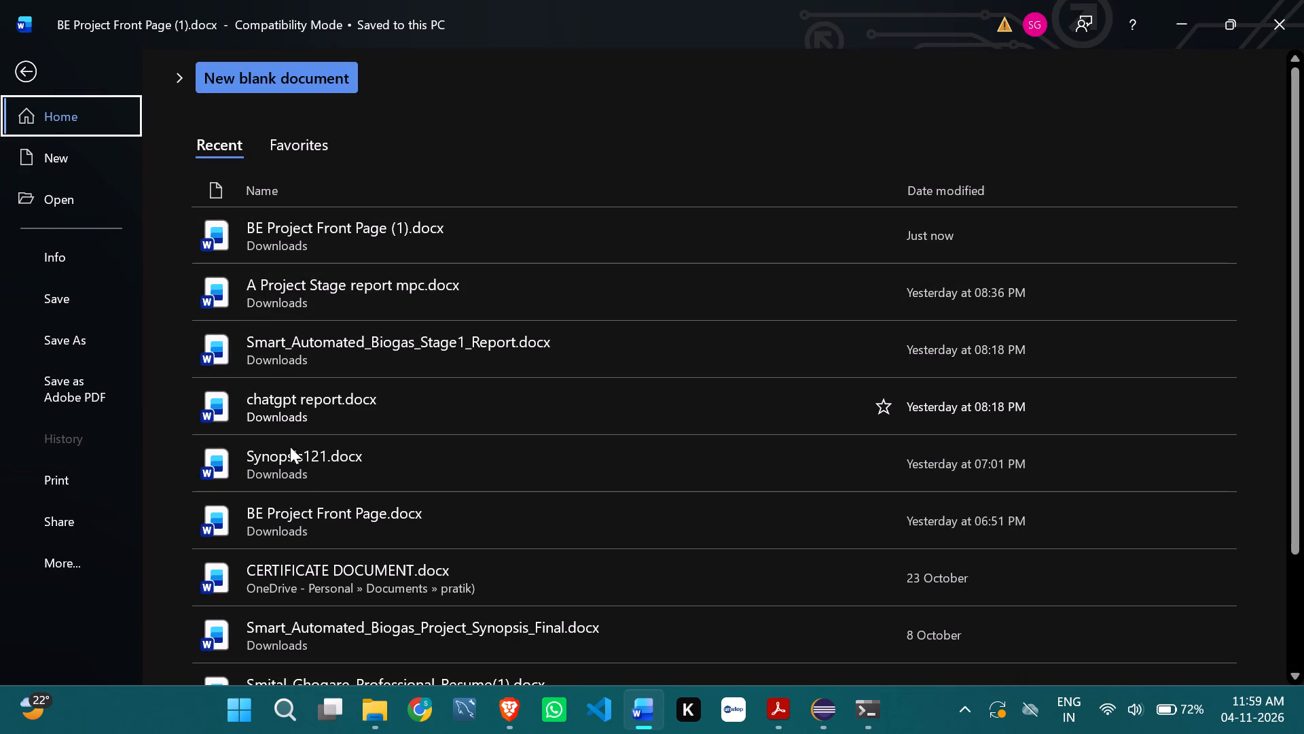
{"action": "left_click", "coordinate": [298, 532]}
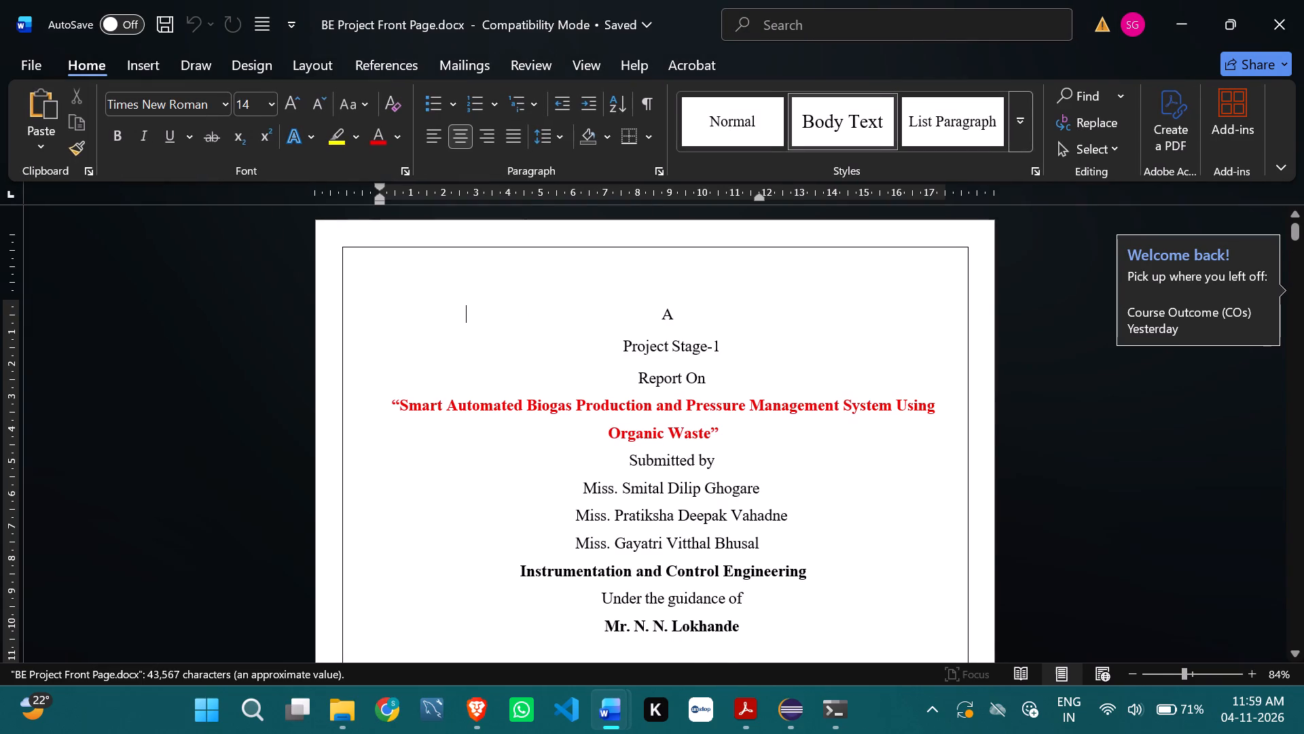
Copy the full text beneath the ABSTARCT heading, including its keywords, from BE Project Front Page.docx.
{"action": "scroll", "coordinate": [556, 372], "scroll_direction": "down", "scroll_amount": 6}
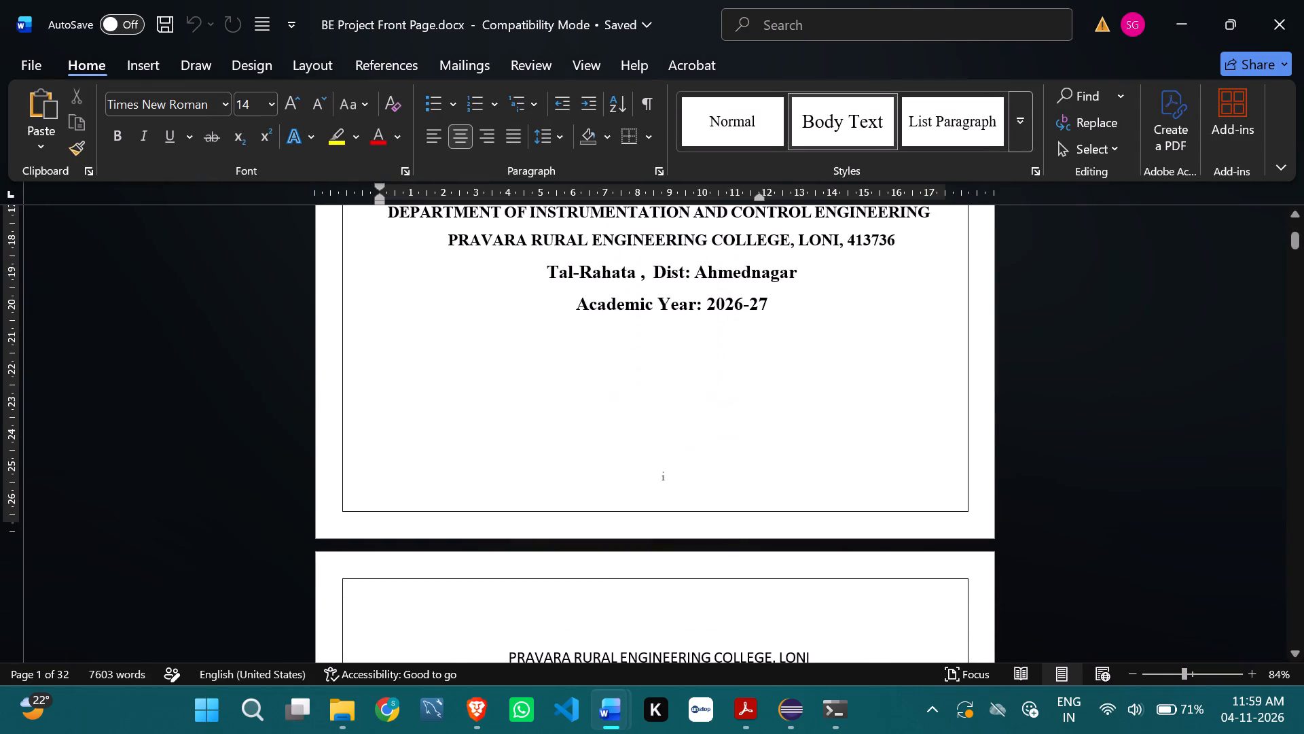
{"action": "scroll", "coordinate": [556, 372], "scroll_direction": "down", "scroll_amount": 7}
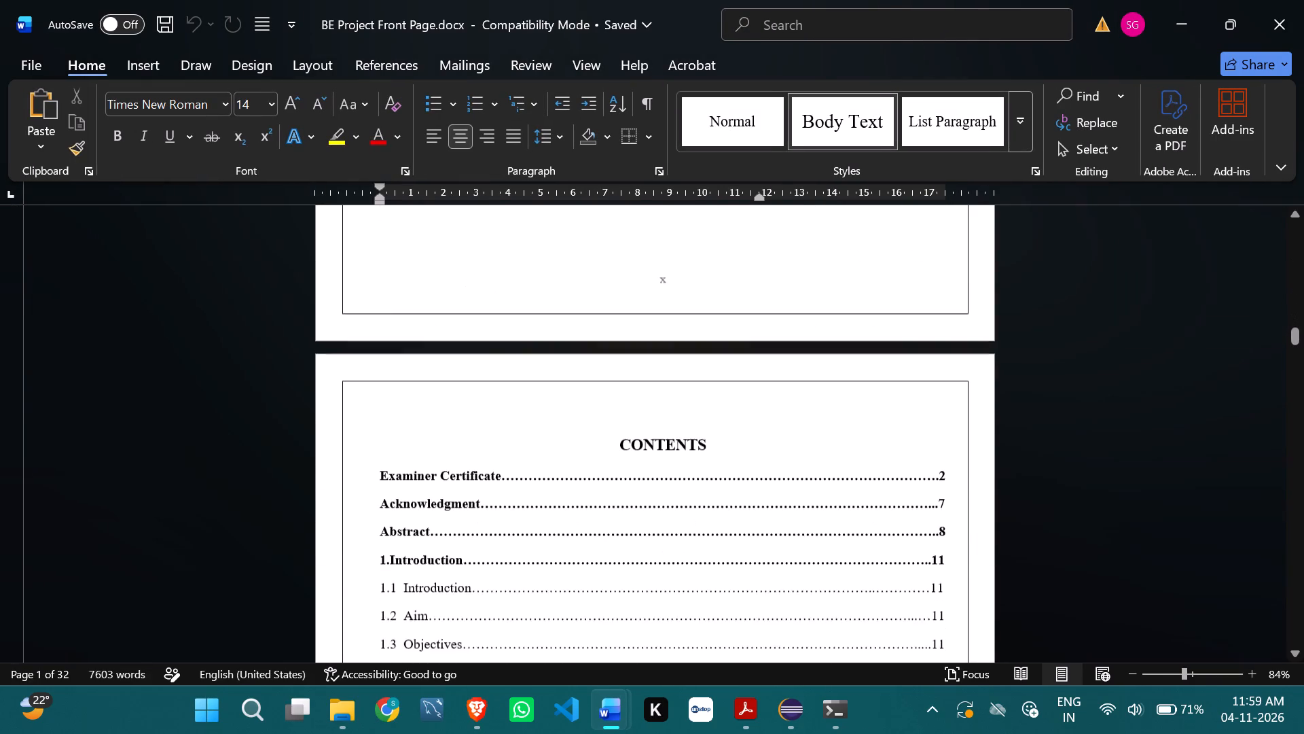
{"action": "scroll", "coordinate": [556, 372], "scroll_direction": "down", "scroll_amount": 7}
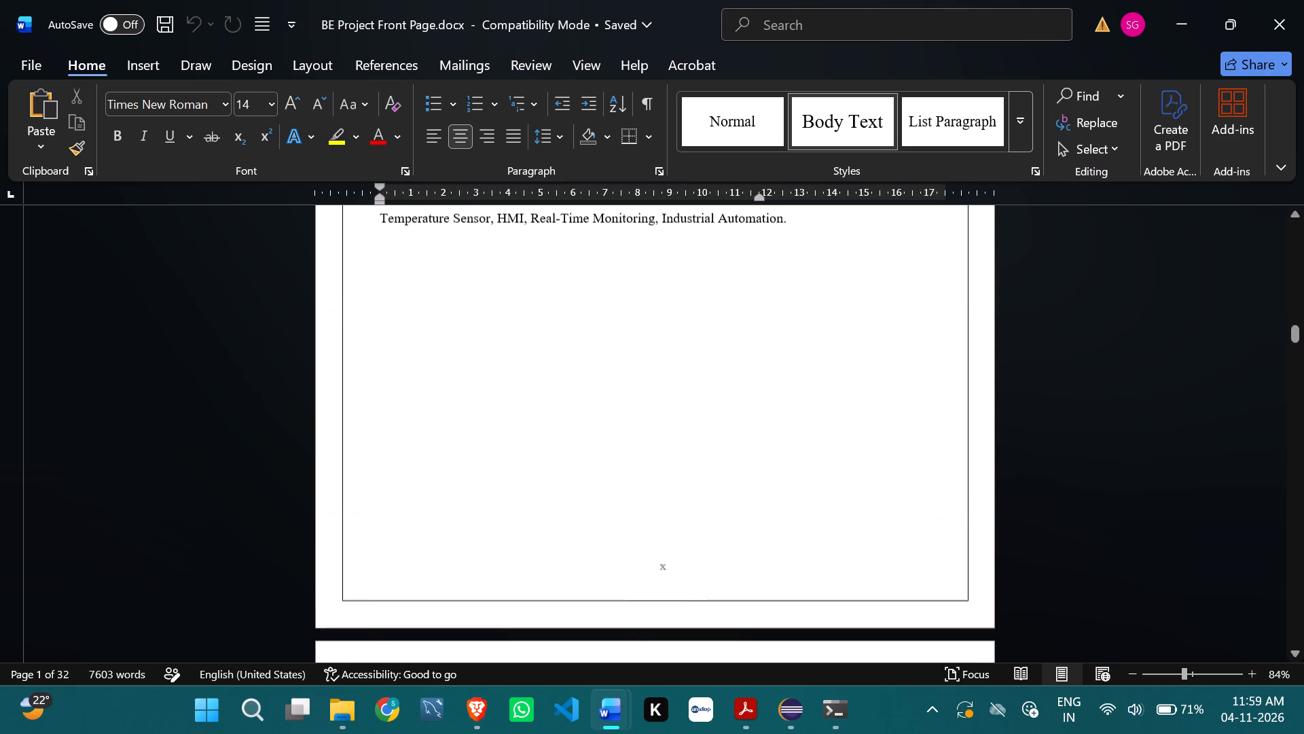
{"action": "scroll", "coordinate": [556, 372], "scroll_direction": "down", "scroll_amount": 6}
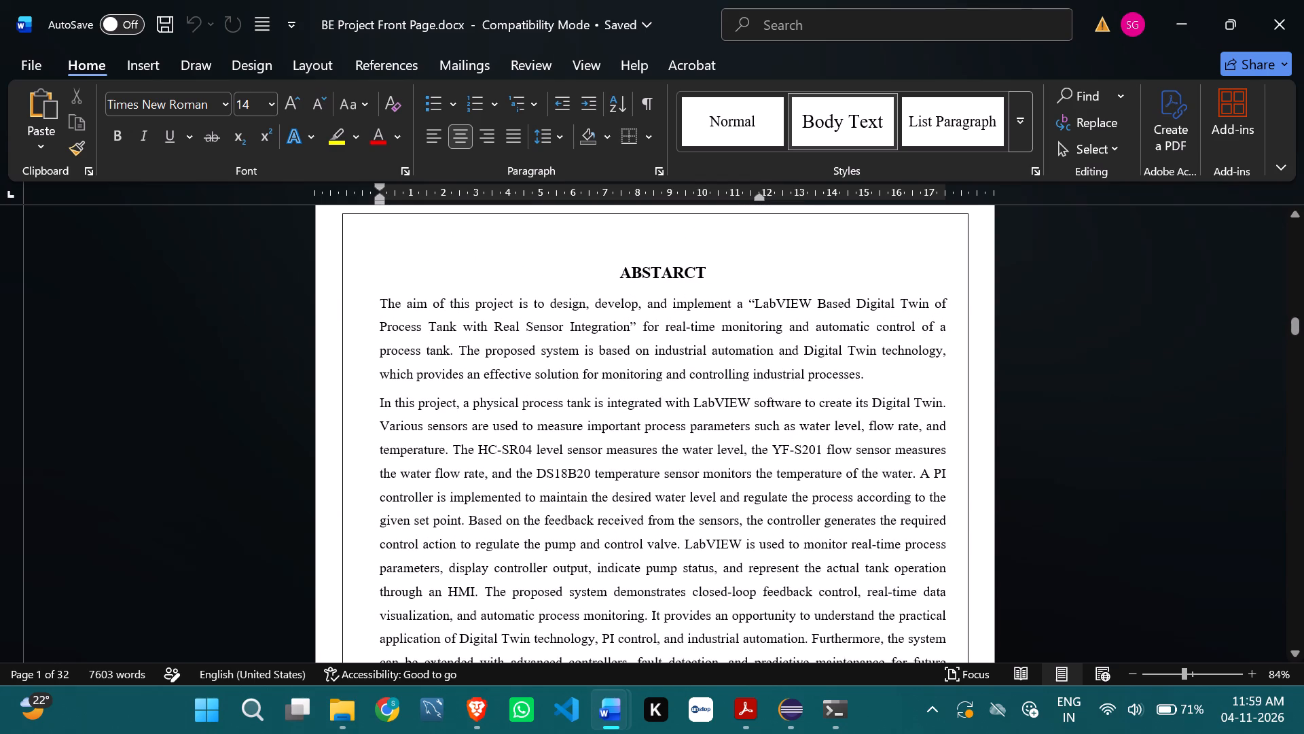
{"action": "scroll", "coordinate": [556, 372], "scroll_direction": "down", "scroll_amount": 1}
{"action": "left_click_drag", "start_coordinate": [372, 300], "coordinate": [723, 690]}
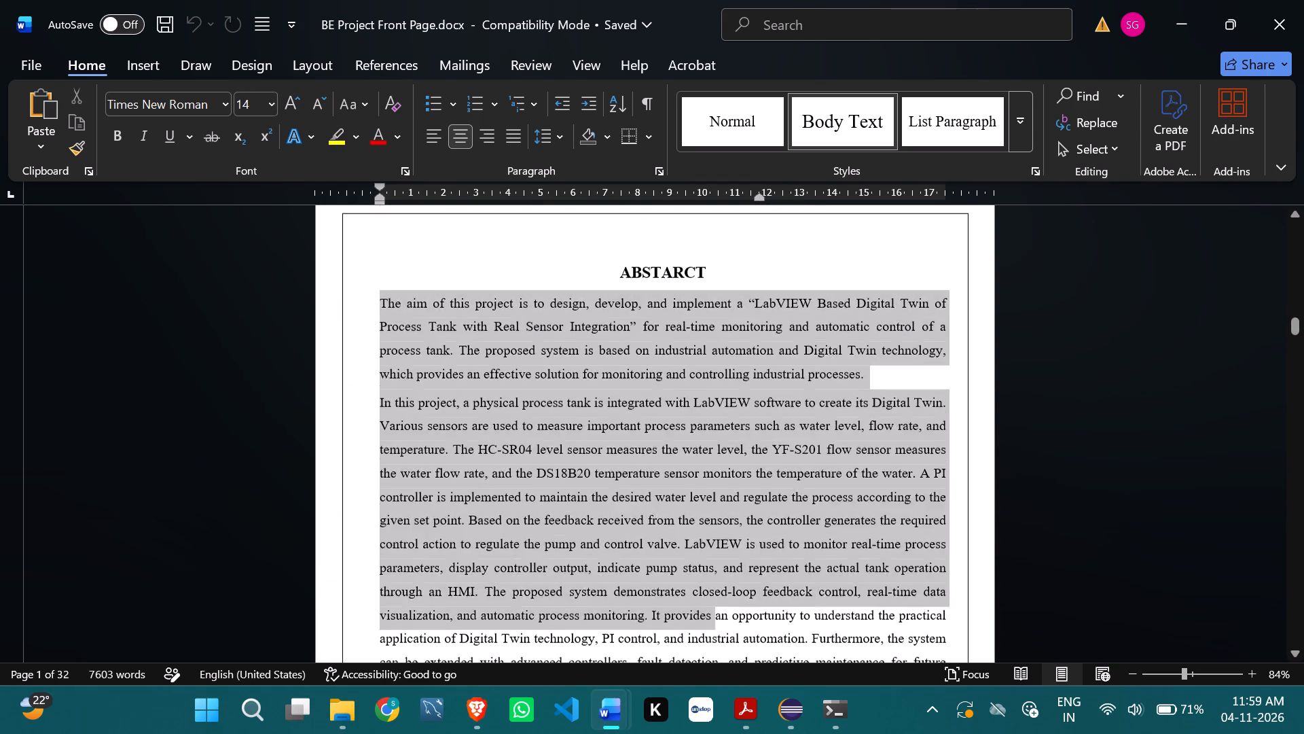
{"action": "left_click_drag", "start_coordinate": [723, 690], "coordinate": [792, 658]}
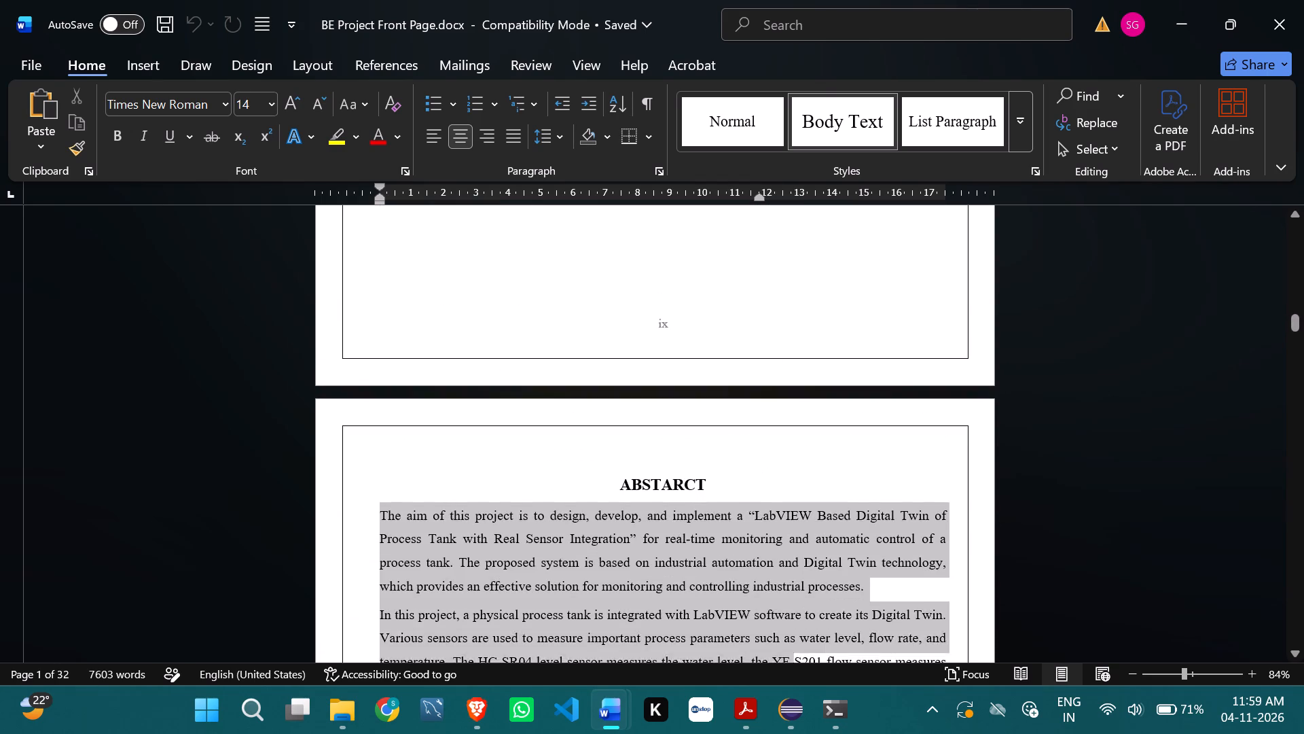
{"action": "left_click_drag", "start_coordinate": [792, 658], "coordinate": [808, 621]}
{"action": "key", "text": "ctrl+c"}
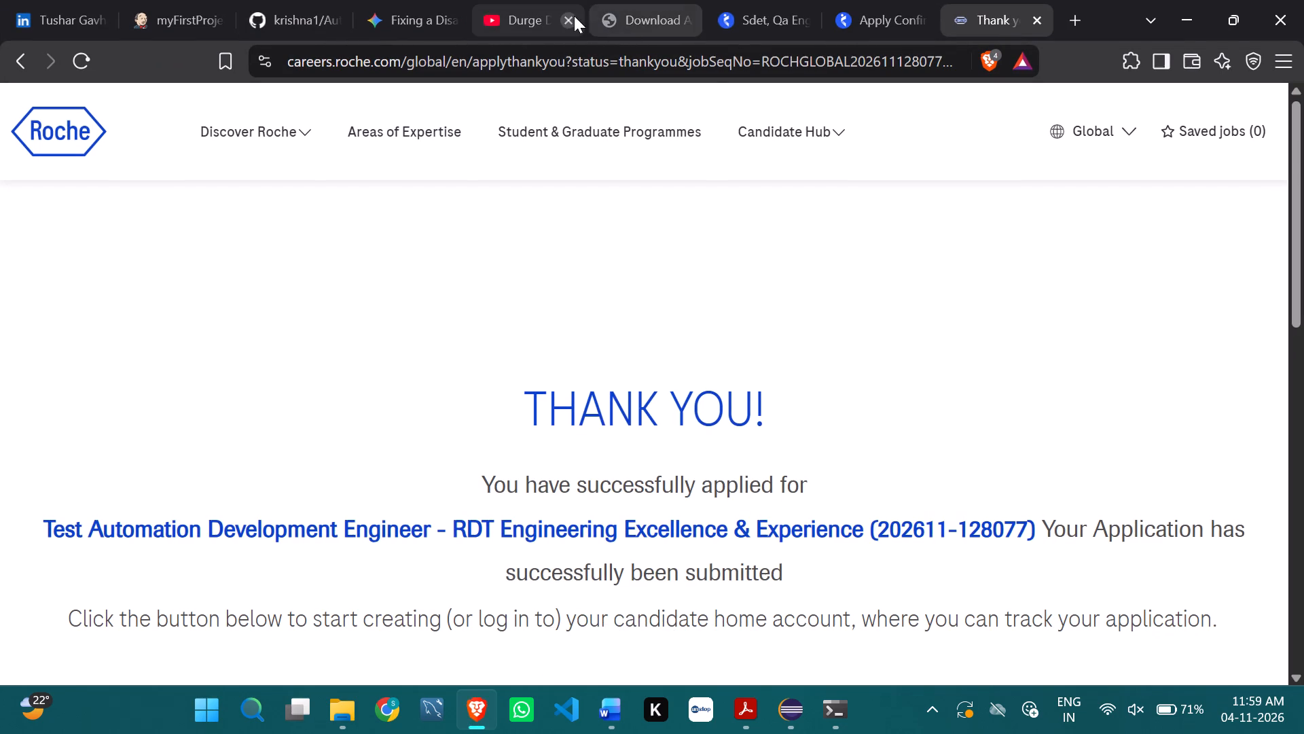
{"action": "left_click", "coordinate": [565, 19]}
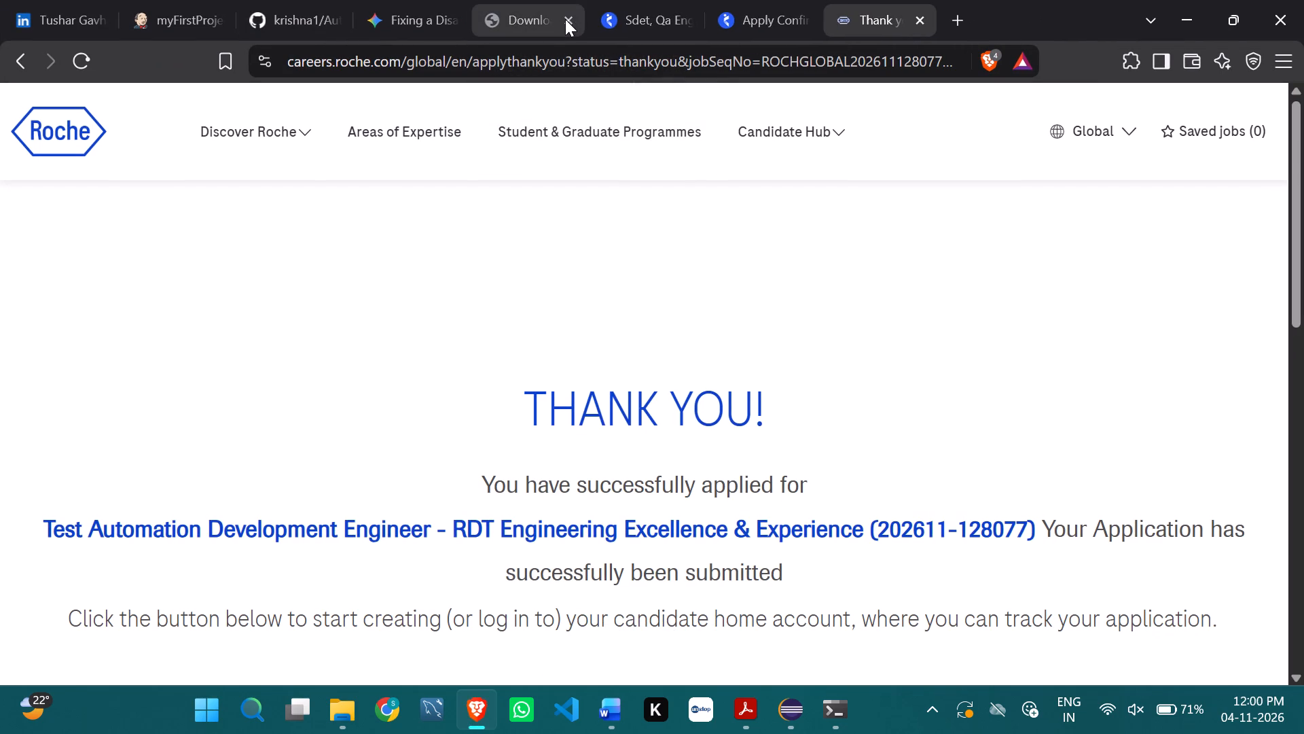
{"action": "left_click", "coordinate": [565, 19]}
{"action": "left_click", "coordinate": [565, 19]}
{"action": "left_click", "coordinate": [565, 19]}
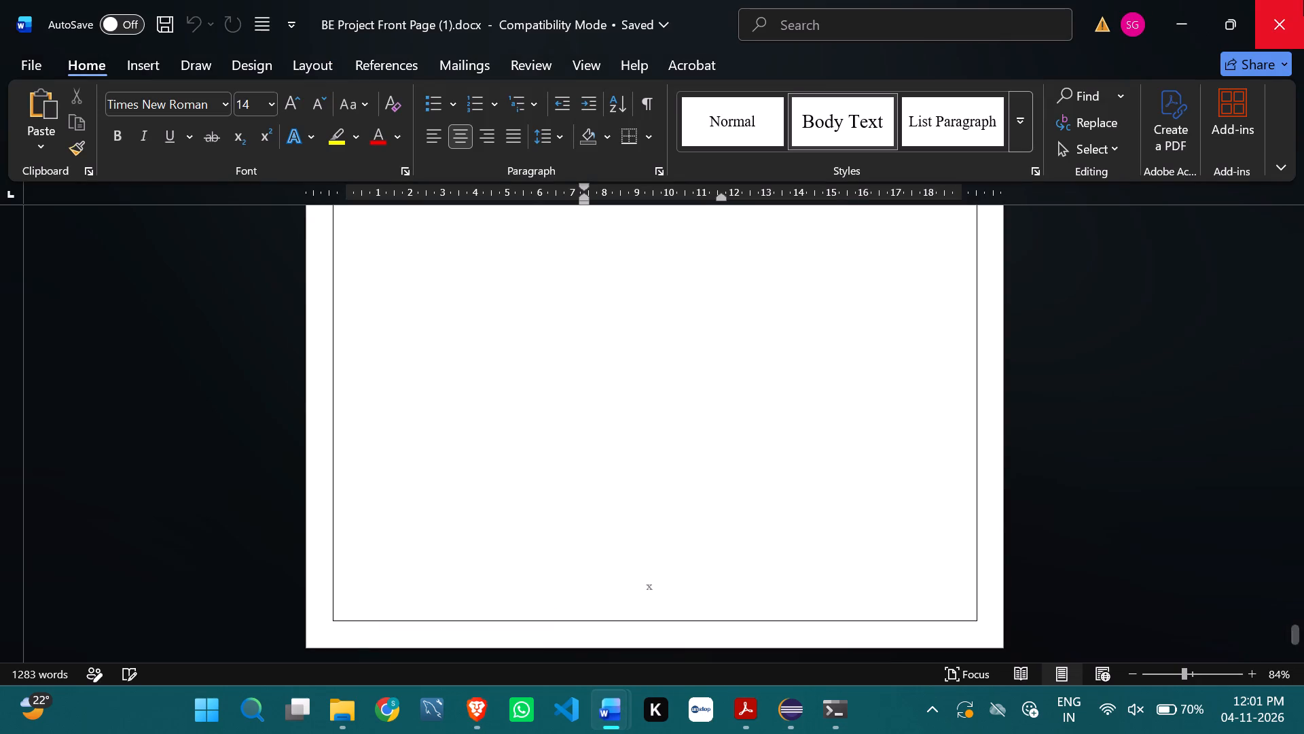
{"action": "left_click", "coordinate": [1303, 0]}
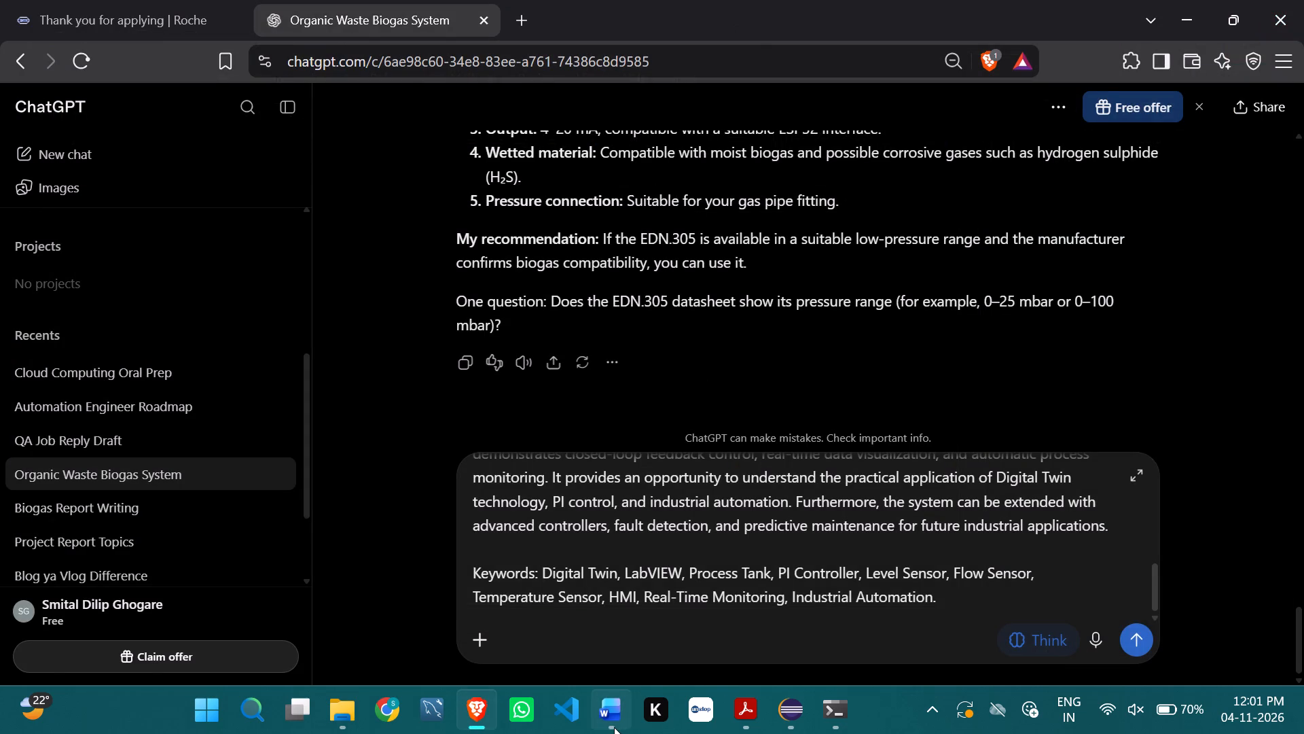
Switch to Word and look through the table of contents and list of figures in BE Project Front Page.docx.
{"action": "left_click", "coordinate": [614, 727]}
{"action": "left_click", "coordinate": [661, 474]}
{"action": "scroll", "coordinate": [661, 474], "scroll_direction": "down", "scroll_amount": 1}
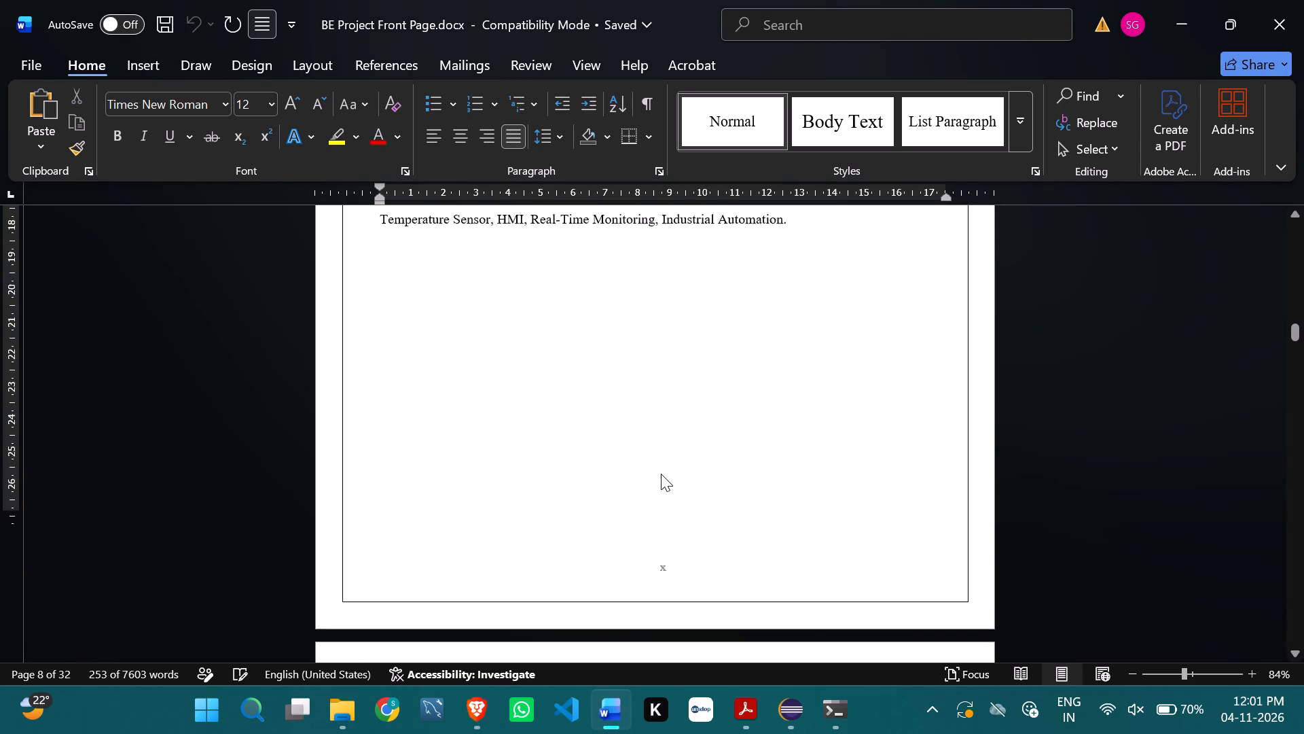
{"action": "scroll", "coordinate": [661, 474], "scroll_direction": "down", "scroll_amount": 7}
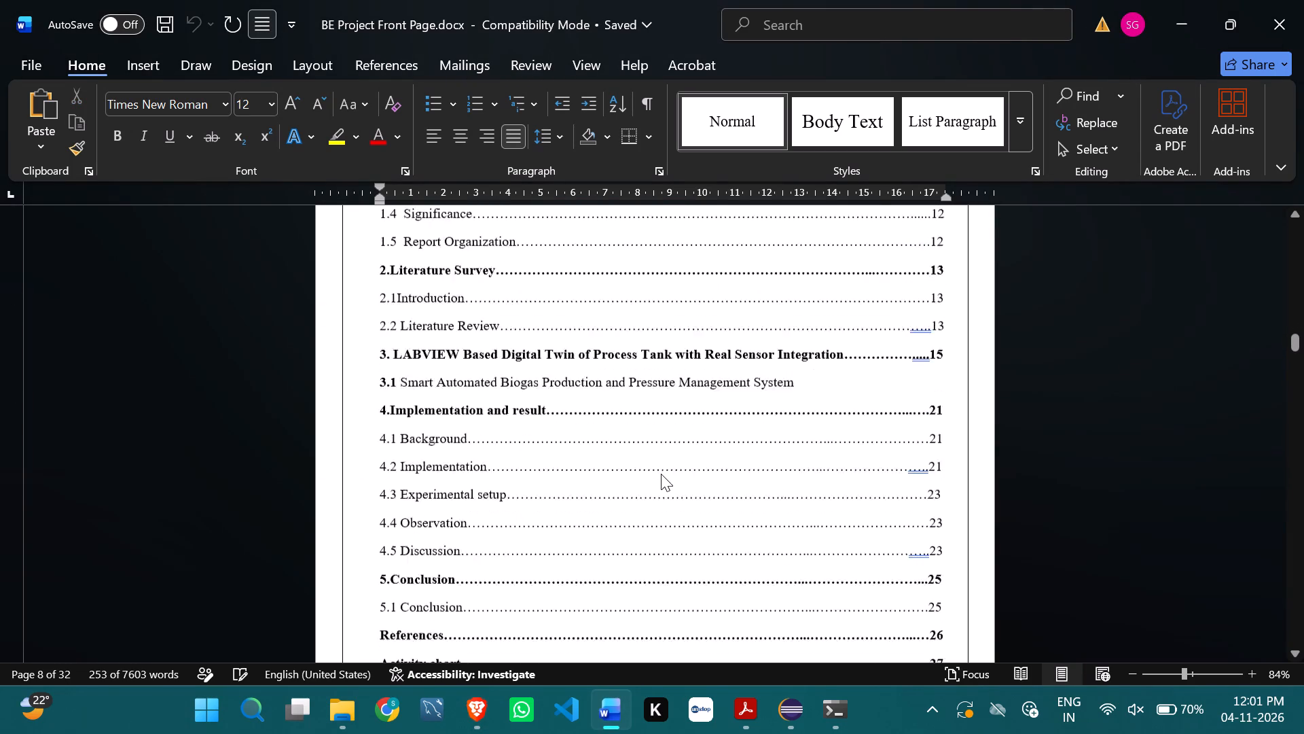
{"action": "scroll", "coordinate": [661, 474], "scroll_direction": "down", "scroll_amount": 2}
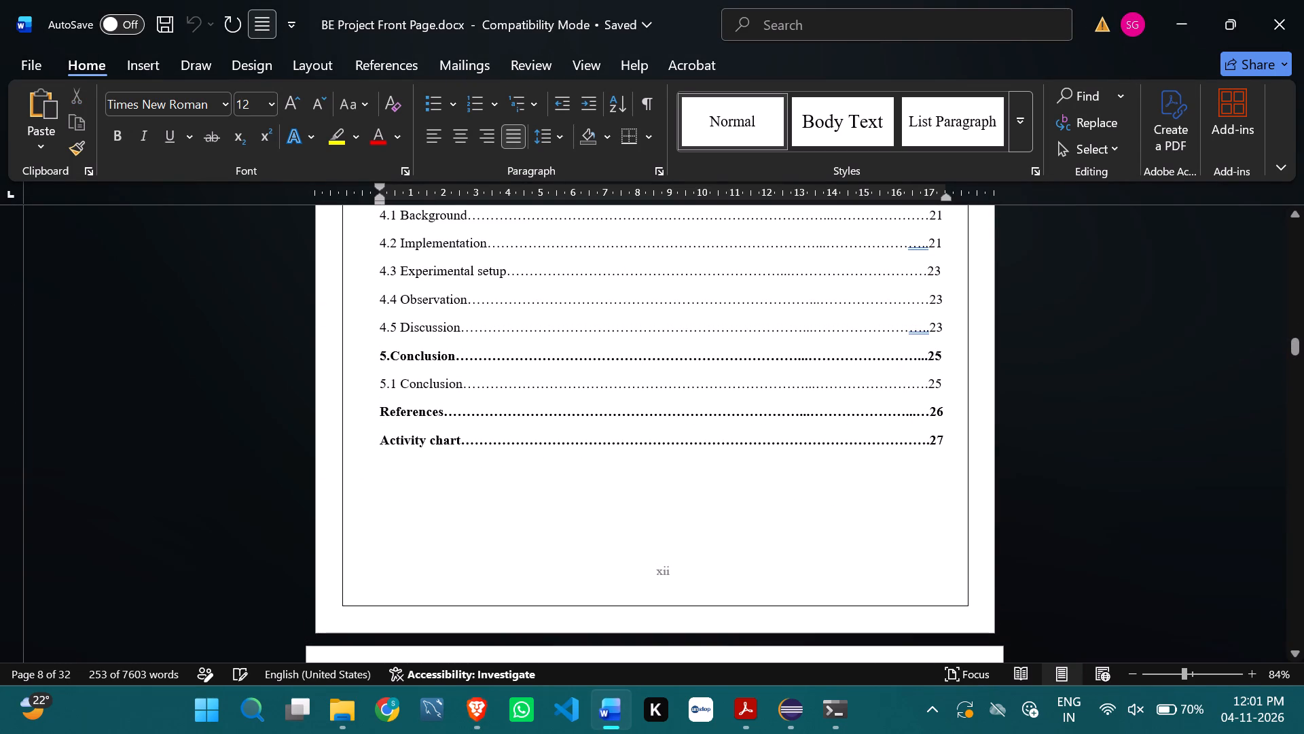
{"action": "scroll", "coordinate": [661, 474], "scroll_direction": "down", "scroll_amount": 1}
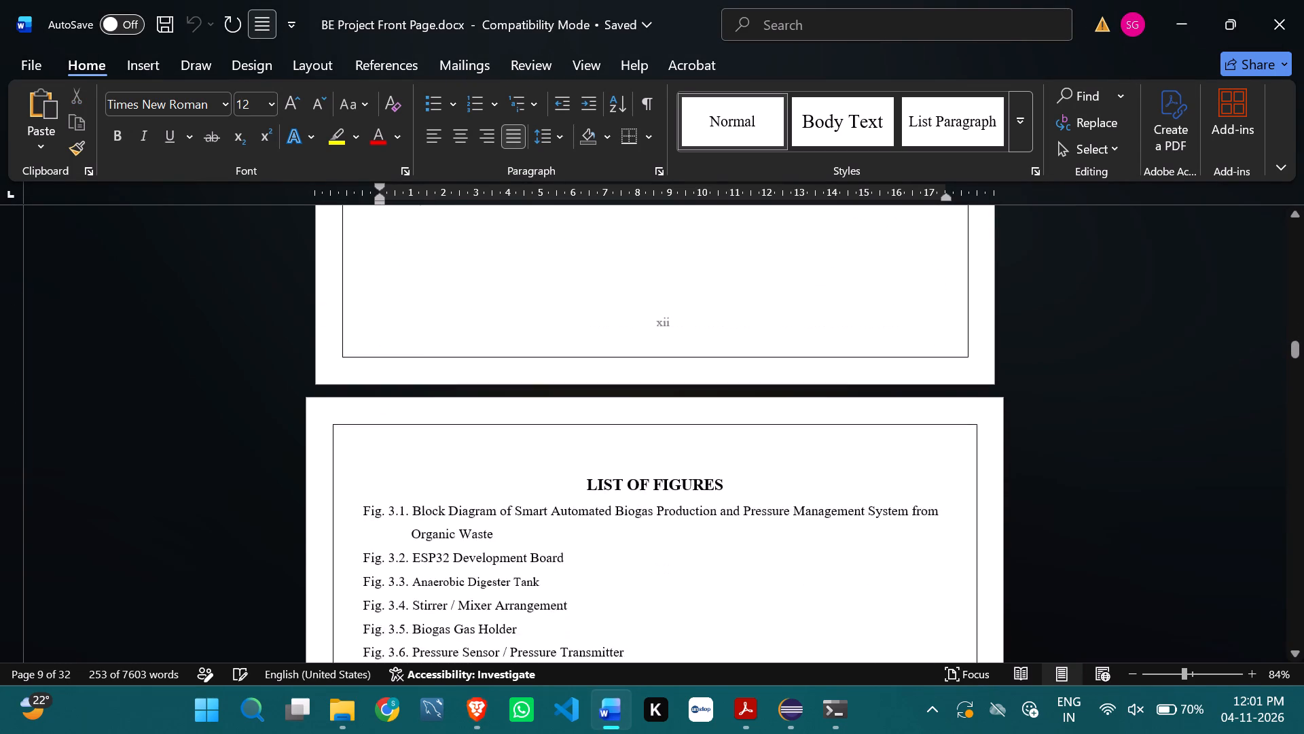
{"action": "scroll", "coordinate": [661, 474], "scroll_direction": "down", "scroll_amount": 2}
{"action": "scroll", "coordinate": [661, 474], "scroll_direction": "up", "scroll_amount": 1}
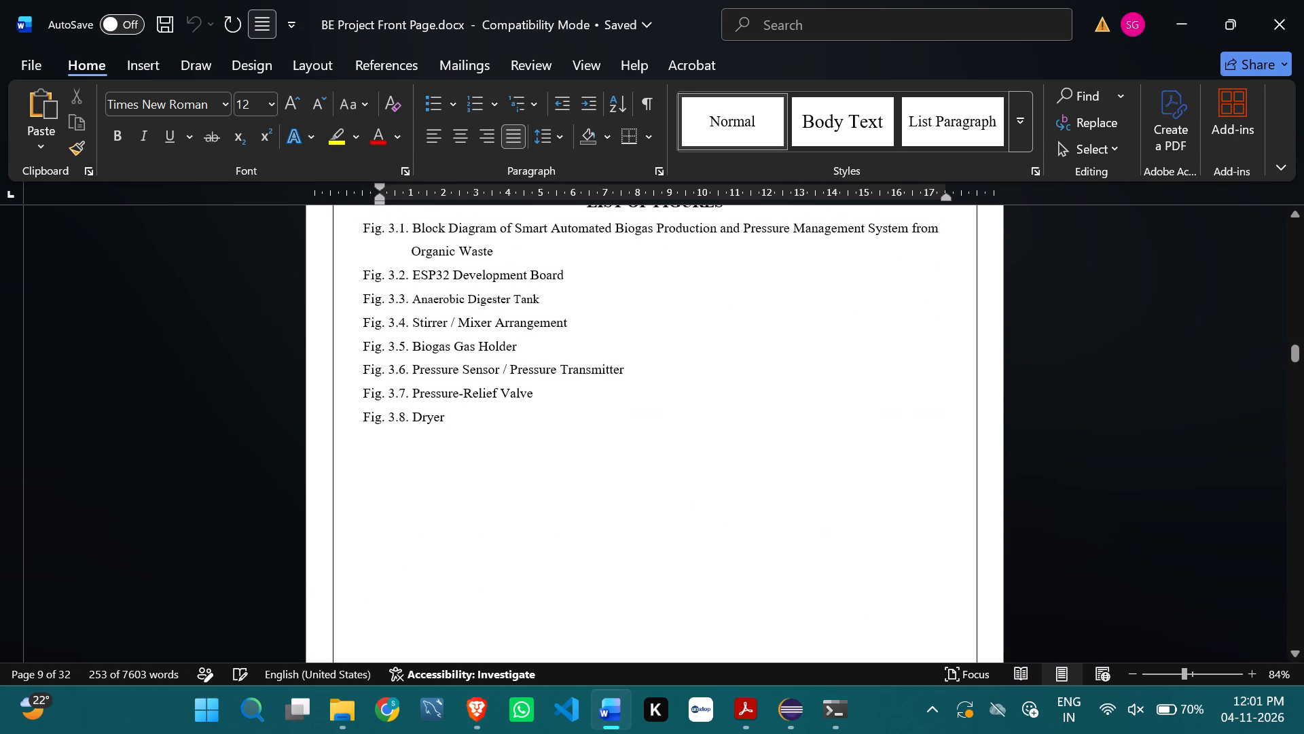
{"action": "scroll", "coordinate": [661, 474], "scroll_direction": "up", "scroll_amount": 1}
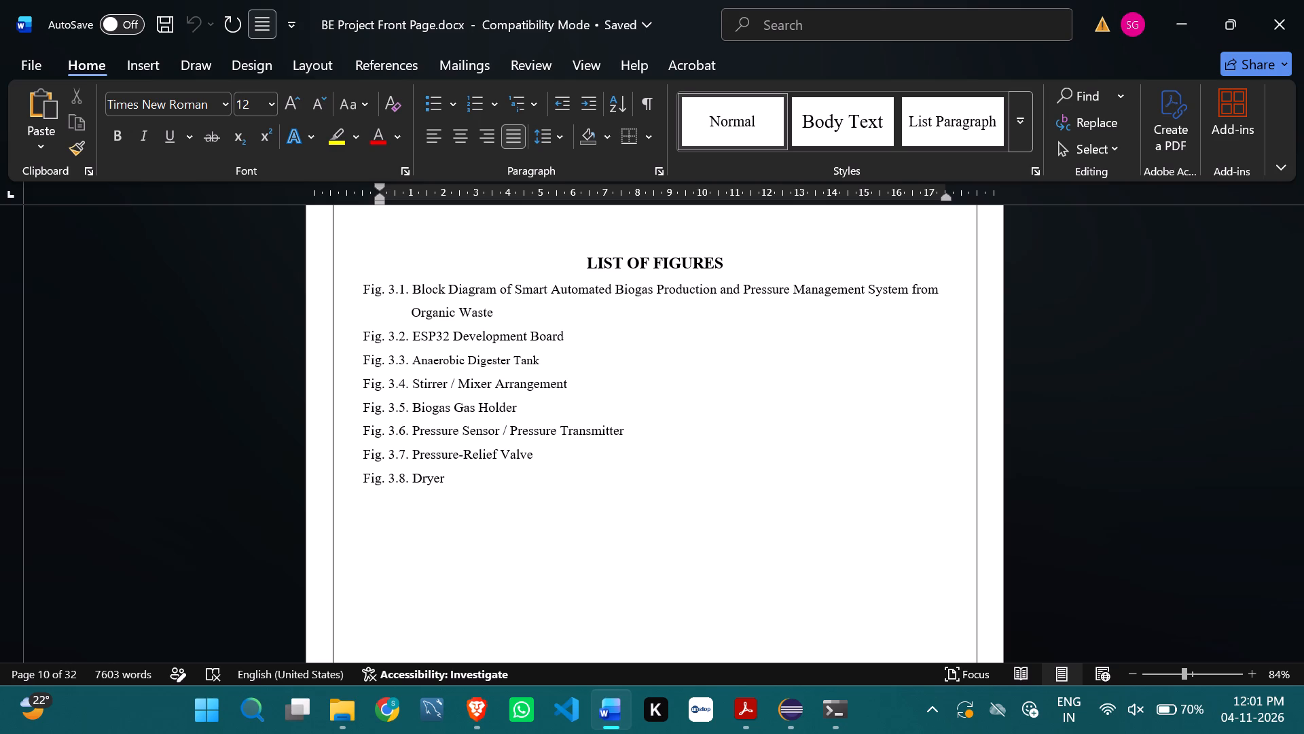
{"action": "scroll", "coordinate": [661, 474], "scroll_direction": "down", "scroll_amount": 6}
{"action": "scroll", "coordinate": [661, 474], "scroll_direction": "up", "scroll_amount": 3}
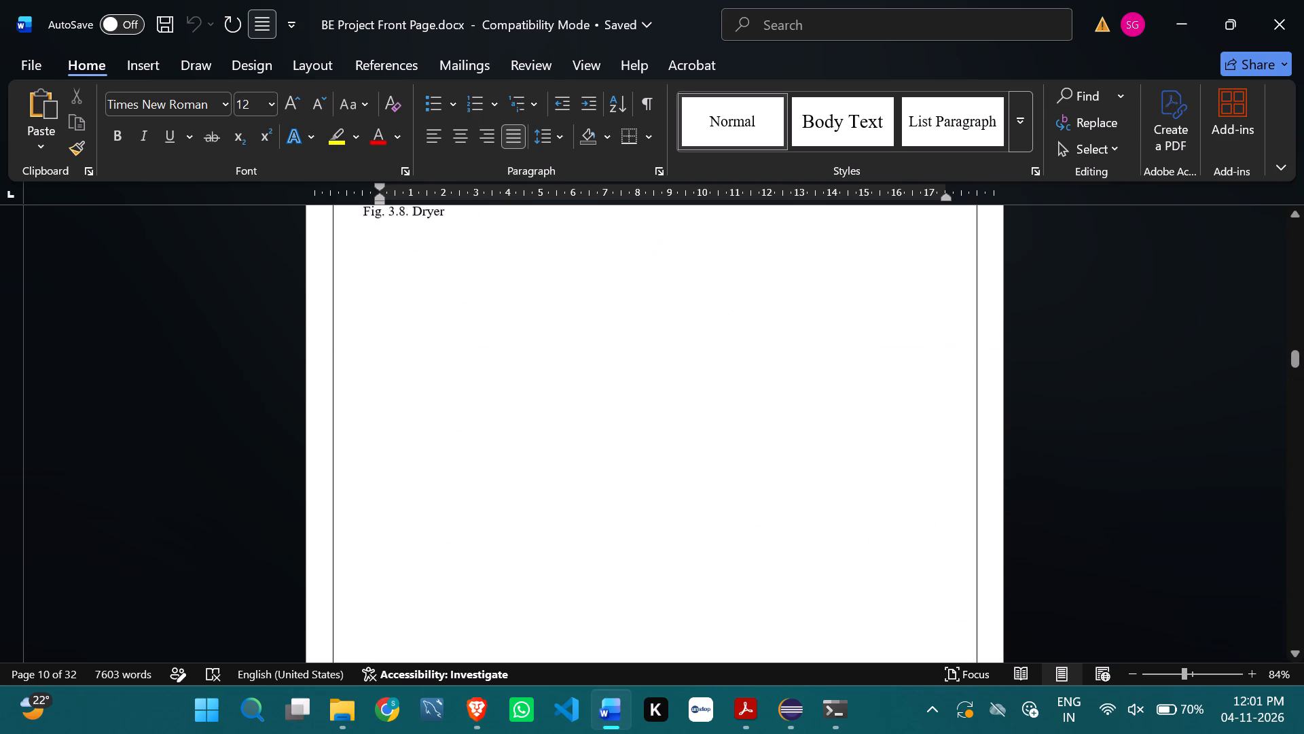
{"action": "scroll", "coordinate": [661, 474], "scroll_direction": "up", "scroll_amount": 1}
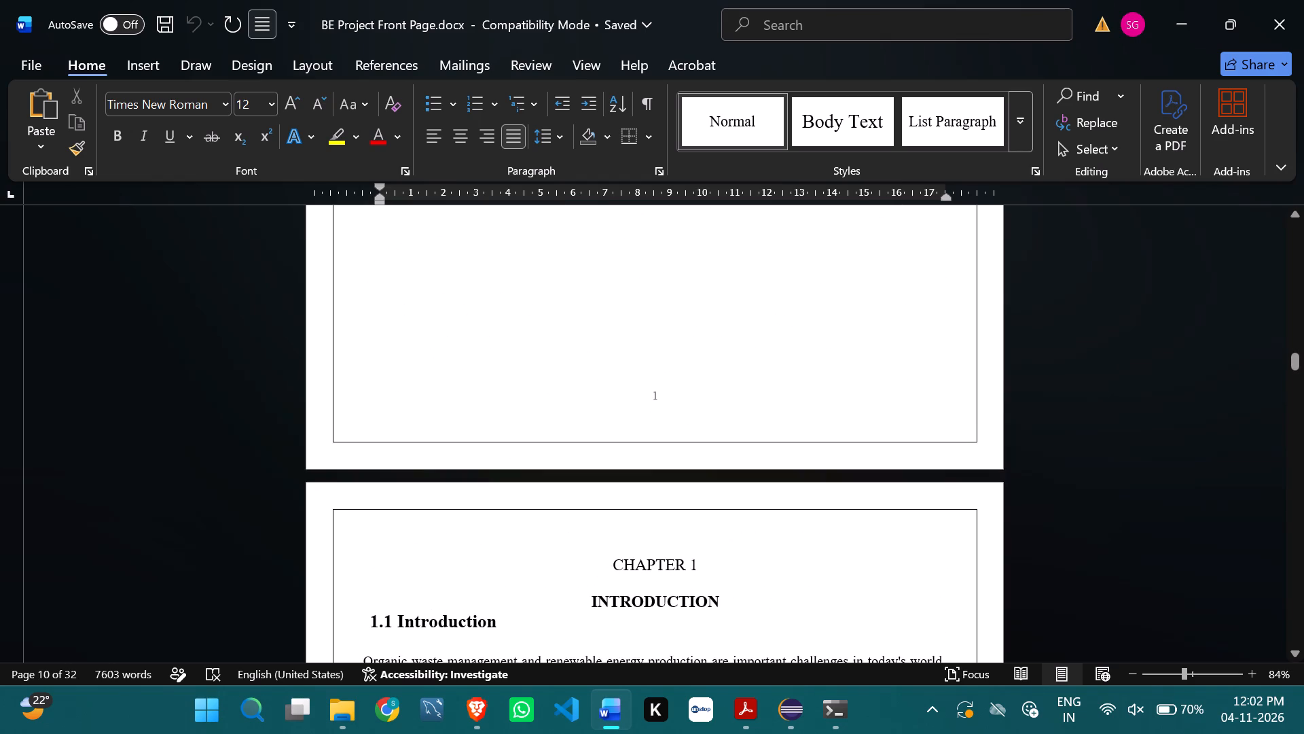
Examine the report's body from Chapter 1 through the Chapter 3 component descriptions to the Chapter 4 implementation section.
{"action": "scroll", "coordinate": [661, 474], "scroll_direction": "down", "scroll_amount": 8}
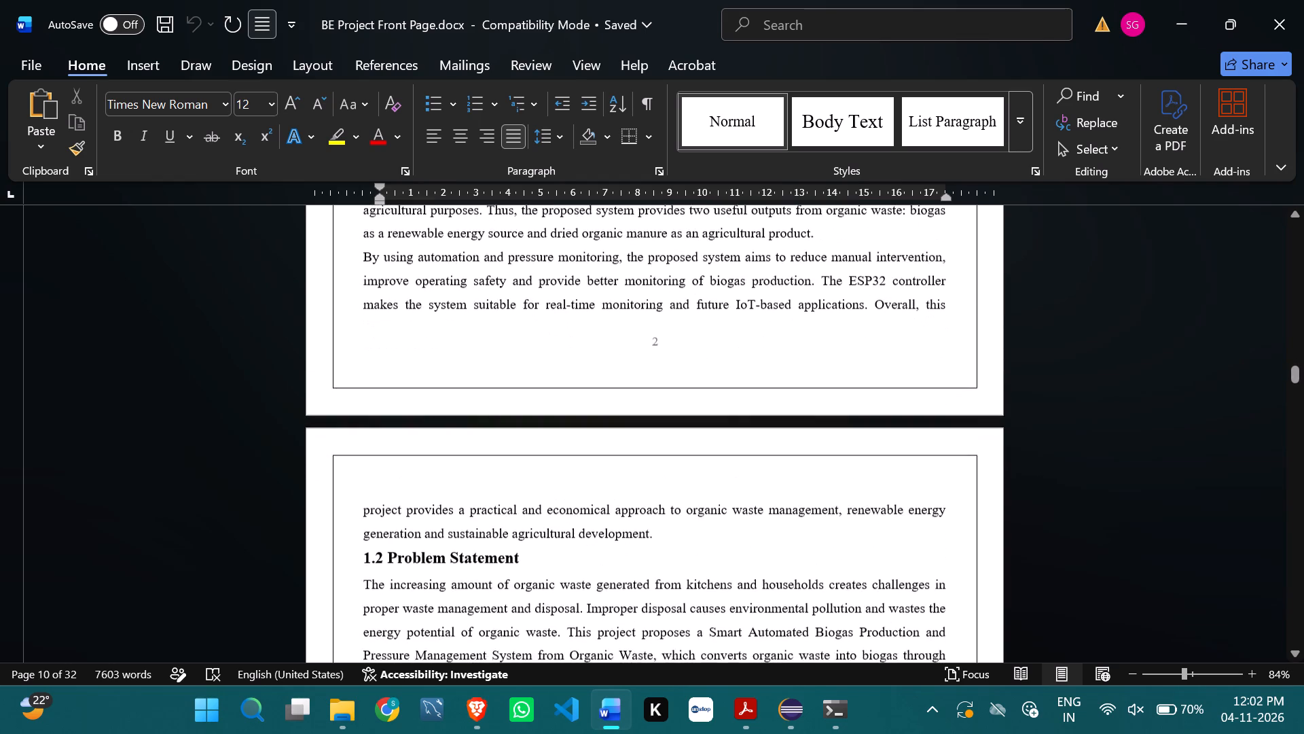
{"action": "scroll", "coordinate": [661, 474], "scroll_direction": "down", "scroll_amount": 9}
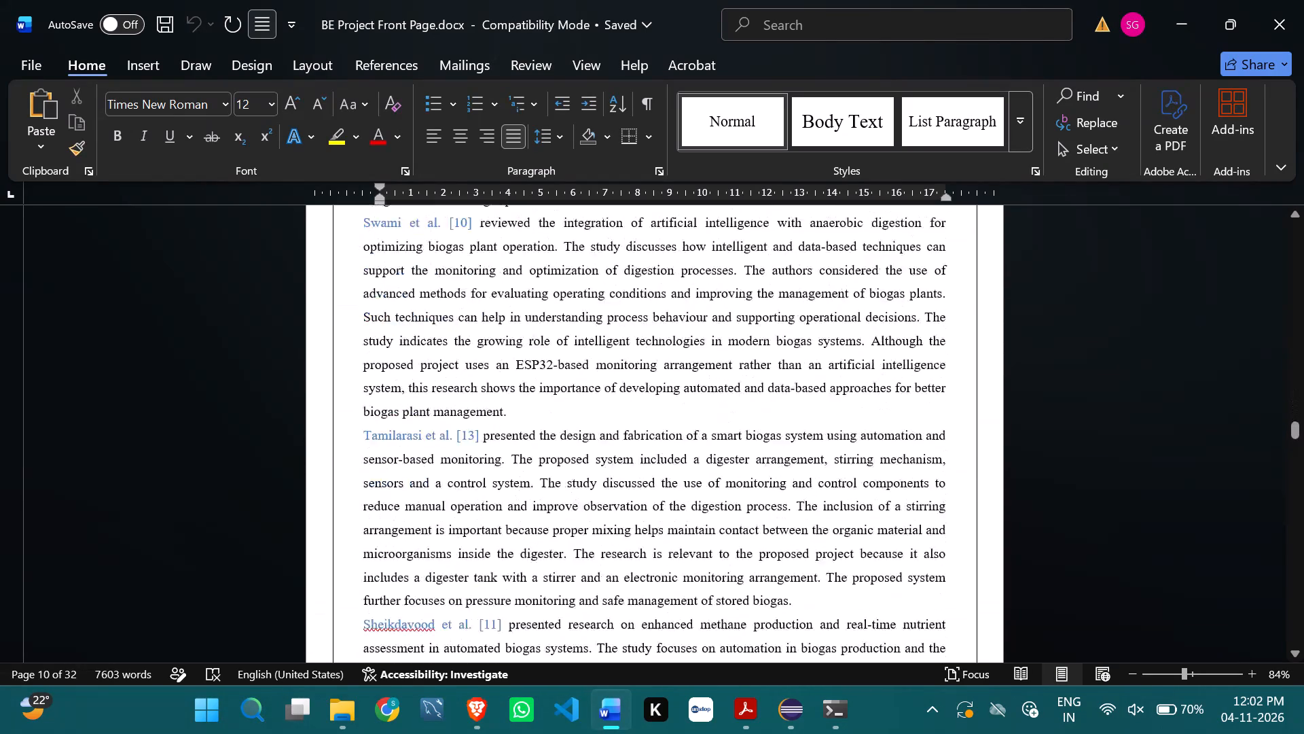
{"action": "scroll", "coordinate": [661, 474], "scroll_direction": "down", "scroll_amount": 8}
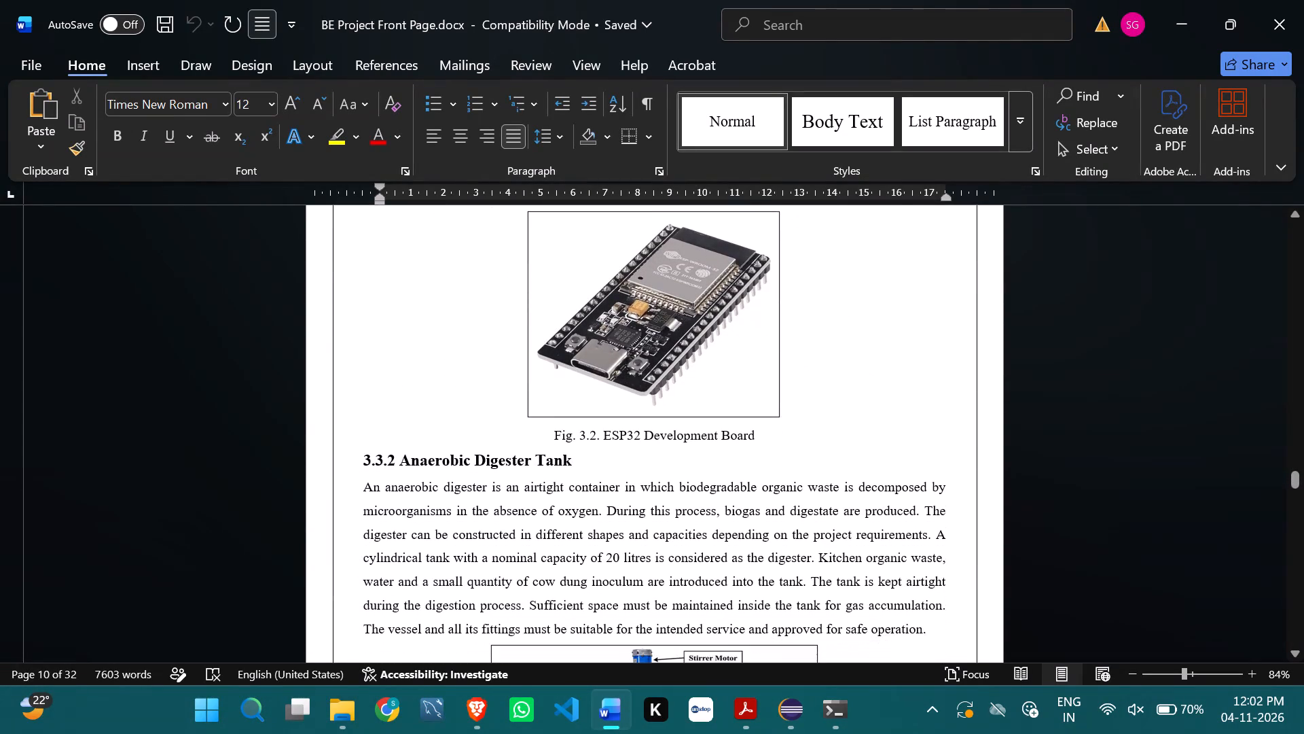
{"action": "scroll", "coordinate": [661, 474], "scroll_direction": "down", "scroll_amount": 3}
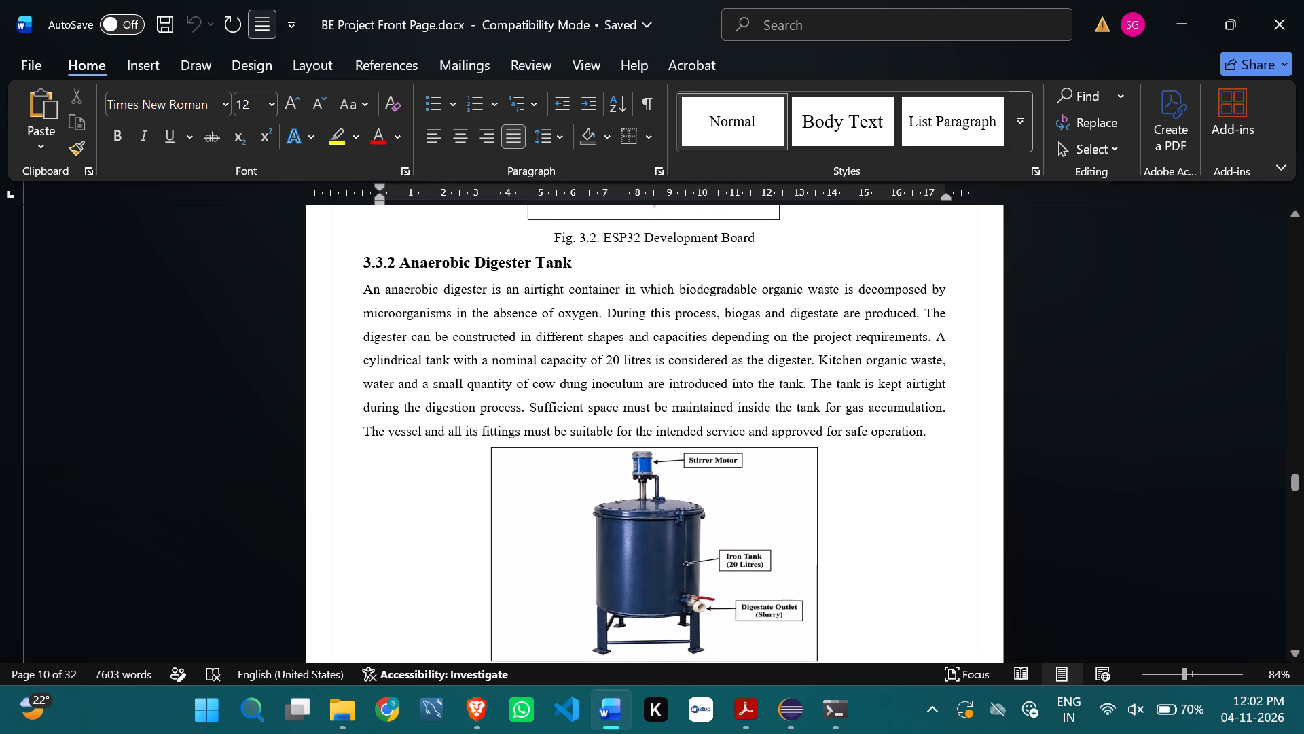
{"action": "scroll", "coordinate": [661, 474], "scroll_direction": "down", "scroll_amount": 1}
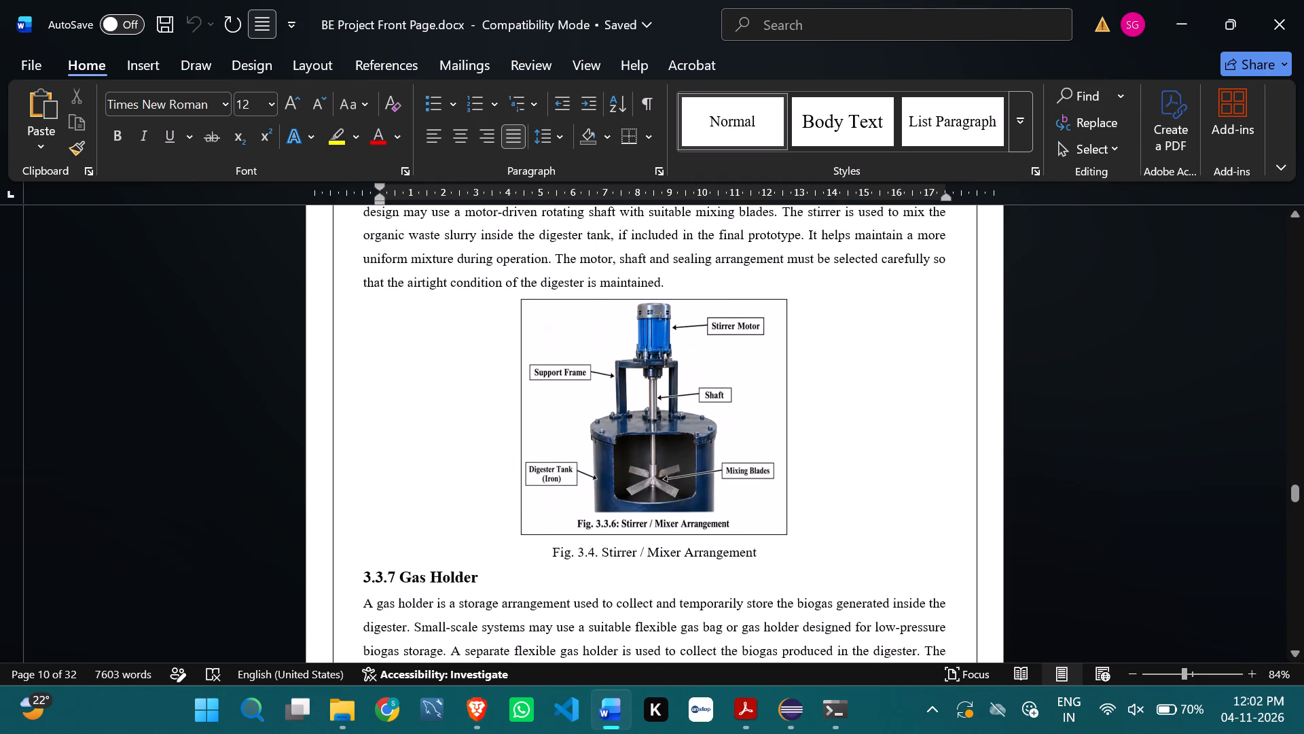
{"action": "scroll", "coordinate": [661, 474], "scroll_direction": "down", "scroll_amount": 4}
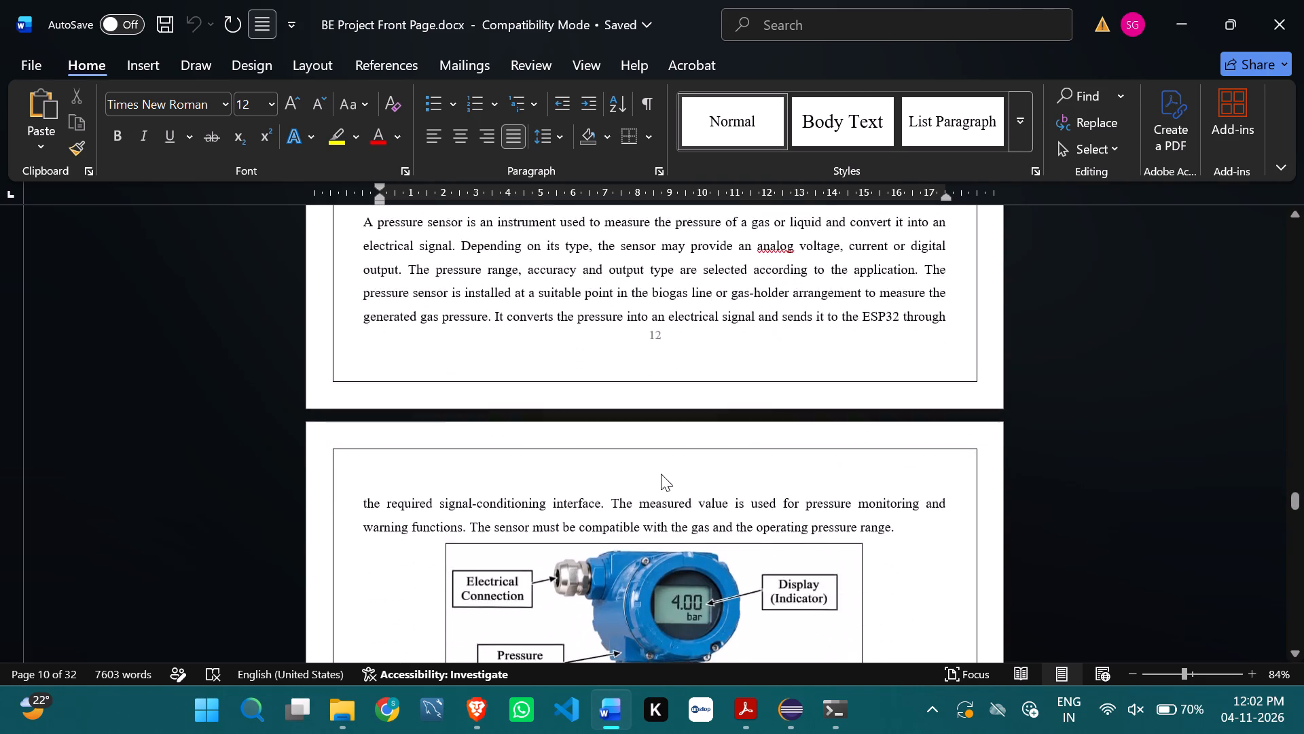
{"action": "scroll", "coordinate": [661, 474], "scroll_direction": "down", "scroll_amount": 4}
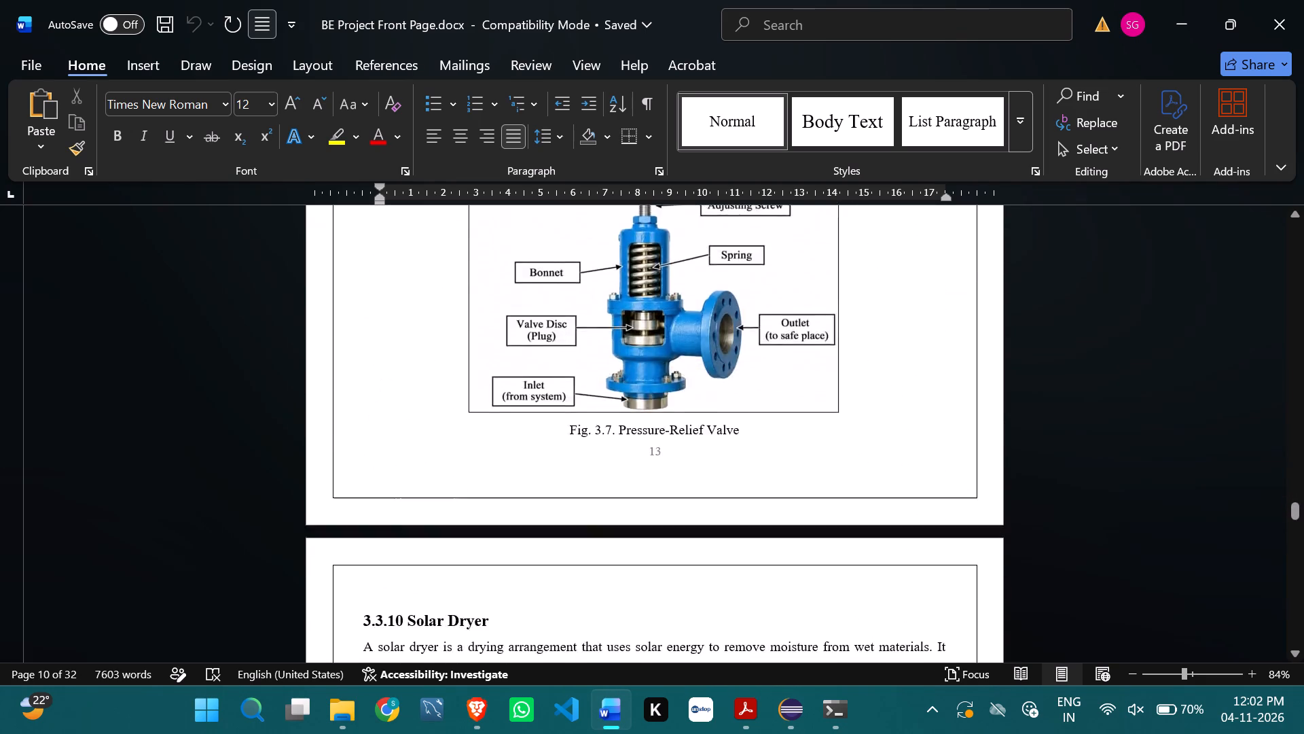
{"action": "scroll", "coordinate": [706, 361], "scroll_direction": "down", "scroll_amount": 4}
Review the report backwards from Chapter 4 through the biogas estimates, component figures and problem statement to the front matter.
{"action": "scroll", "coordinate": [706, 361], "scroll_direction": "up", "scroll_amount": 1}
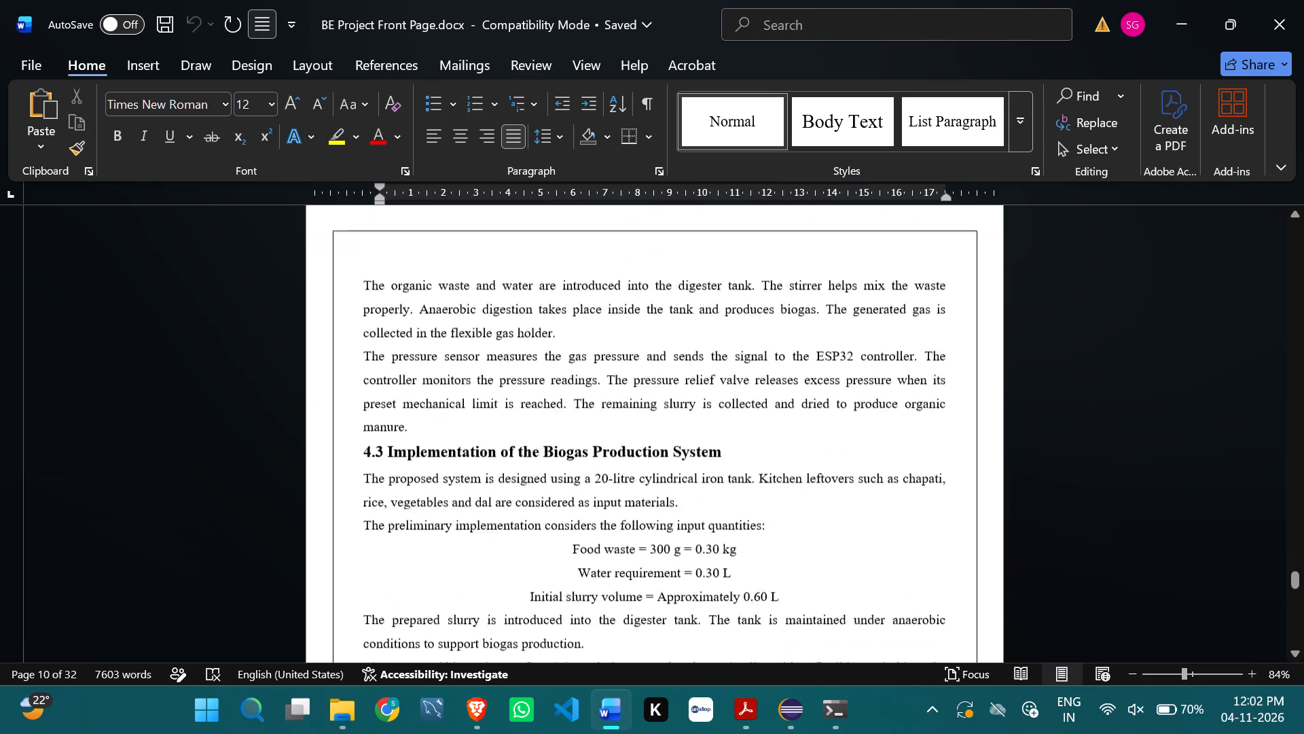
{"action": "scroll", "coordinate": [706, 361], "scroll_direction": "up", "scroll_amount": 1}
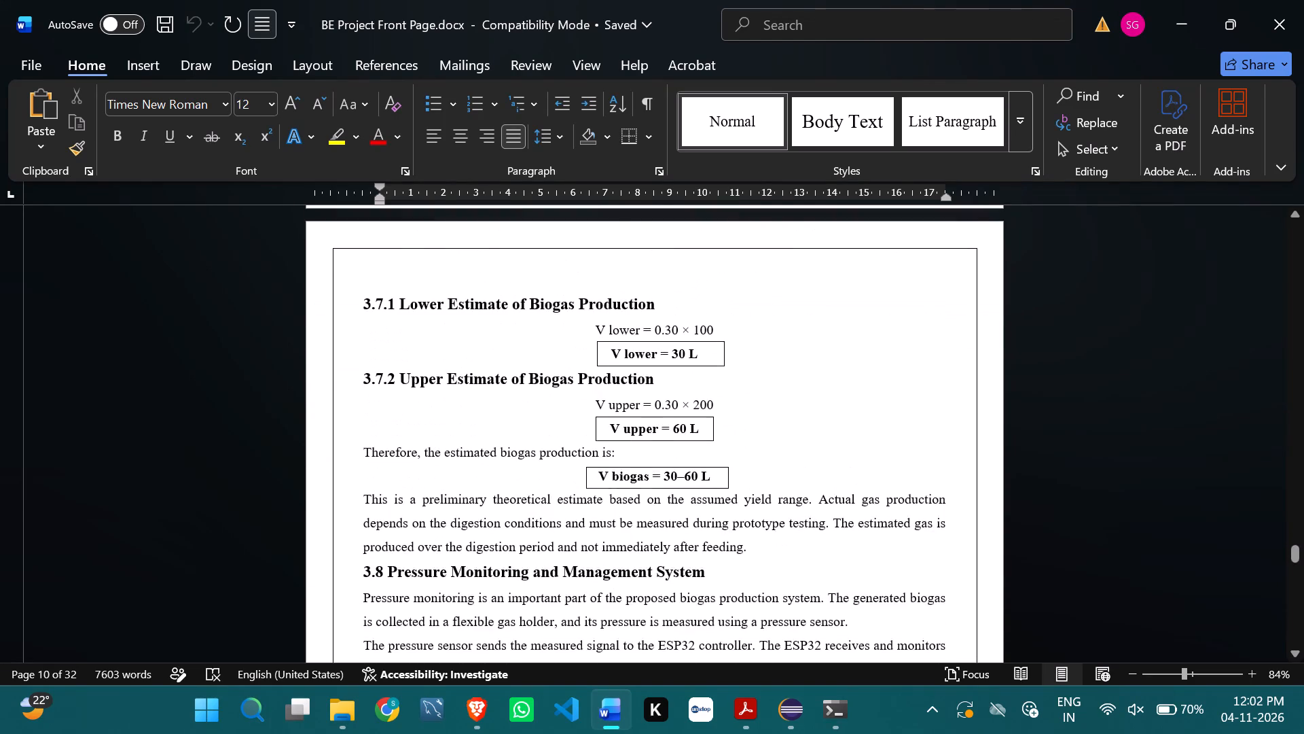
{"action": "scroll", "coordinate": [706, 361], "scroll_direction": "down", "scroll_amount": 5}
{"action": "scroll", "coordinate": [706, 361], "scroll_direction": "up", "scroll_amount": 1}
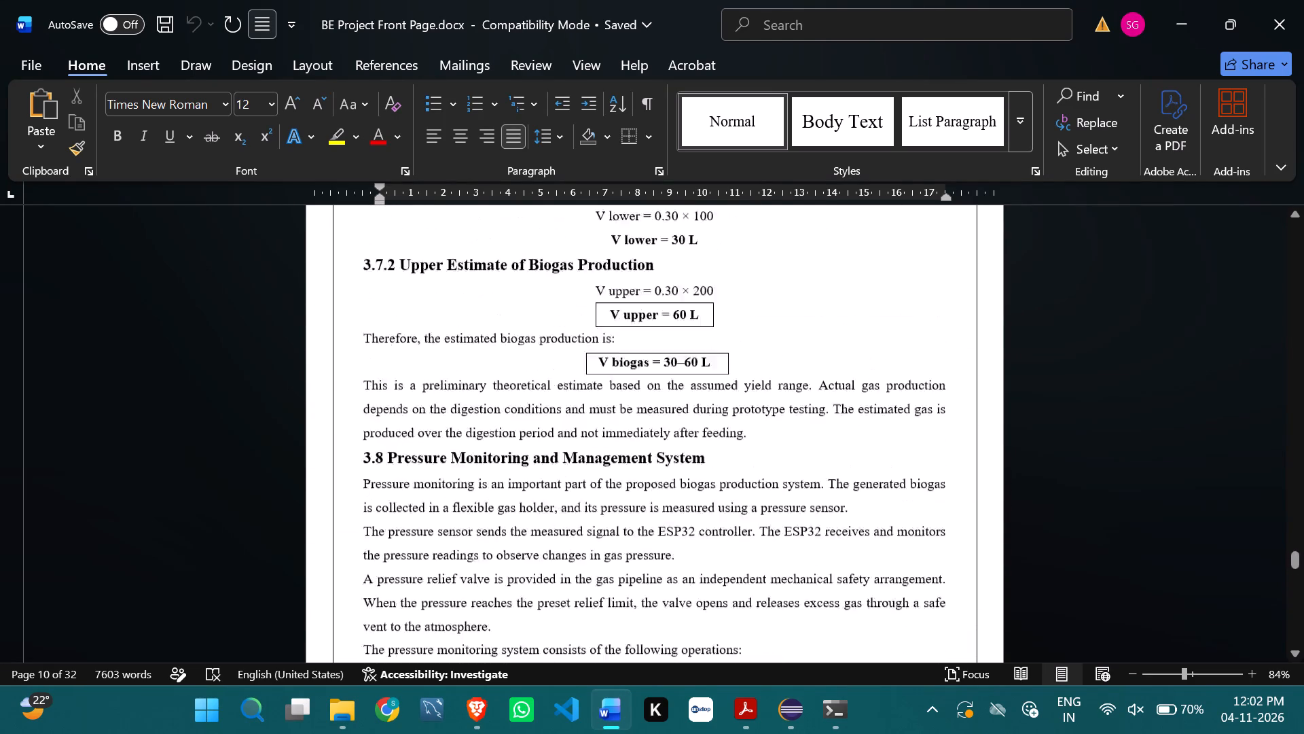
{"action": "scroll", "coordinate": [706, 361], "scroll_direction": "up", "scroll_amount": 3}
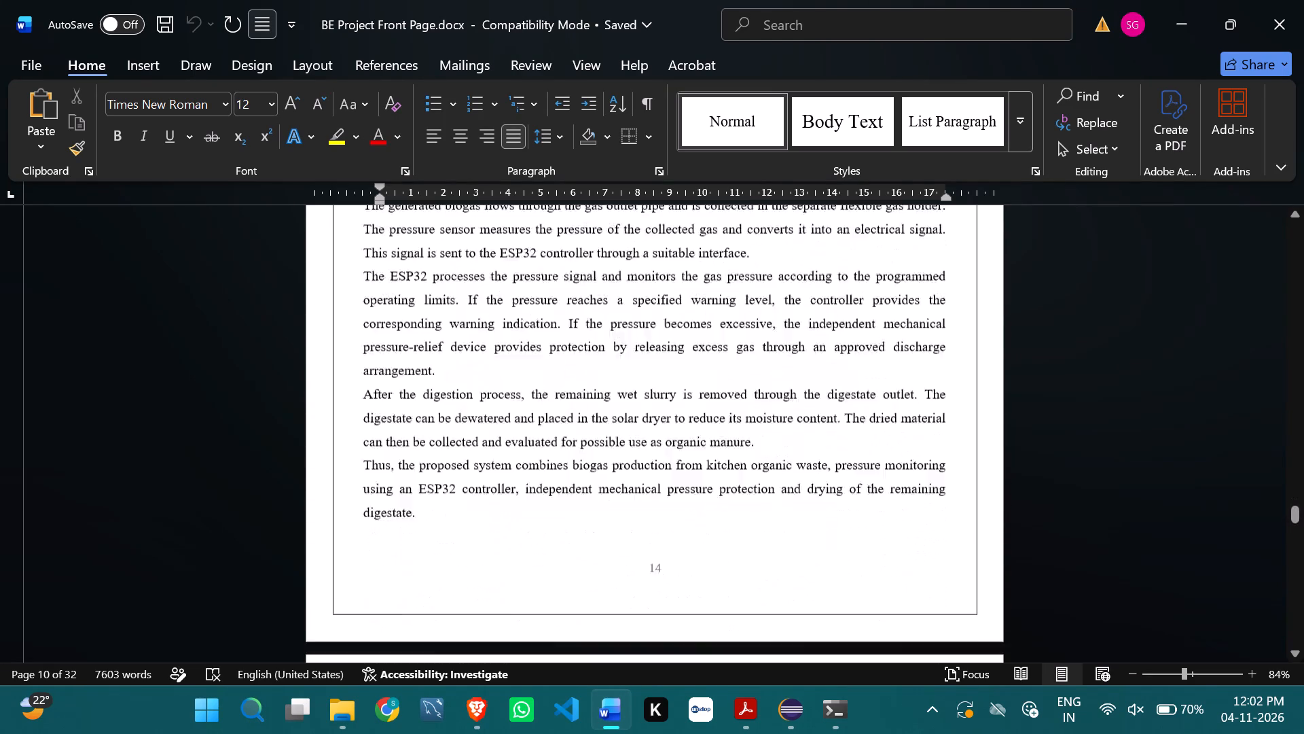
{"action": "scroll", "coordinate": [706, 361], "scroll_direction": "up", "scroll_amount": 2}
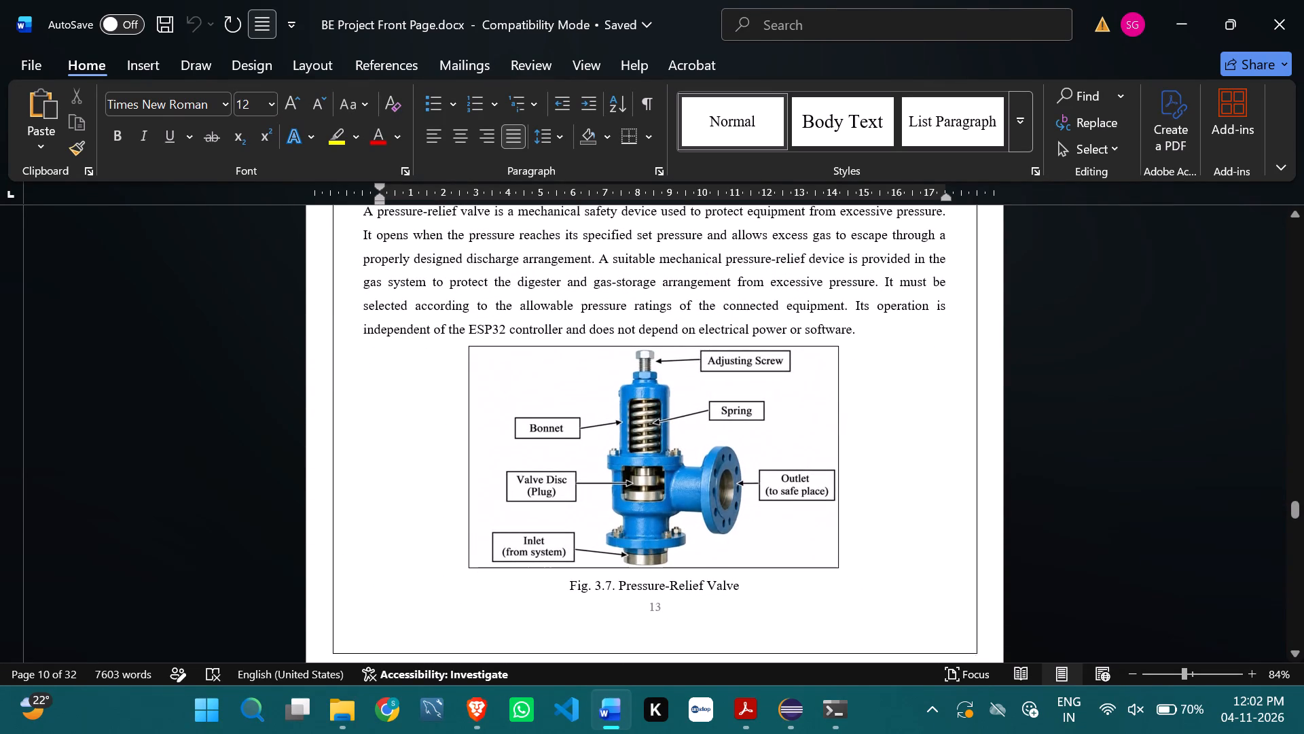
{"action": "scroll", "coordinate": [706, 361], "scroll_direction": "up", "scroll_amount": 2}
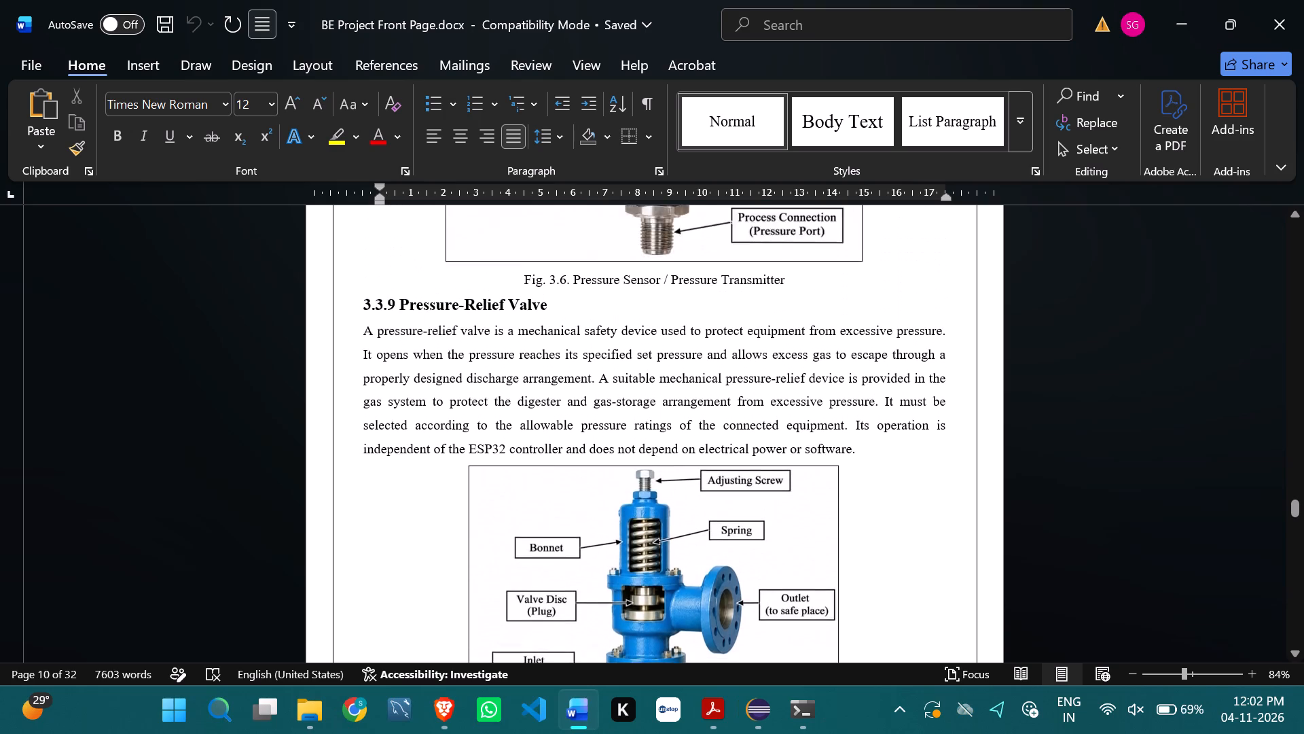
{"action": "scroll", "coordinate": [706, 361], "scroll_direction": "up", "scroll_amount": 2}
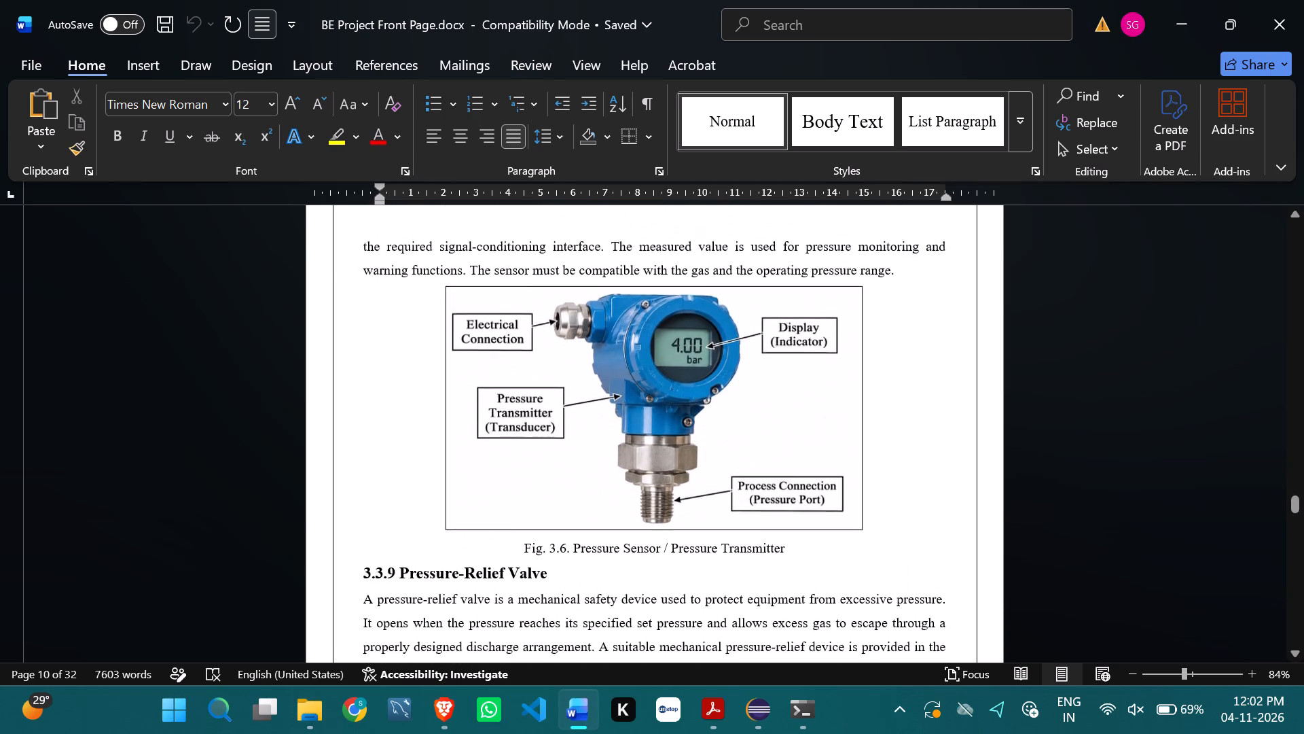
{"action": "scroll", "coordinate": [706, 361], "scroll_direction": "up", "scroll_amount": 3}
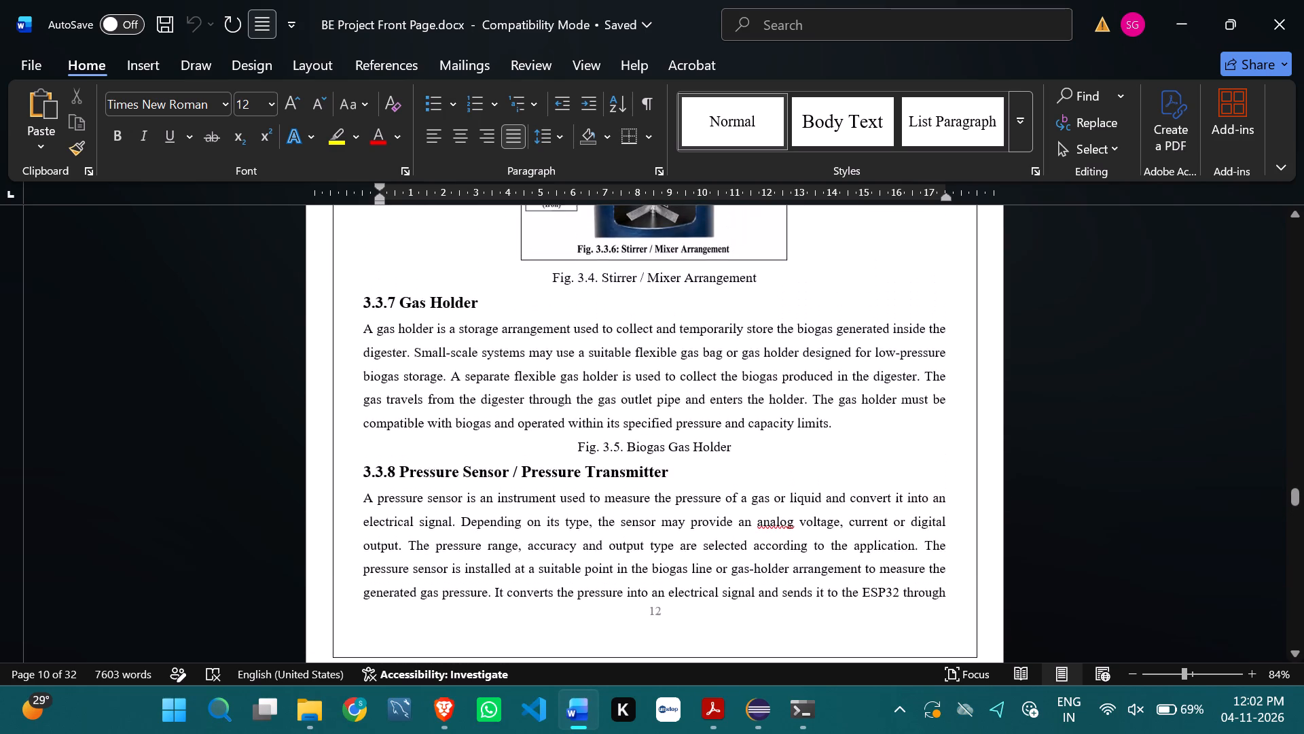
{"action": "scroll", "coordinate": [706, 361], "scroll_direction": "up", "scroll_amount": 1}
{"action": "scroll", "coordinate": [534, 449], "scroll_direction": "up", "scroll_amount": 2}
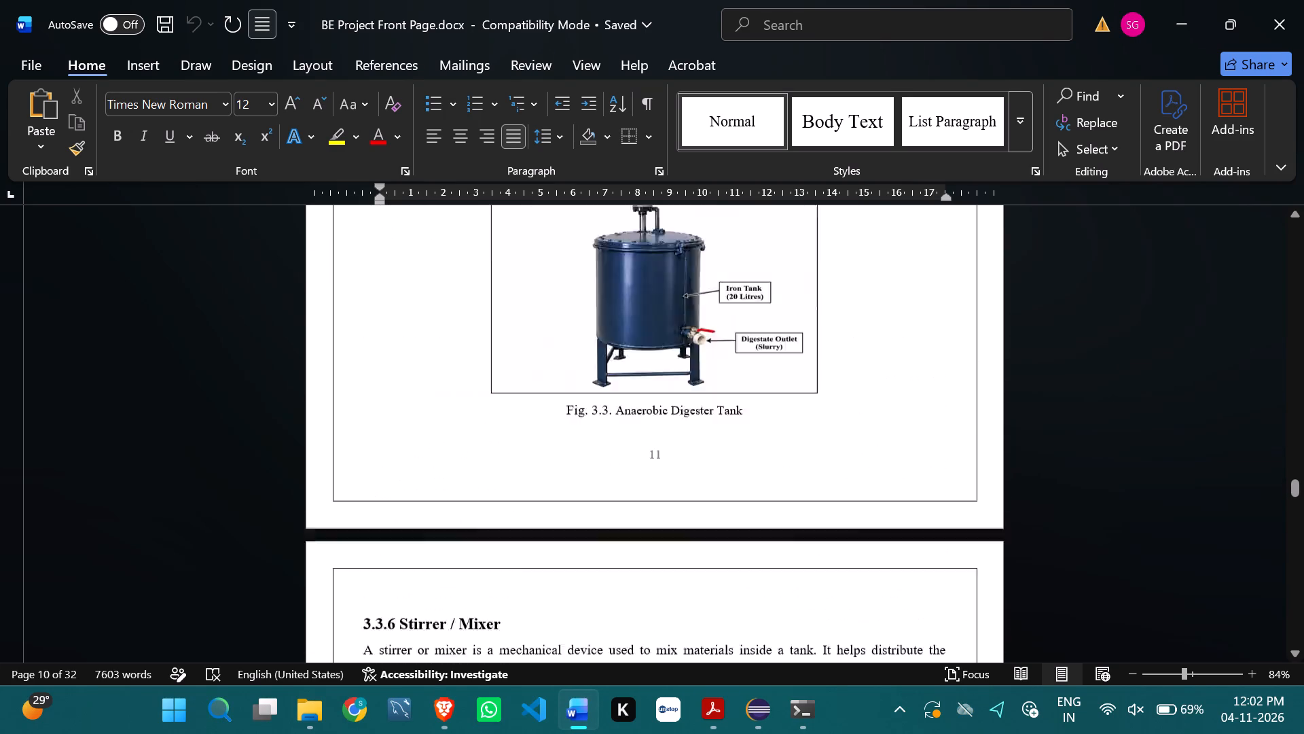
{"action": "scroll", "coordinate": [534, 449], "scroll_direction": "up", "scroll_amount": 14}
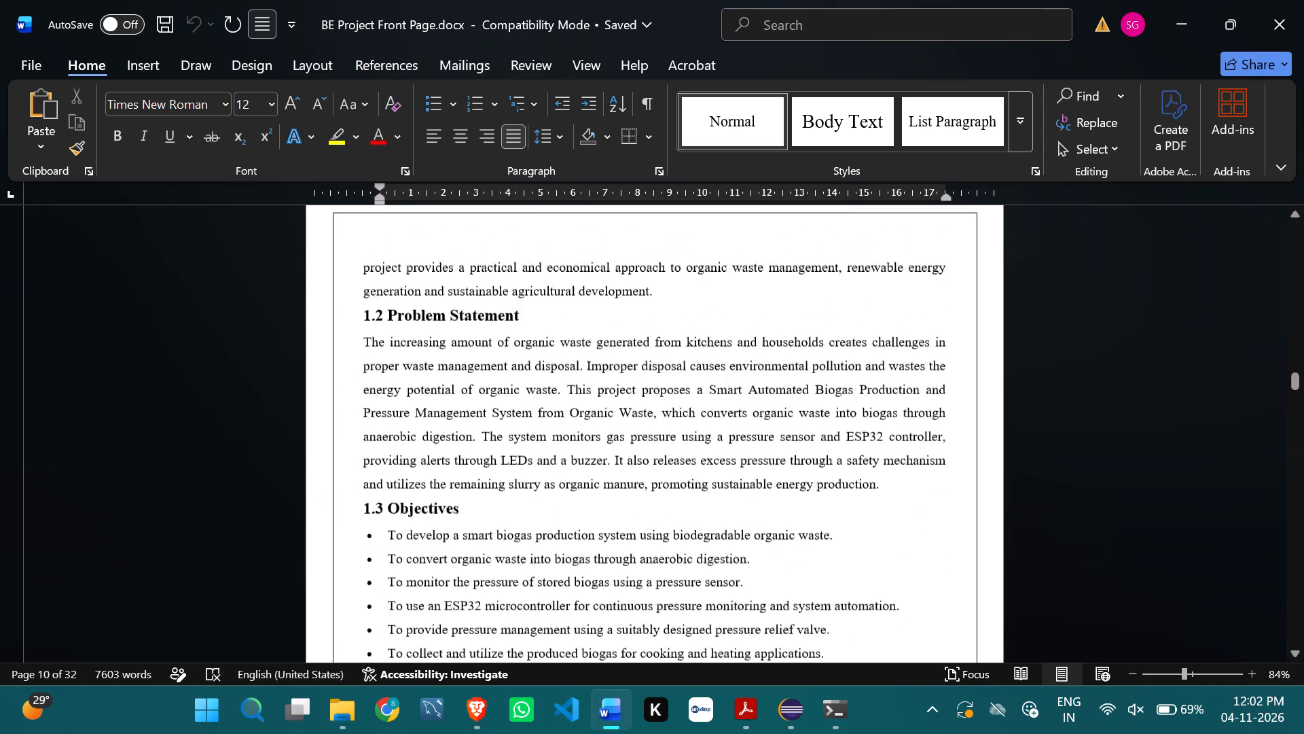
{"action": "scroll", "coordinate": [534, 449], "scroll_direction": "up", "scroll_amount": 3}
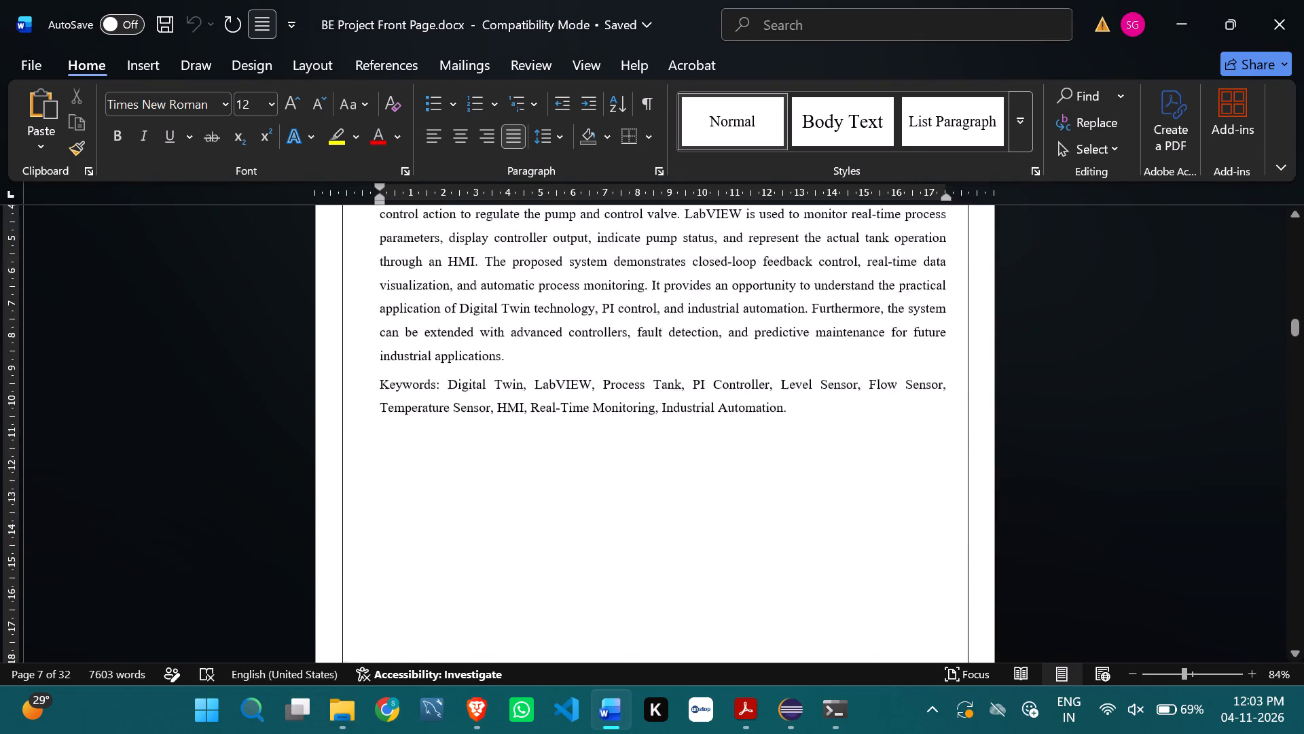
{"action": "scroll", "coordinate": [670, 390], "scroll_direction": "down", "scroll_amount": 2}
{"action": "scroll", "coordinate": [670, 390], "scroll_direction": "up", "scroll_amount": 6}
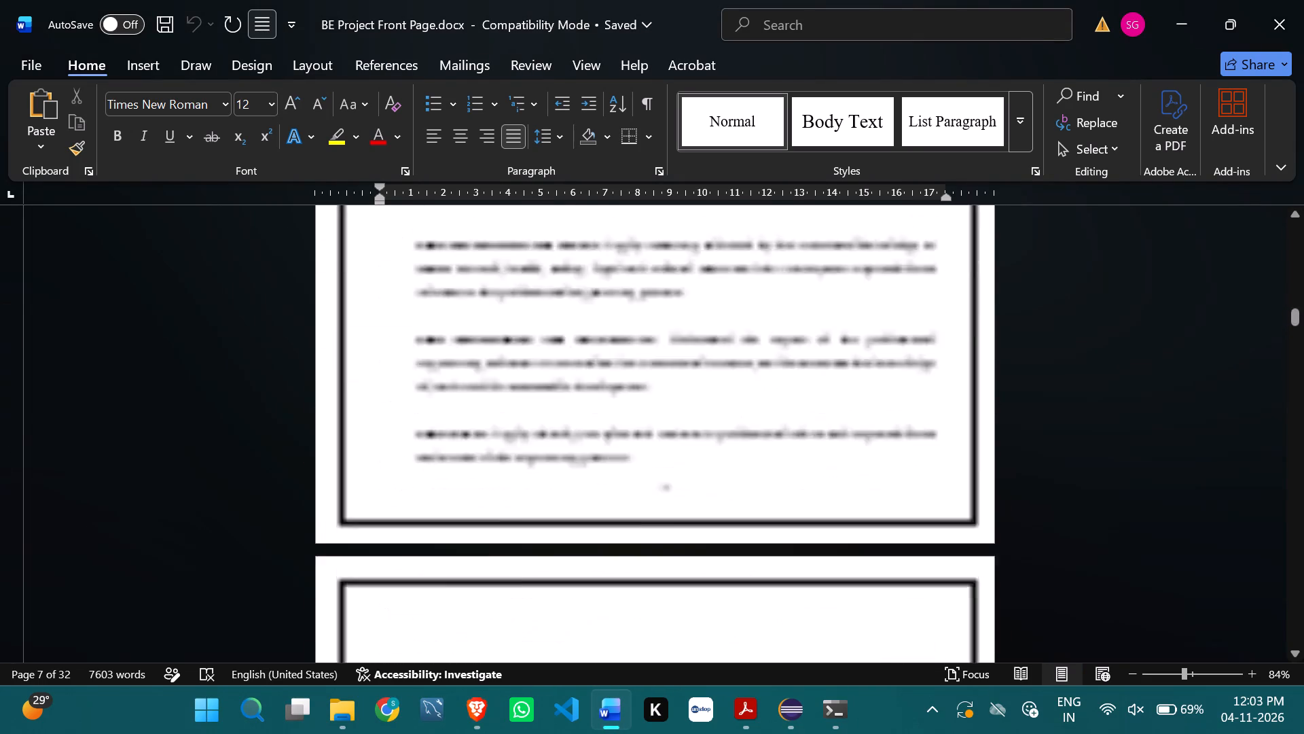
{"action": "scroll", "coordinate": [670, 390], "scroll_direction": "down", "scroll_amount": 5}
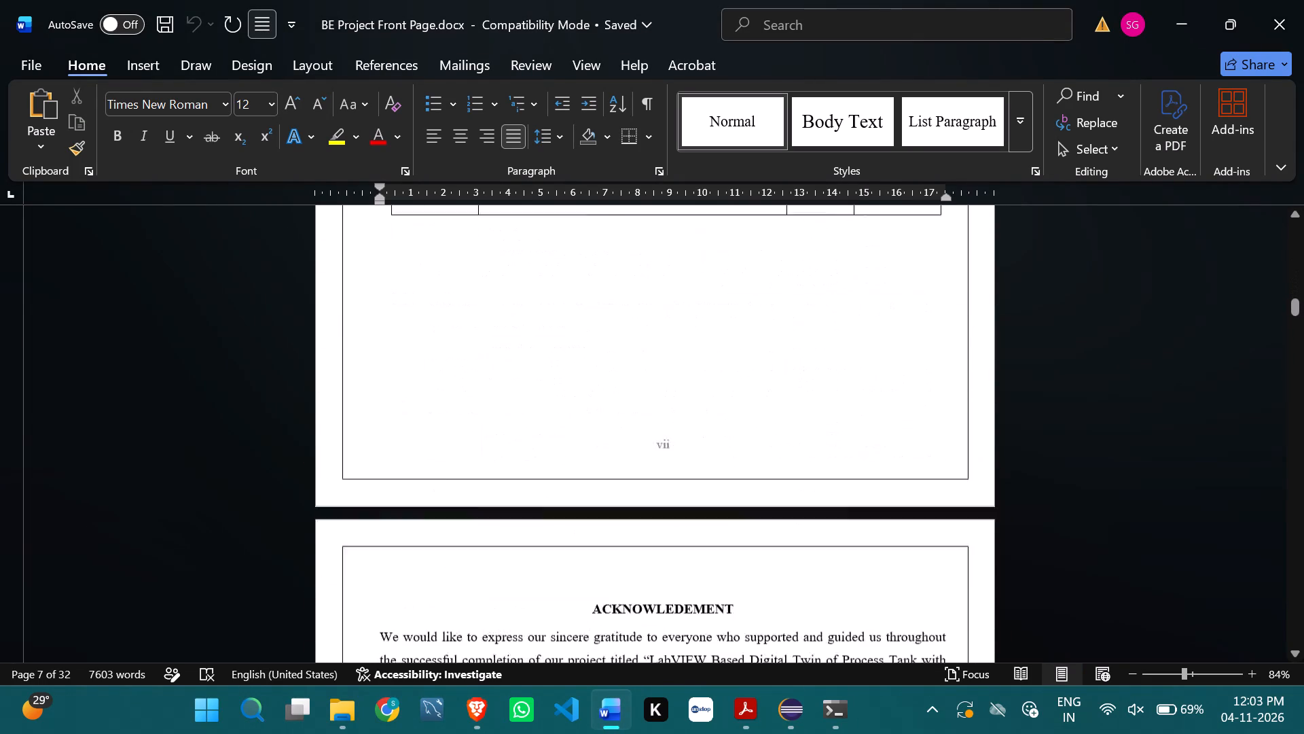
{"action": "scroll", "coordinate": [670, 390], "scroll_direction": "down", "scroll_amount": 2}
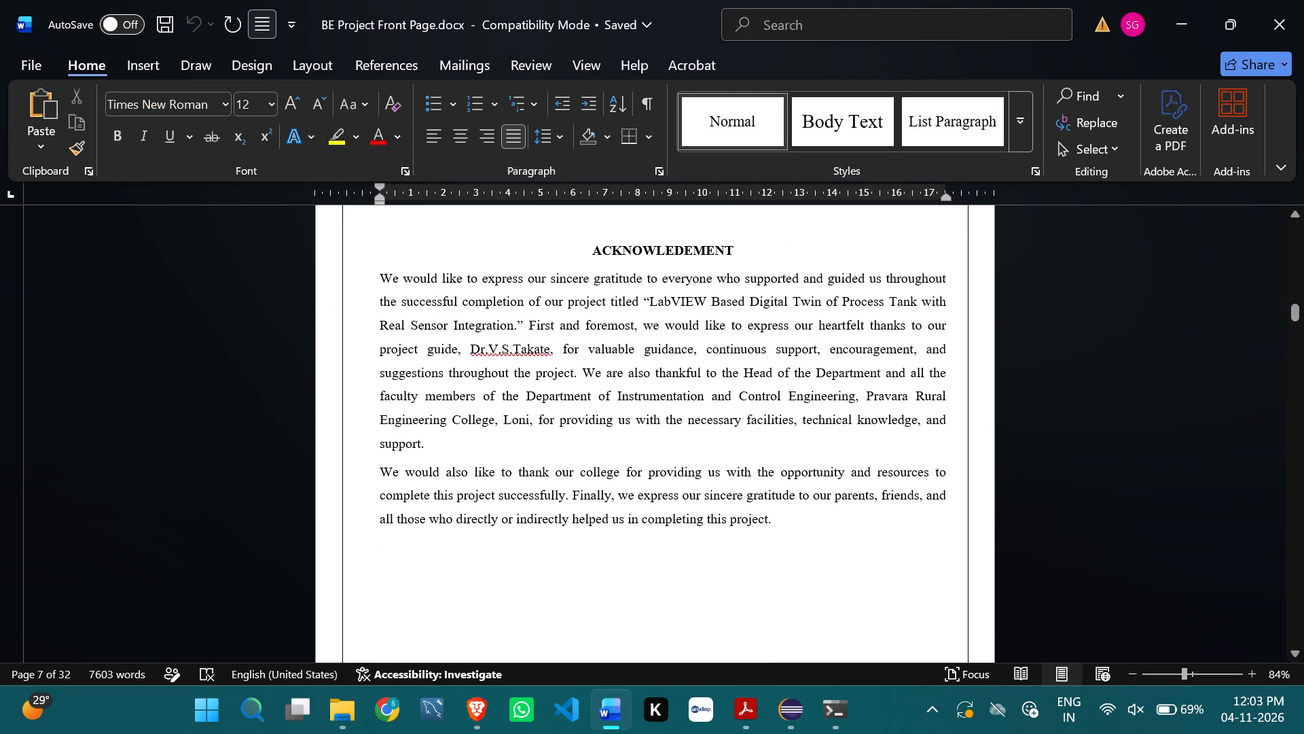
Replace the project guide's name in the acknowledgement's first paragraph with the new guide's name, using the title "Mr.".
{"action": "left_click_drag", "start_coordinate": [475, 348], "coordinate": [501, 347]}
{"action": "left_click_drag", "start_coordinate": [501, 347], "coordinate": [549, 347]}
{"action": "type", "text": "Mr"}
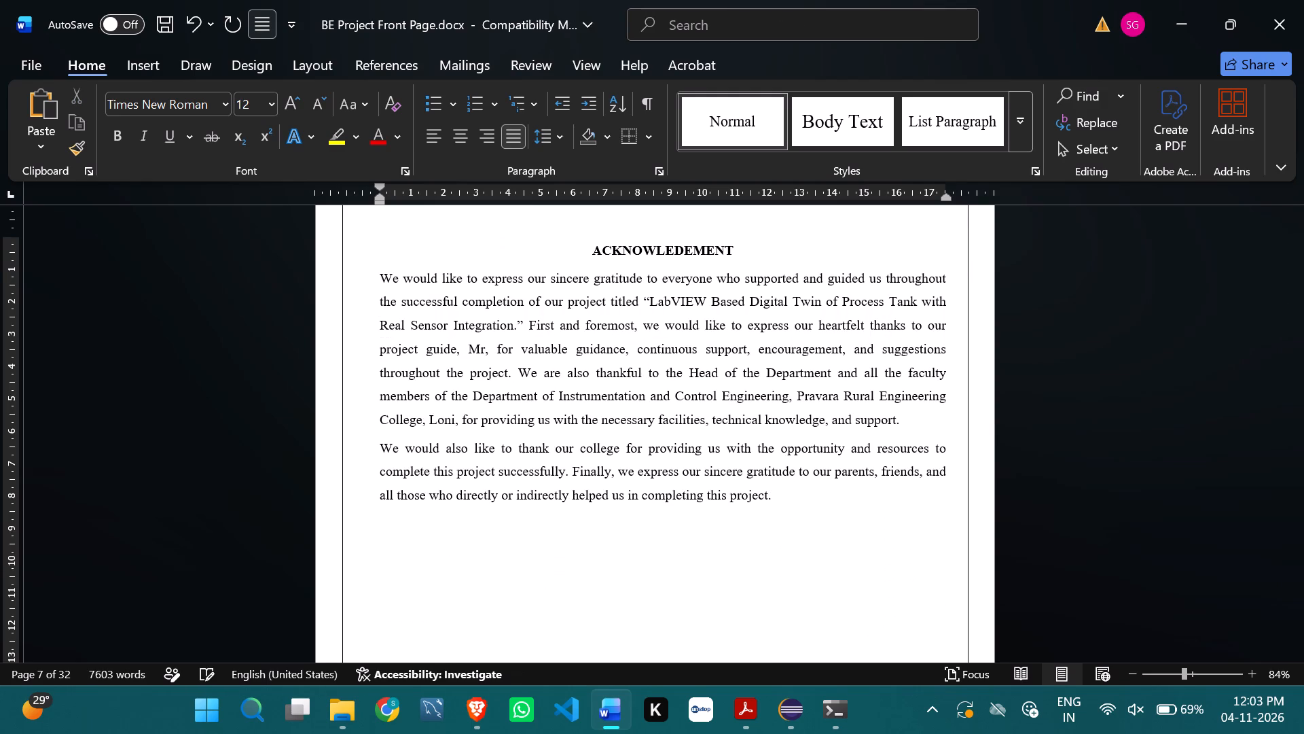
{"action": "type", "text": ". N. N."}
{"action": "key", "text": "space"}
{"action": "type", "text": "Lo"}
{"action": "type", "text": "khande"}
Replace the LabVIEW project title quoted in the acknowledgement with "Smart Automated Biogas Production and Pressure Management System using Organic Waste".
{"action": "scroll", "coordinate": [549, 347], "scroll_direction": "down", "scroll_amount": 1}
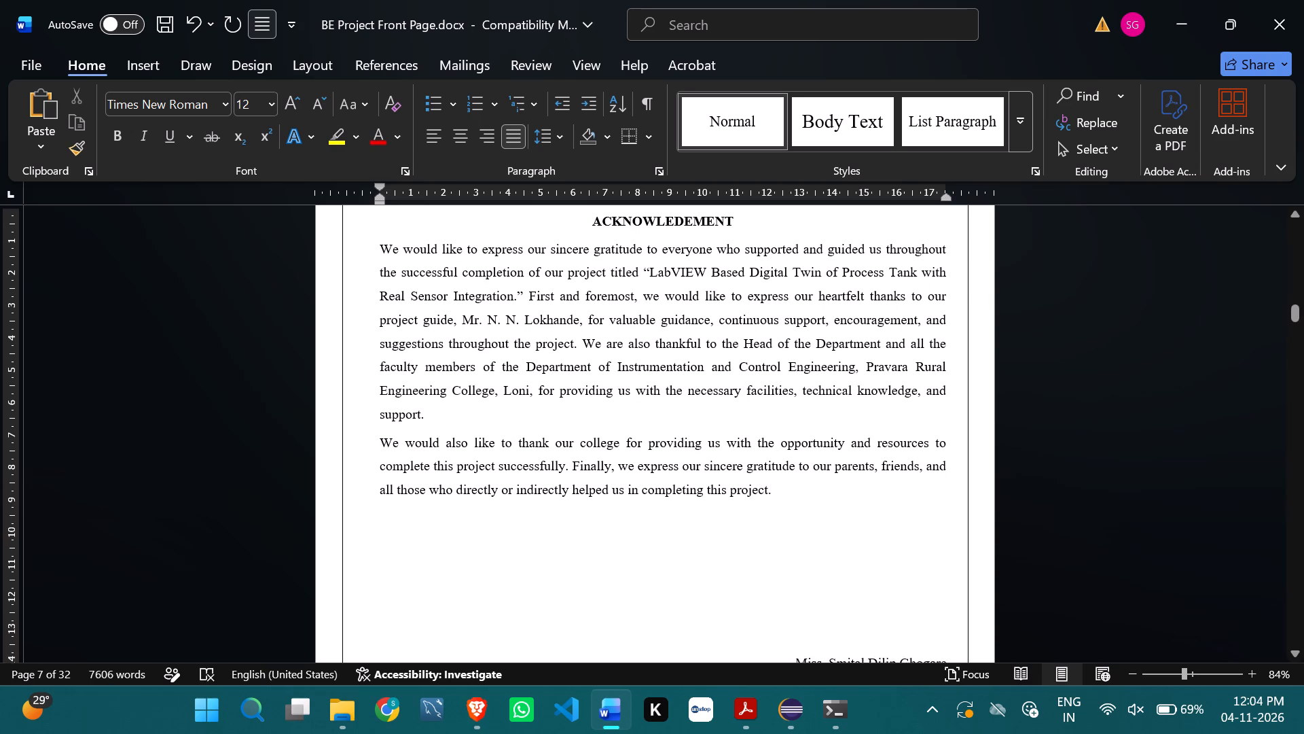
{"action": "scroll", "coordinate": [549, 347], "scroll_direction": "down", "scroll_amount": 1}
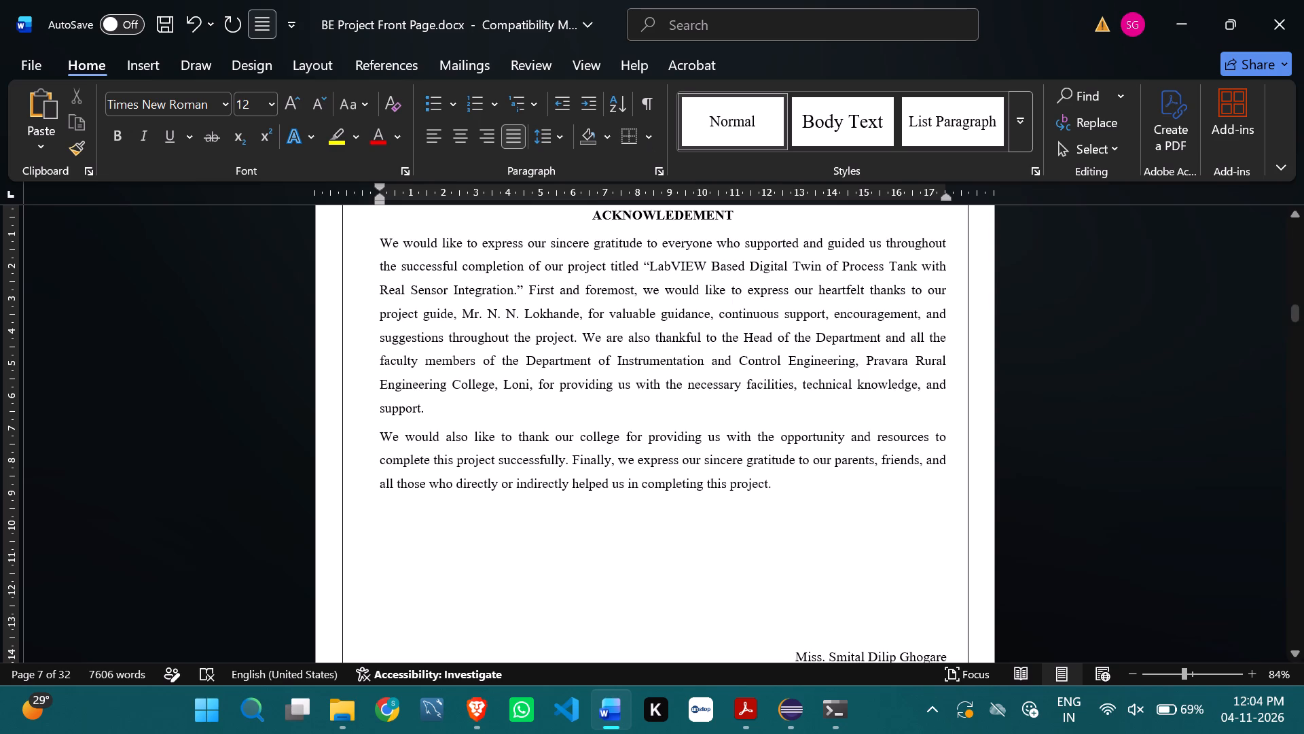
{"action": "left_click_drag", "start_coordinate": [651, 264], "coordinate": [570, 298]}
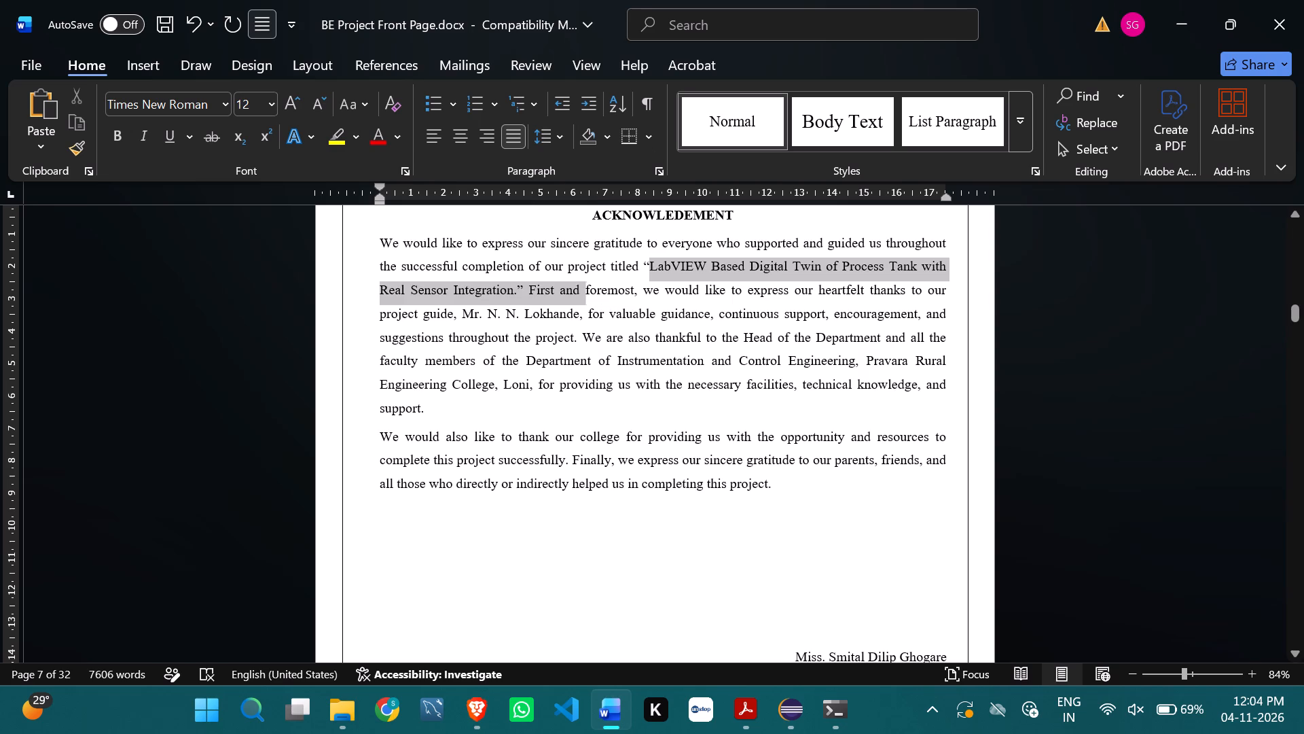
{"action": "left_click_drag", "start_coordinate": [570, 298], "coordinate": [515, 283]}
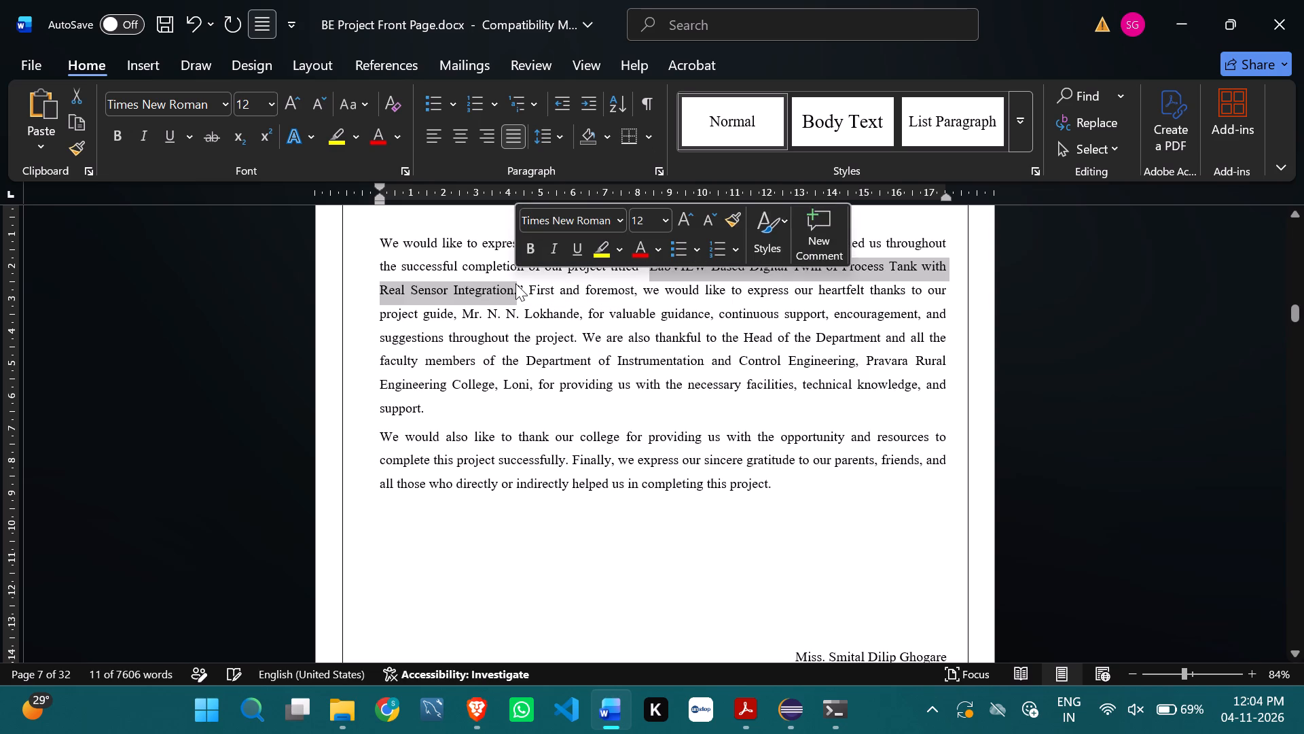
{"action": "key", "text": "BackSpace"}
{"action": "key", "text": "shift+s"}
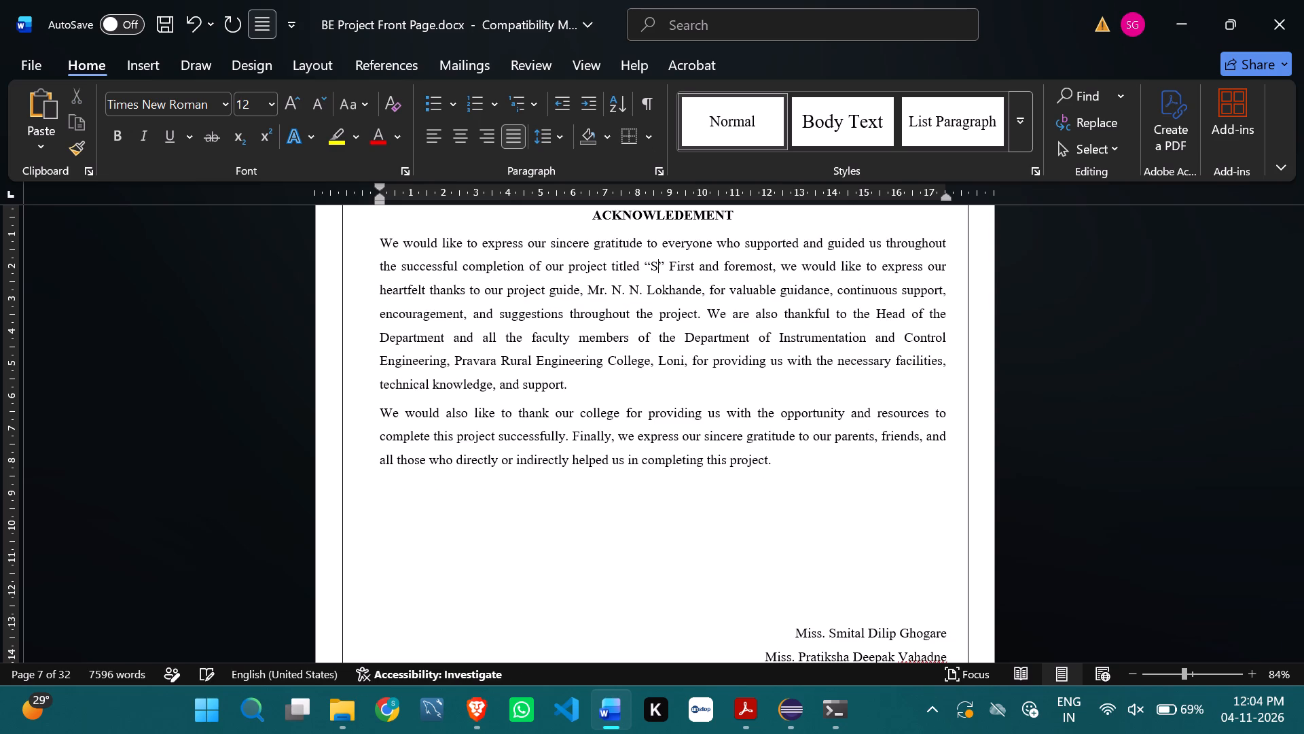
{"action": "type", "text": "mart Automated Biogas Producti"}
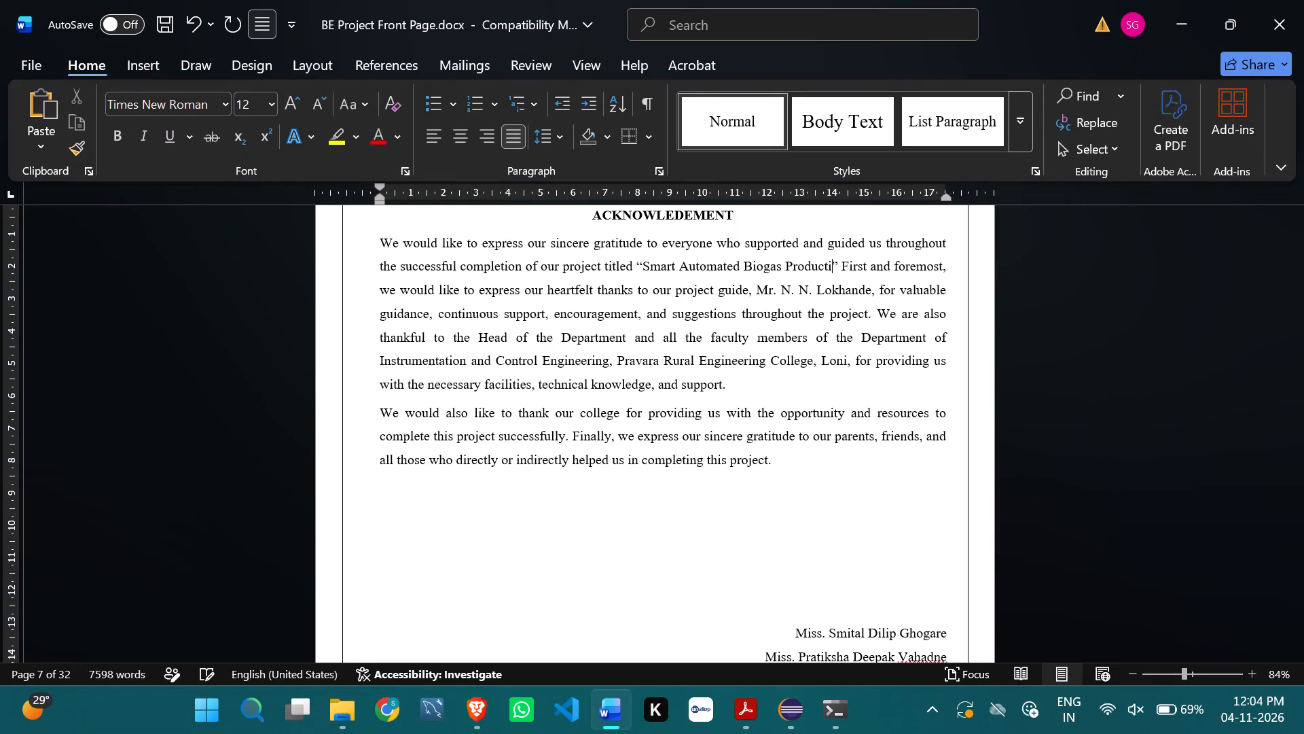
{"action": "type", "text": "on"}
{"action": "key", "text": "space"}
{"action": "type", "text": "and Presss"}
{"action": "key", "text": "BackSpace"}
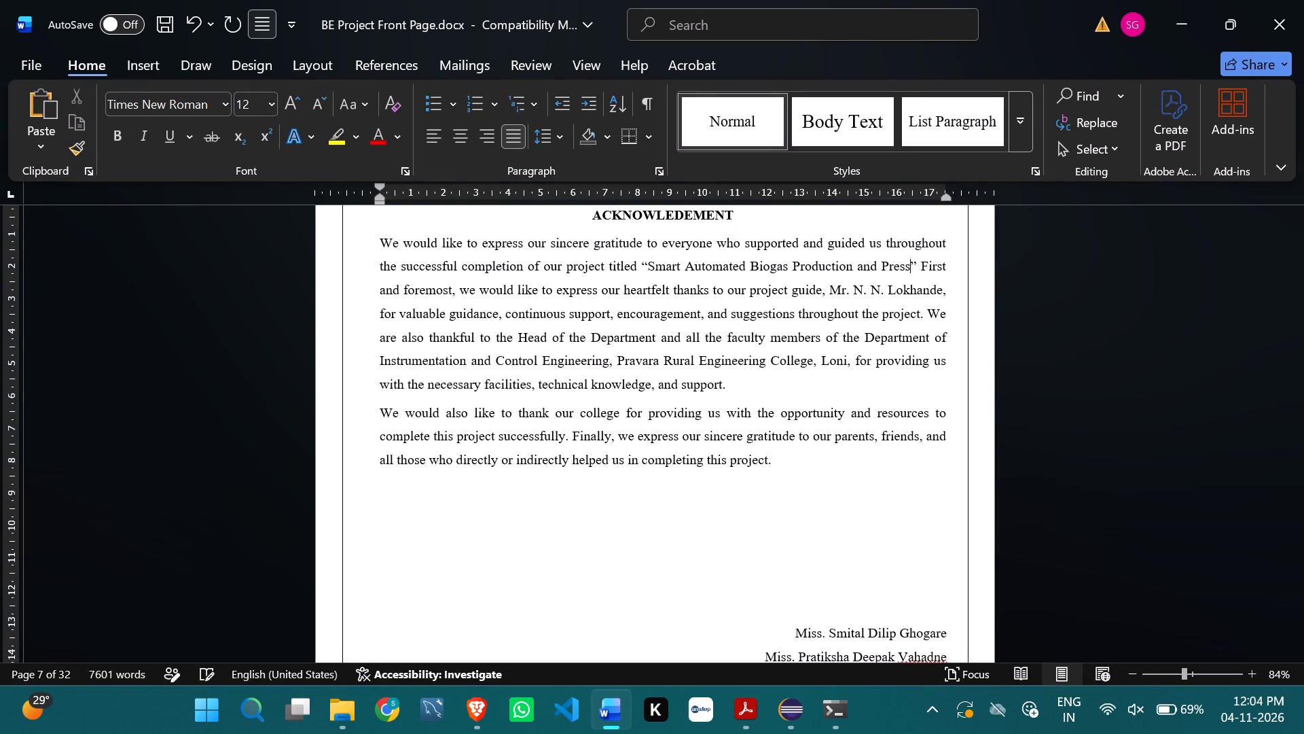
{"action": "type", "text": "ure Management"}
{"action": "key", "text": "space"}
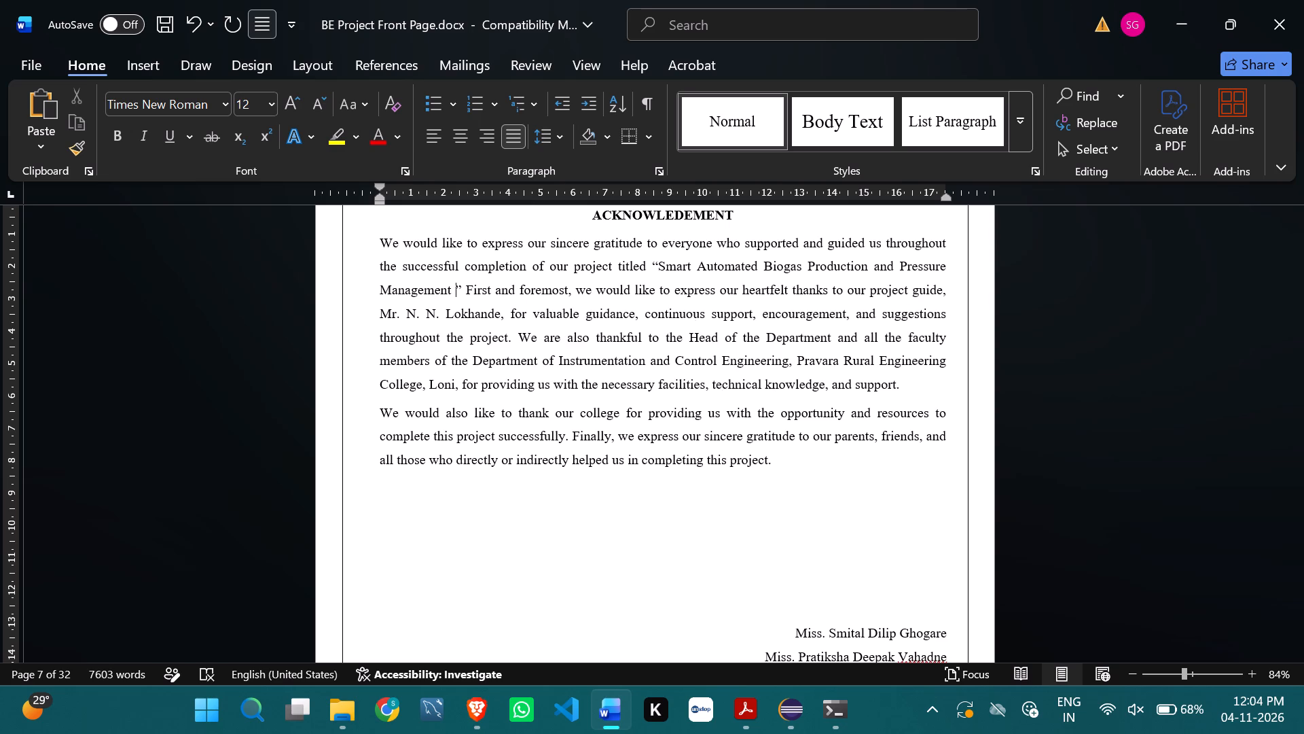
{"action": "type", "text": "syst"}
{"action": "key", "text": "BackSpace"}
{"action": "key", "text": "BackSpace"}
{"action": "key", "text": "BackSpace"}
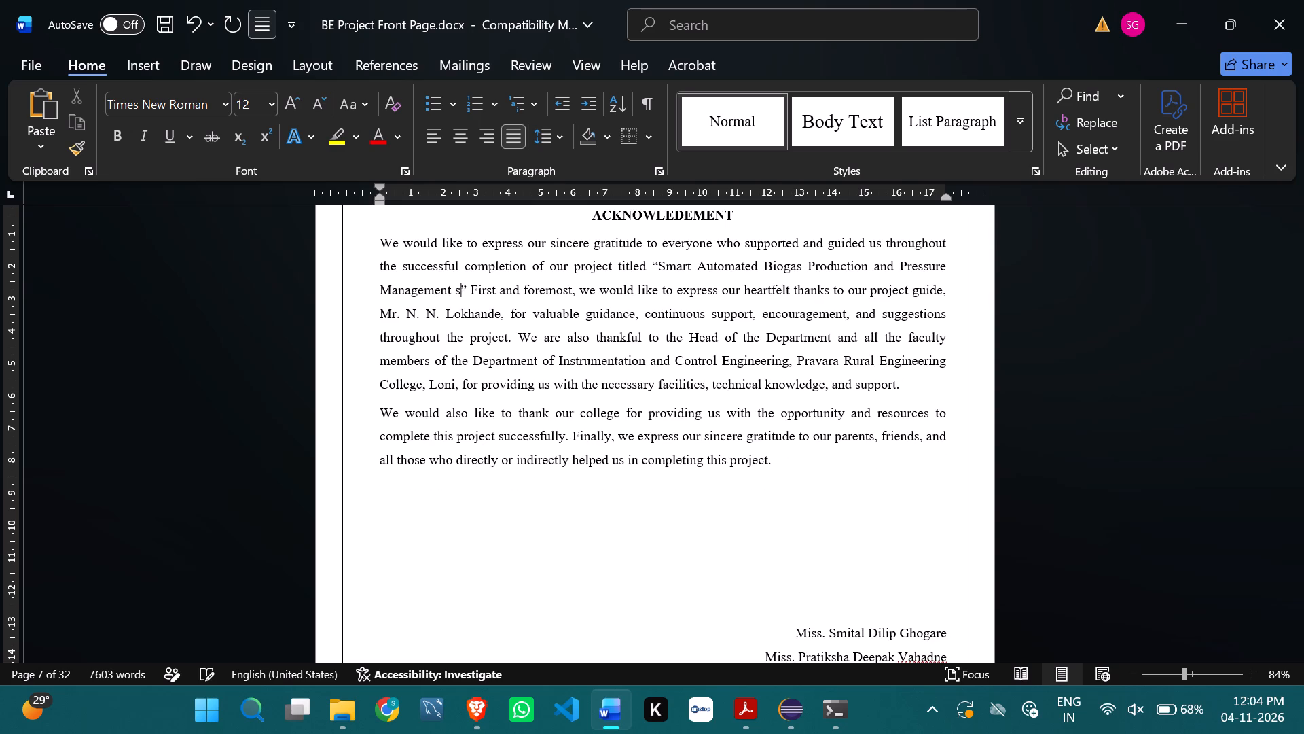
{"action": "key", "text": "BackSpace"}
{"action": "type", "text": "System using"}
{"action": "key", "text": "space"}
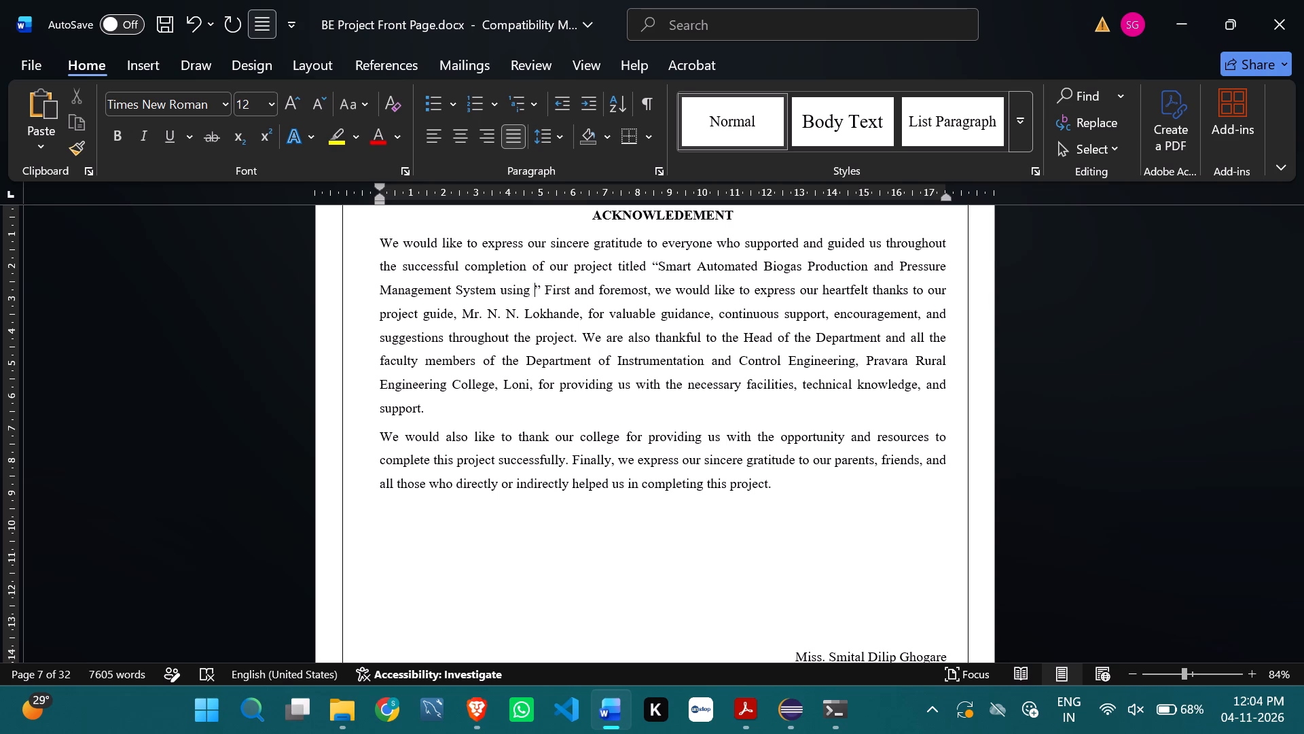
{"action": "type", "text": "Ora"}
{"action": "key", "text": "BackSpace"}
{"action": "type", "text": "ganic Waste"}
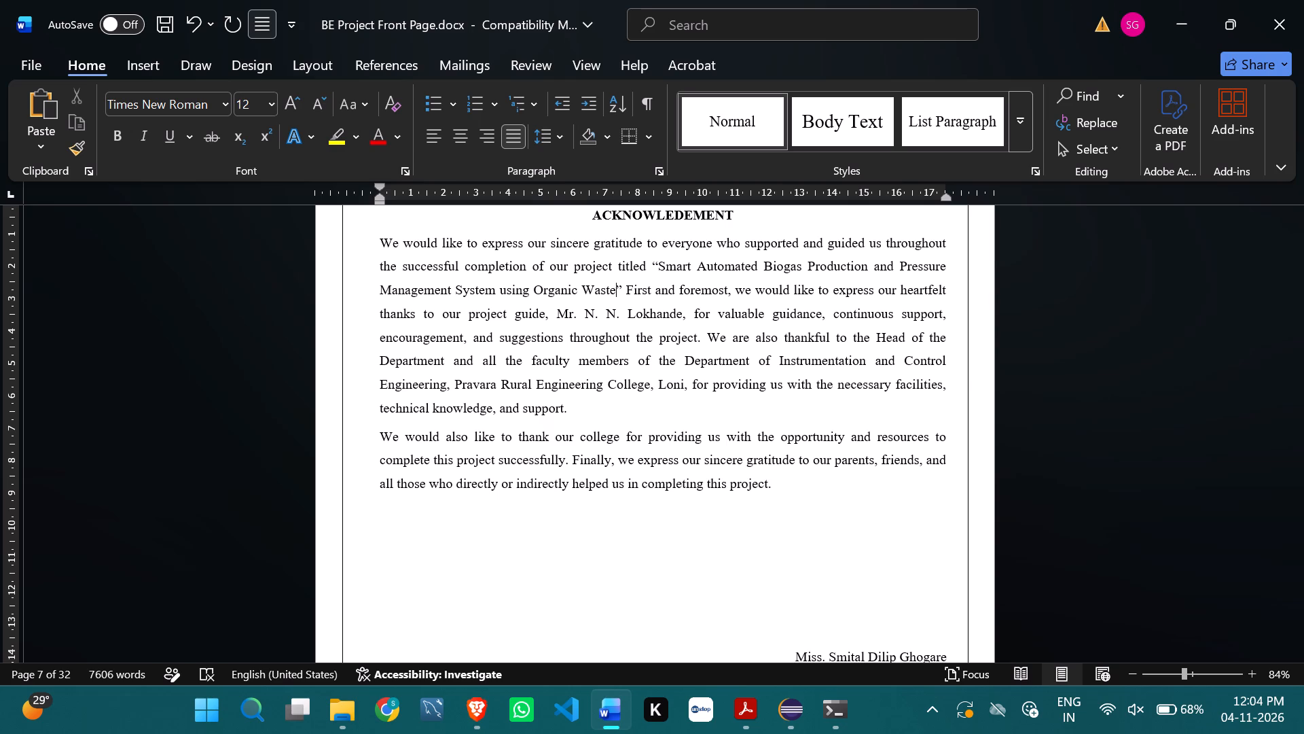
Replace the whole LabVIEW abstract text below the abstract page's heading with the copied biogas abstract and keywords.
{"action": "scroll", "coordinate": [515, 283], "scroll_direction": "down", "scroll_amount": 5}
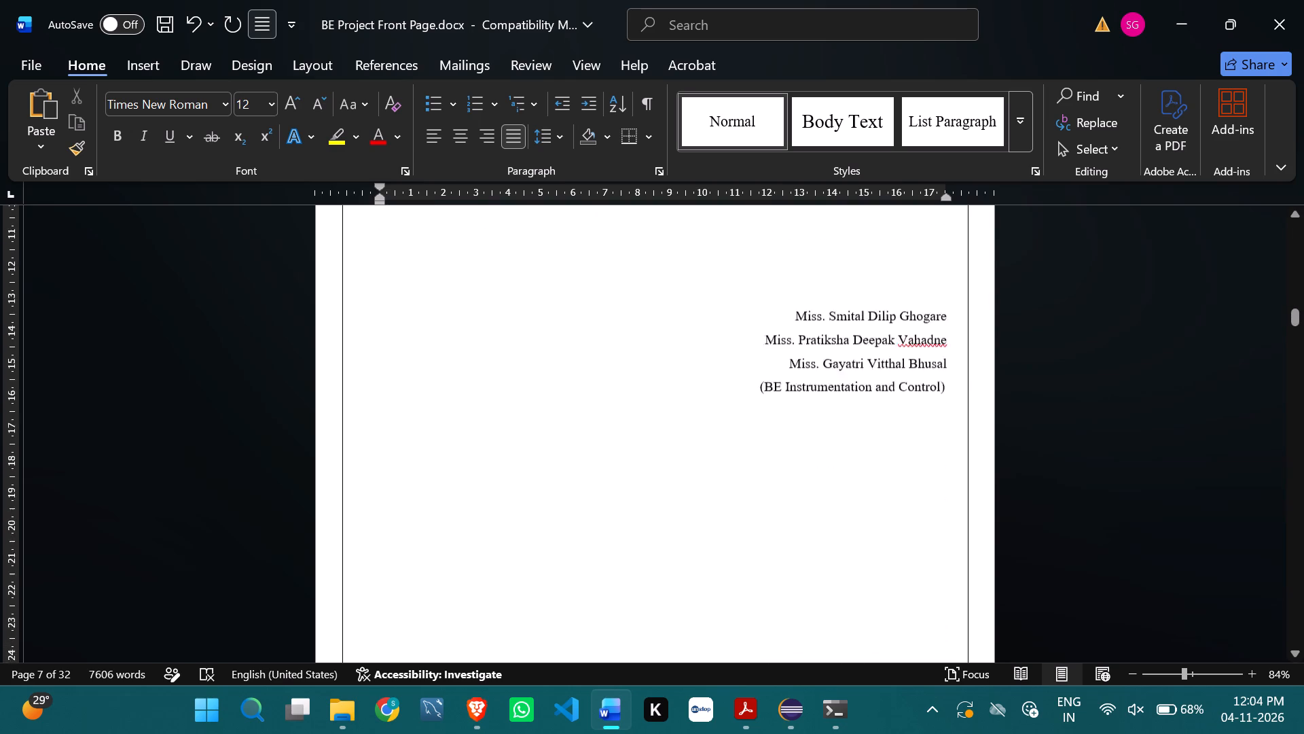
{"action": "scroll", "coordinate": [515, 283], "scroll_direction": "down", "scroll_amount": 4}
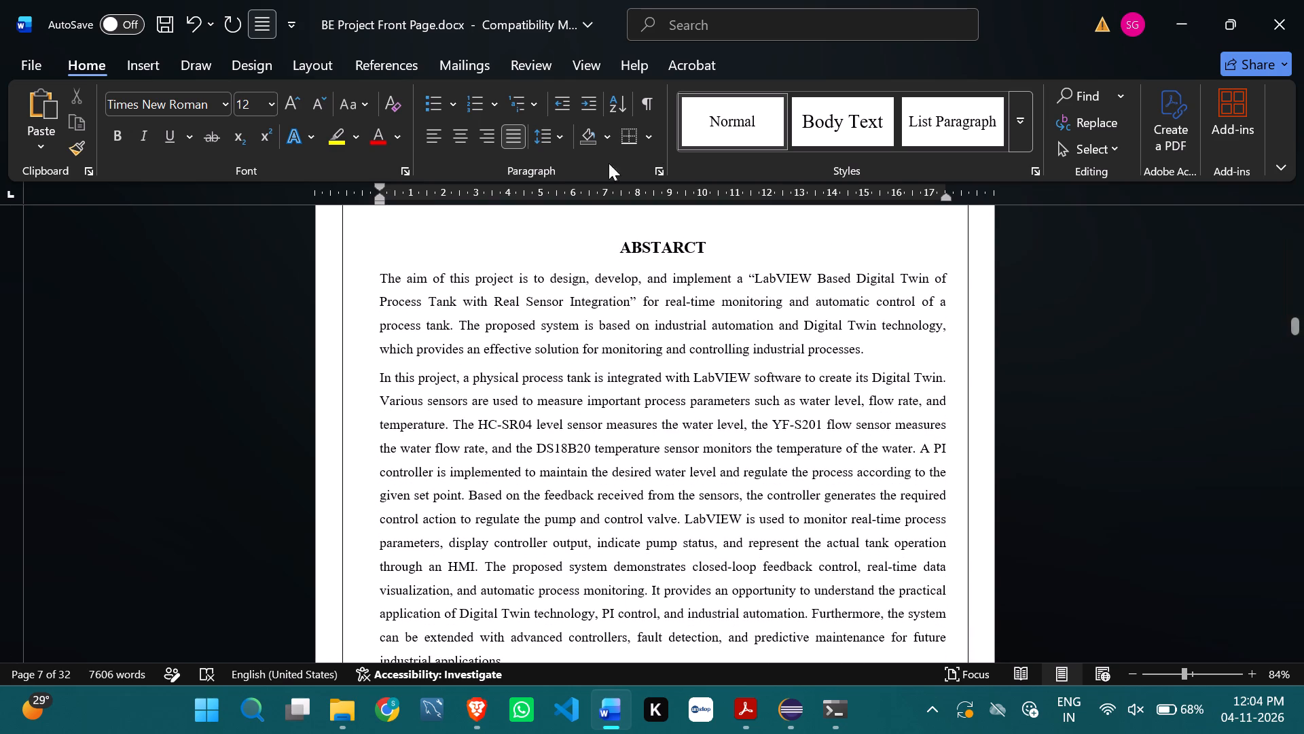
{"action": "scroll", "coordinate": [541, 309], "scroll_direction": "down", "scroll_amount": 1}
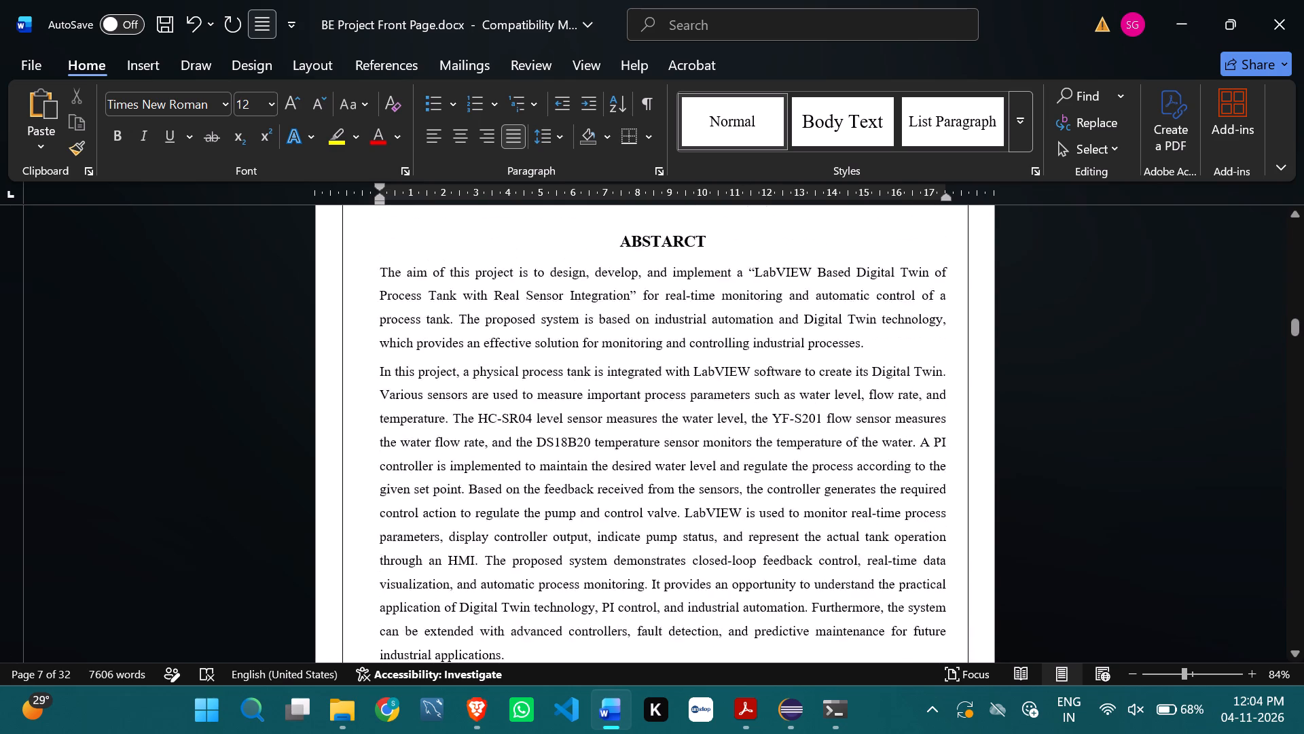
{"action": "scroll", "coordinate": [541, 309], "scroll_direction": "down", "scroll_amount": 1}
{"action": "scroll", "coordinate": [427, 267], "scroll_direction": "up", "scroll_amount": 1}
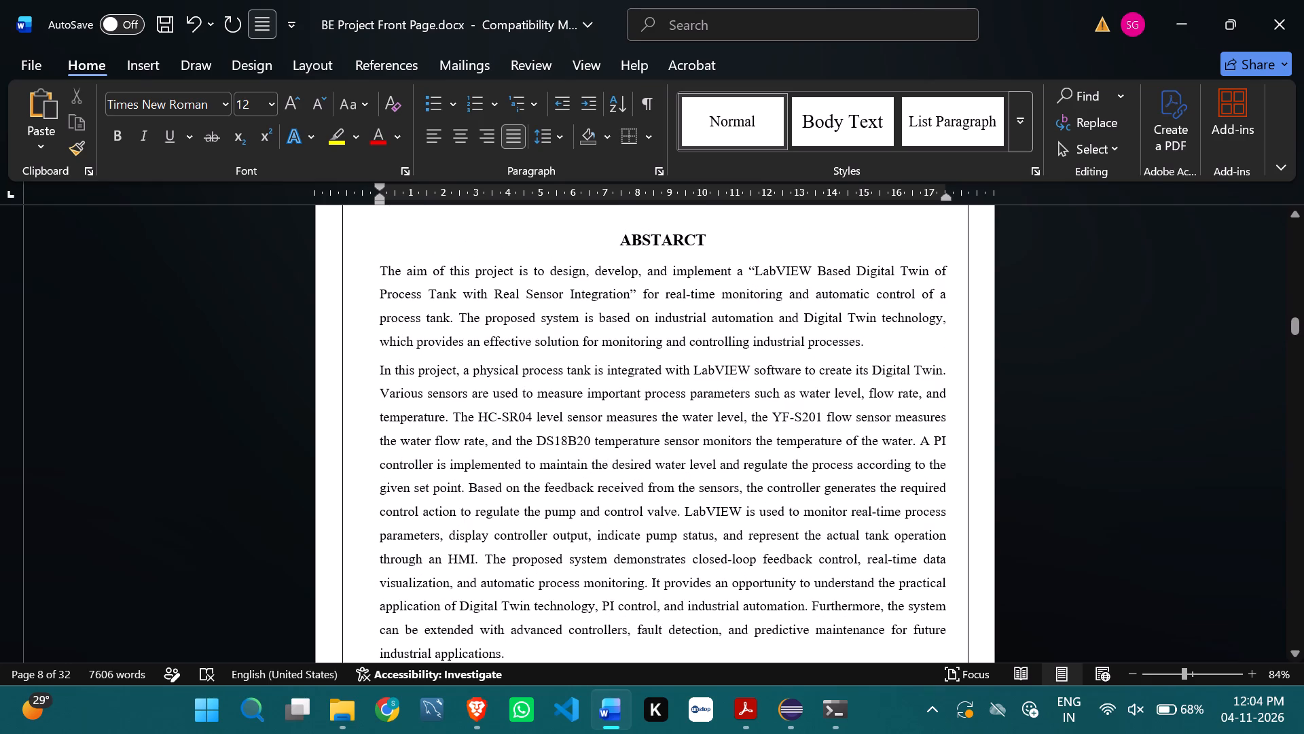
{"action": "left_click_drag", "start_coordinate": [379, 266], "coordinate": [827, 645]}
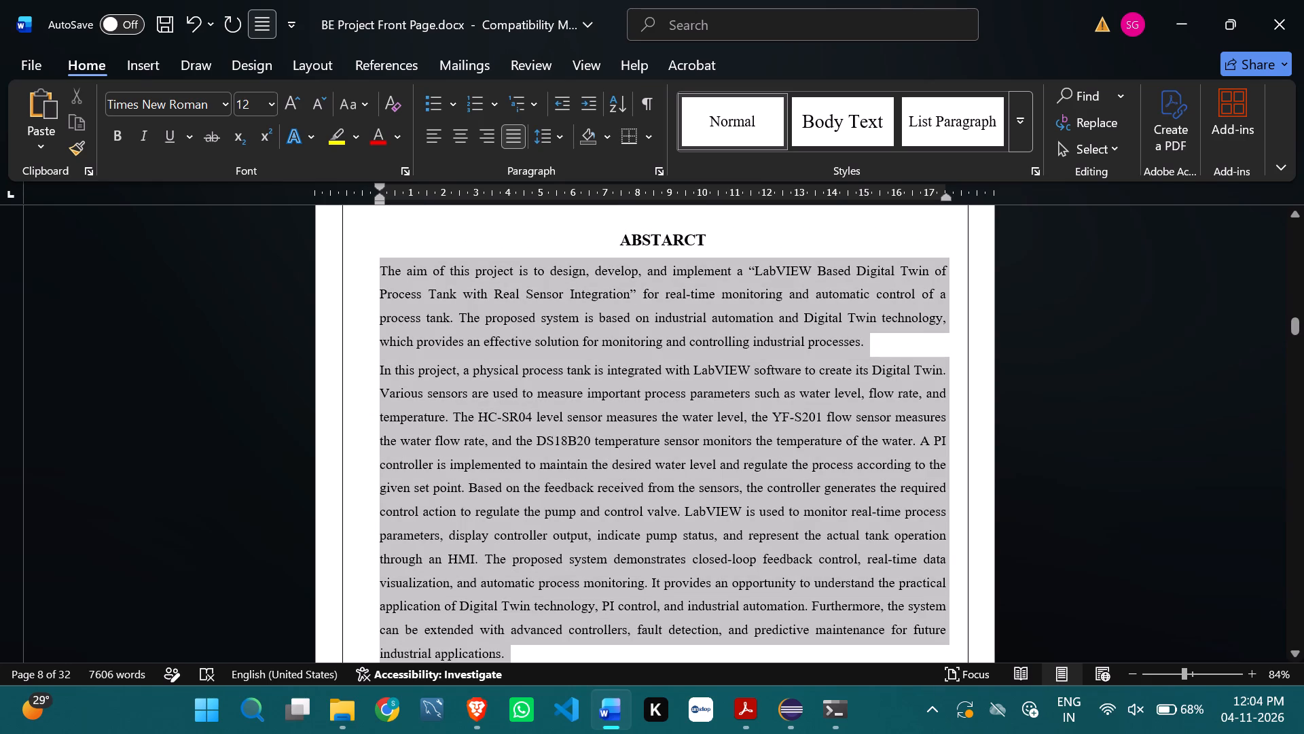
{"action": "left_click_drag", "start_coordinate": [827, 645], "coordinate": [811, 567]}
{"action": "key", "text": "ctrl+v"}
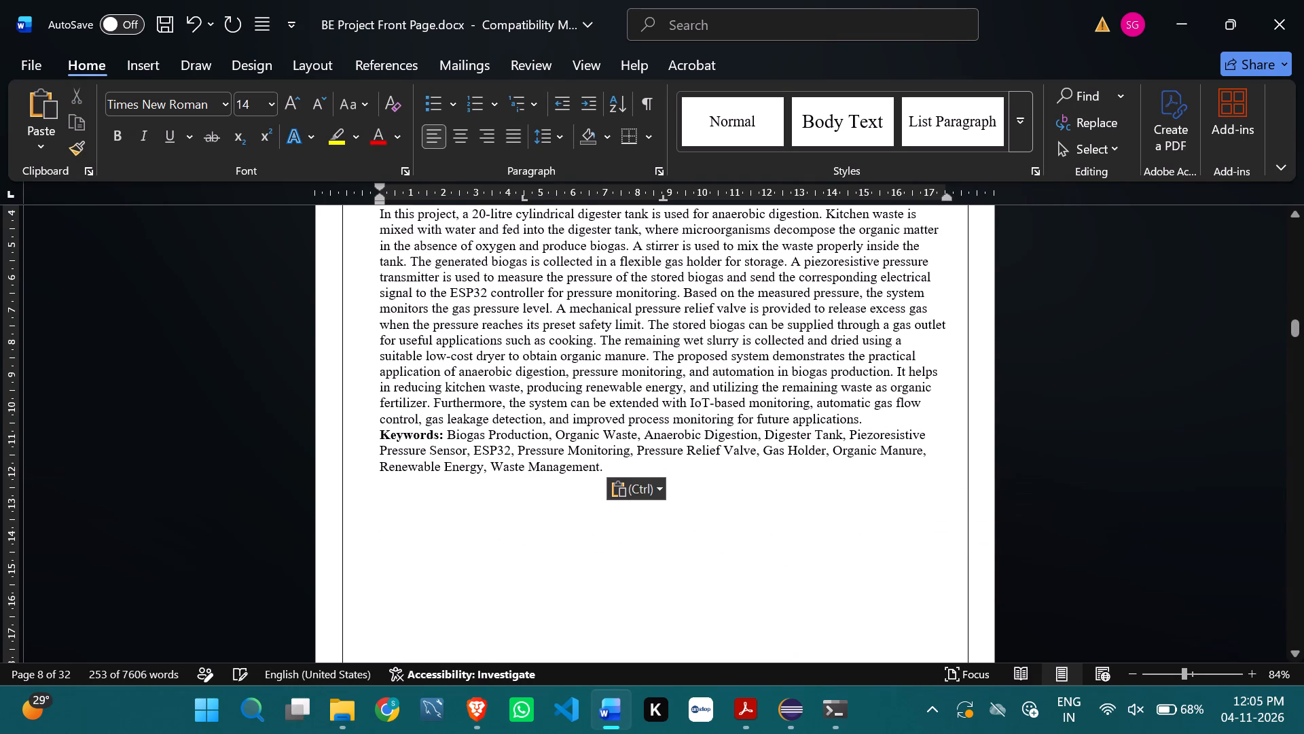
Remove the bold formatting from the quoted project title in the first sentence of the pasted abstract.
{"action": "scroll", "coordinate": [673, 421], "scroll_direction": "up", "scroll_amount": 1}
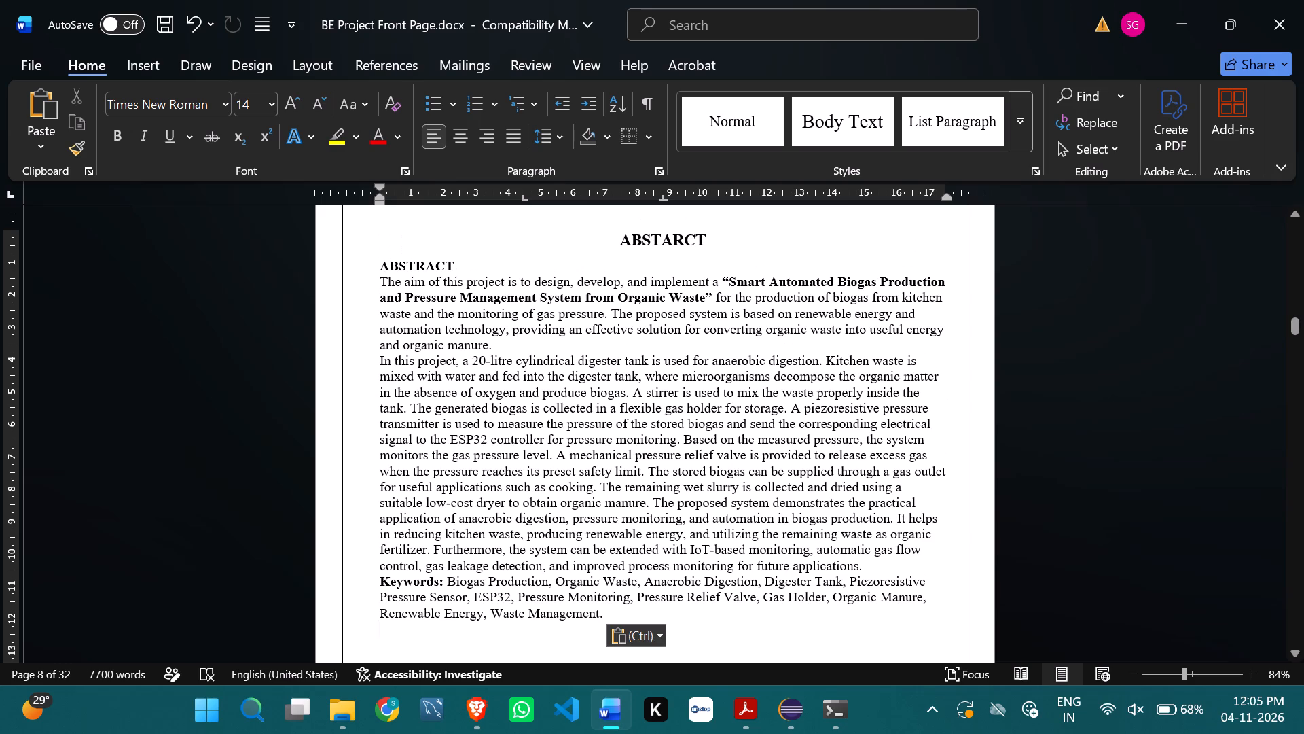
{"action": "left_click_drag", "start_coordinate": [720, 280], "coordinate": [733, 281]}
{"action": "left_click_drag", "start_coordinate": [733, 281], "coordinate": [709, 294]}
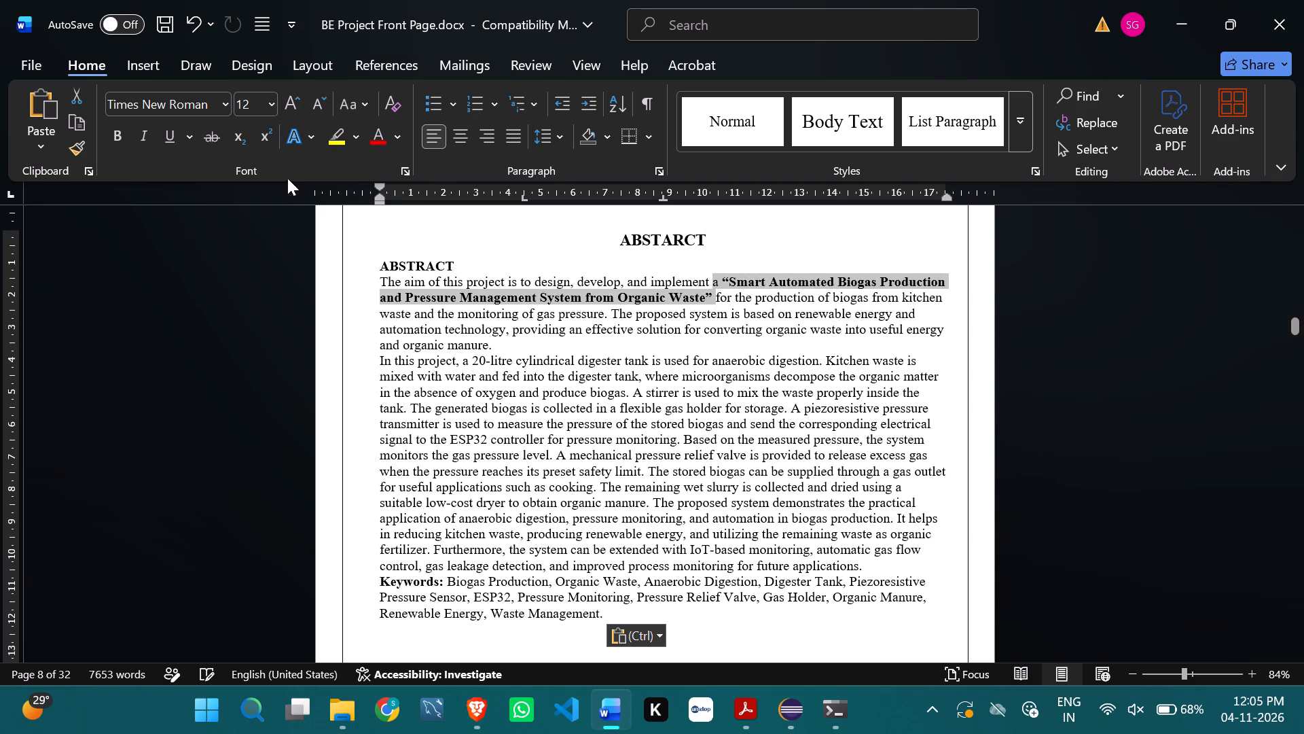
{"action": "left_click", "coordinate": [109, 135]}
{"action": "left_click", "coordinate": [109, 135]}
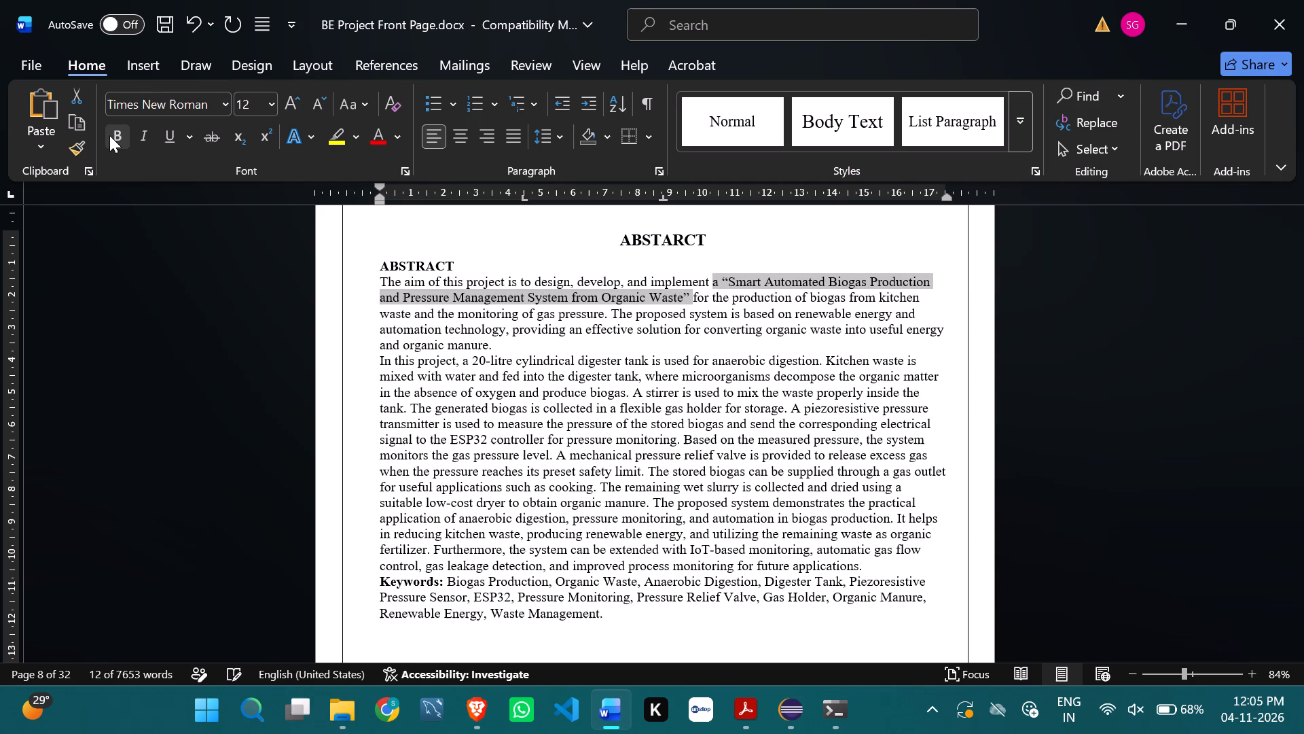
{"action": "left_click", "coordinate": [450, 360]}
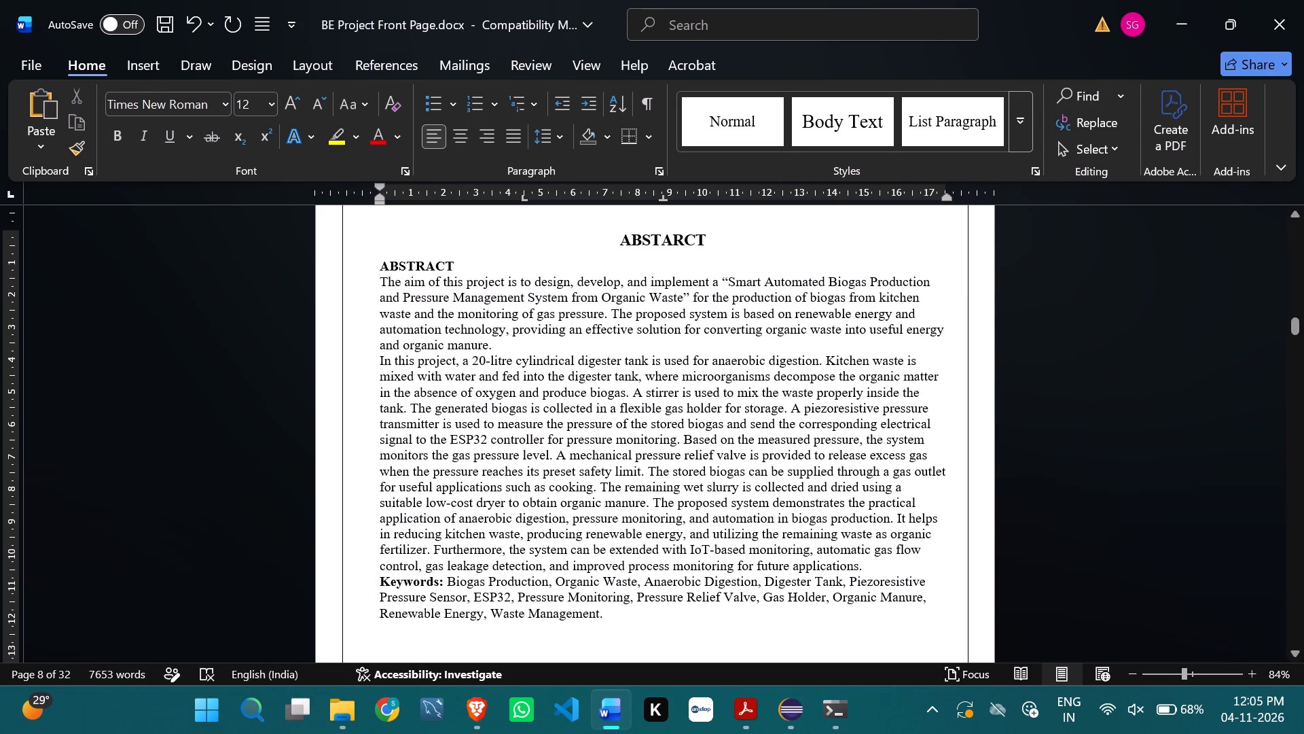
Set the line spacing of the entire pasted abstract, including its keywords, to 1.5.
{"action": "left_click_drag", "start_coordinate": [380, 261], "coordinate": [645, 621]}
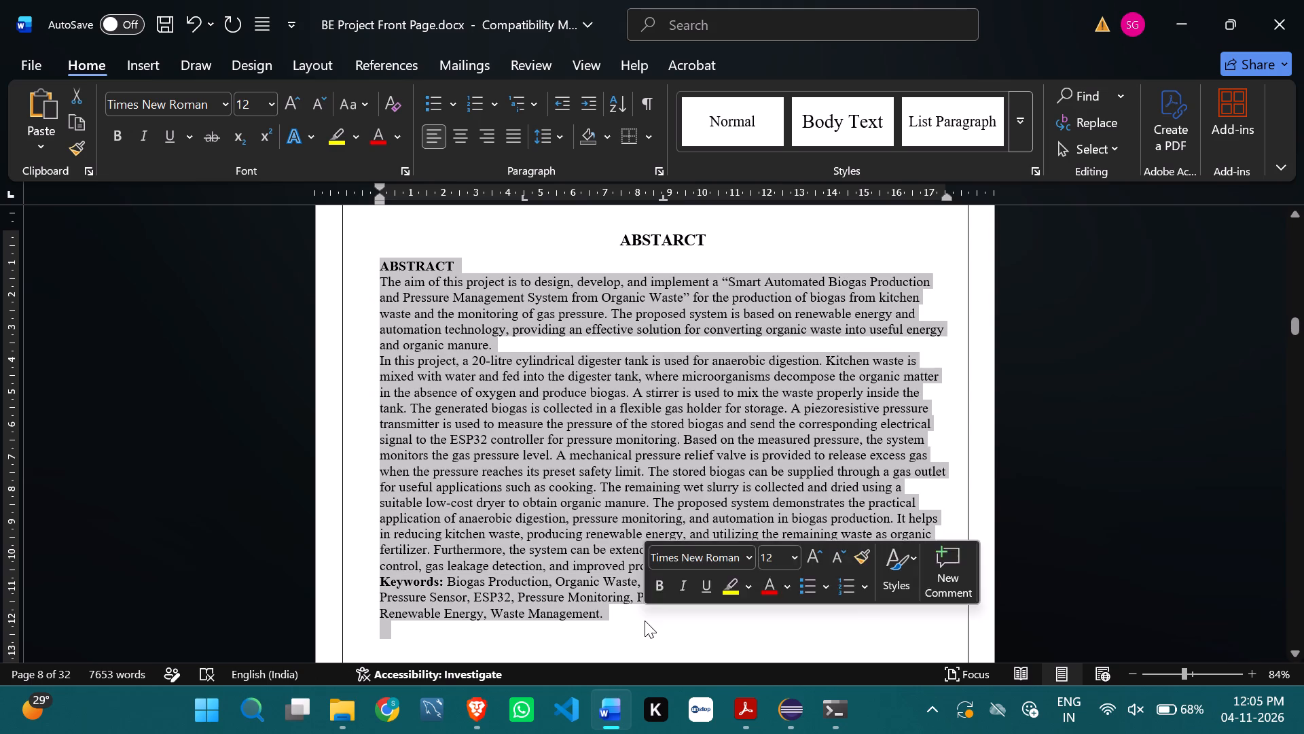
{"action": "left_click", "coordinate": [563, 137]}
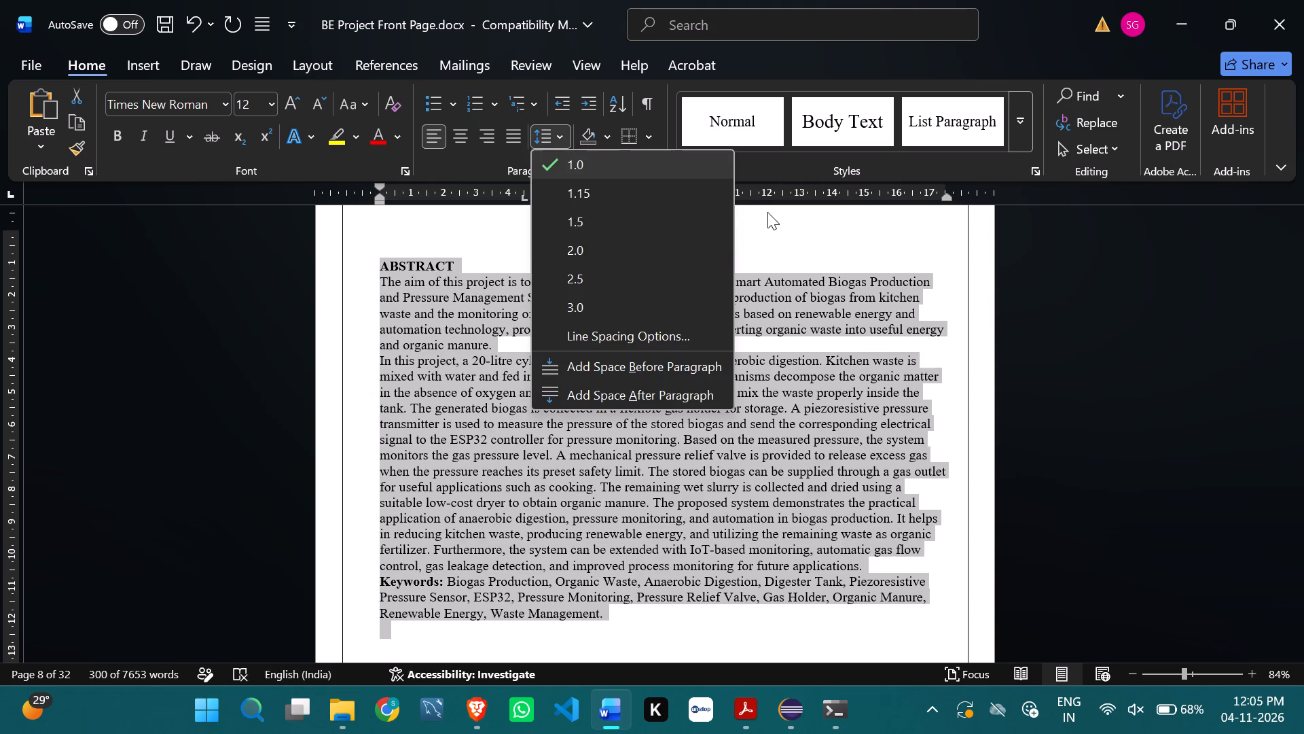
{"action": "left_click", "coordinate": [657, 214]}
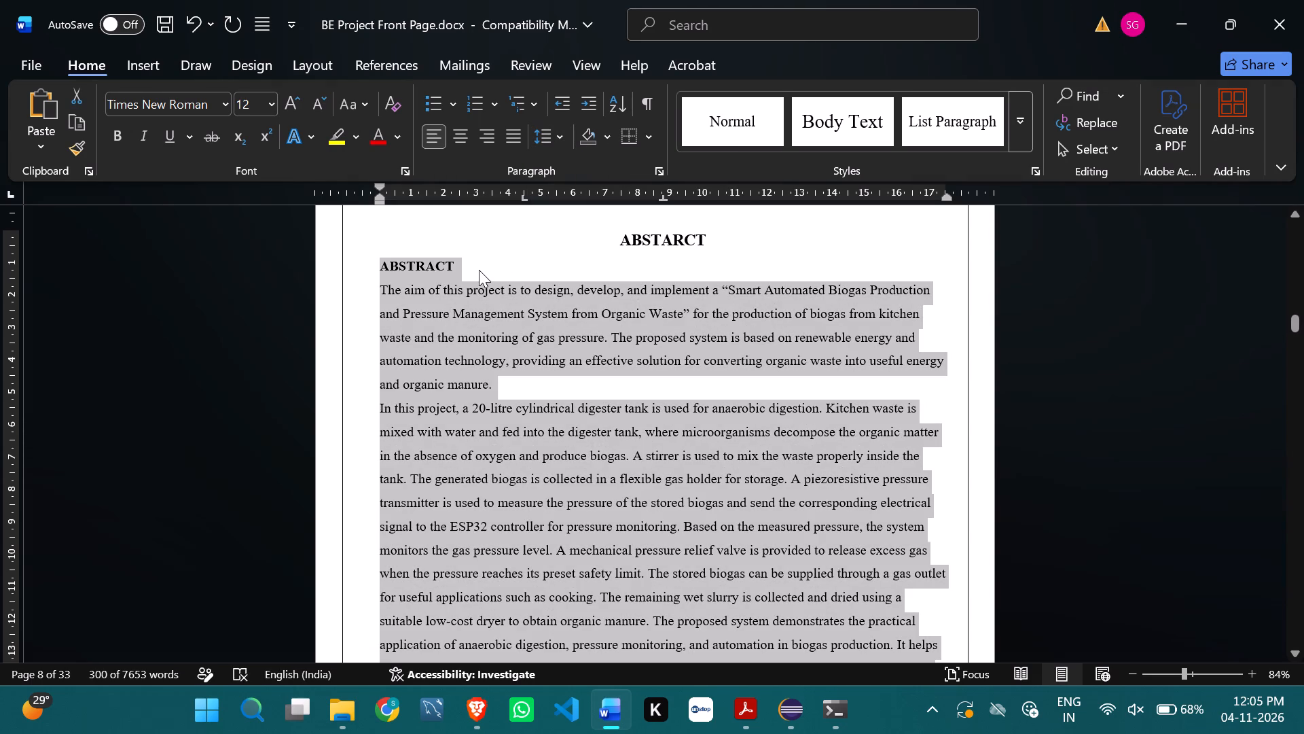
Delete the duplicate "ABSTRACT" heading line pasted above the abstract's first paragraph.
{"action": "left_click", "coordinate": [479, 270]}
{"action": "left_click_drag", "start_coordinate": [474, 267], "coordinate": [352, 266]}
{"action": "key", "text": "BackSpace"}
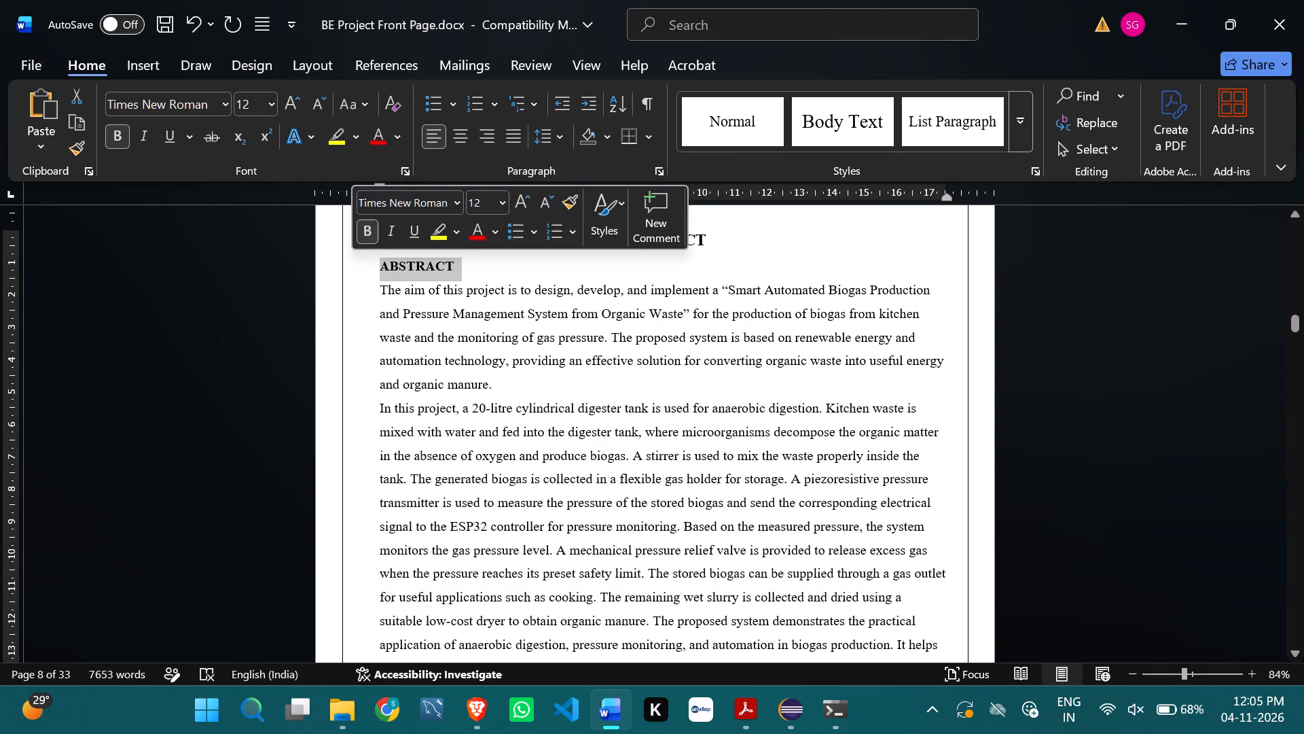
Justify all of the abstract text, from "The aim of this project" through the end of the keywords.
{"action": "scroll", "coordinate": [820, 344], "scroll_direction": "down", "scroll_amount": 1}
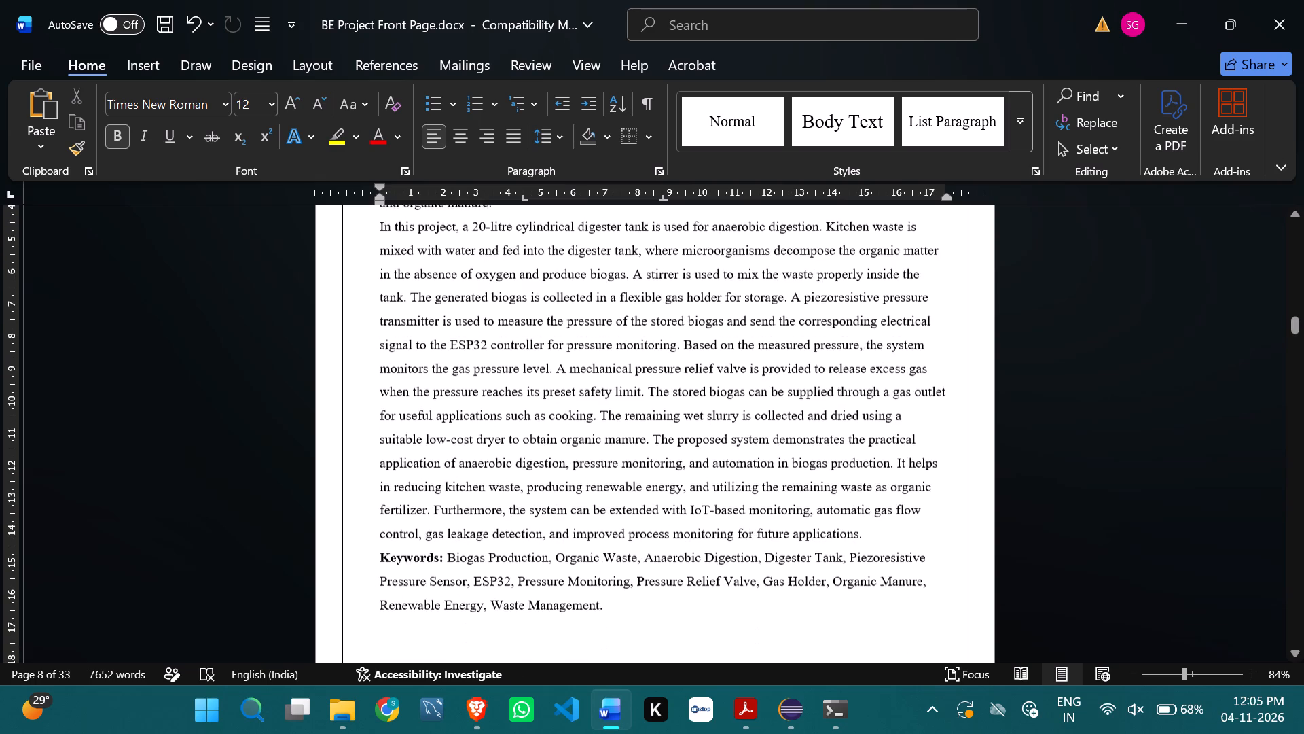
{"action": "scroll", "coordinate": [820, 344], "scroll_direction": "down", "scroll_amount": 1}
{"action": "scroll", "coordinate": [524, 258], "scroll_direction": "up", "scroll_amount": 1}
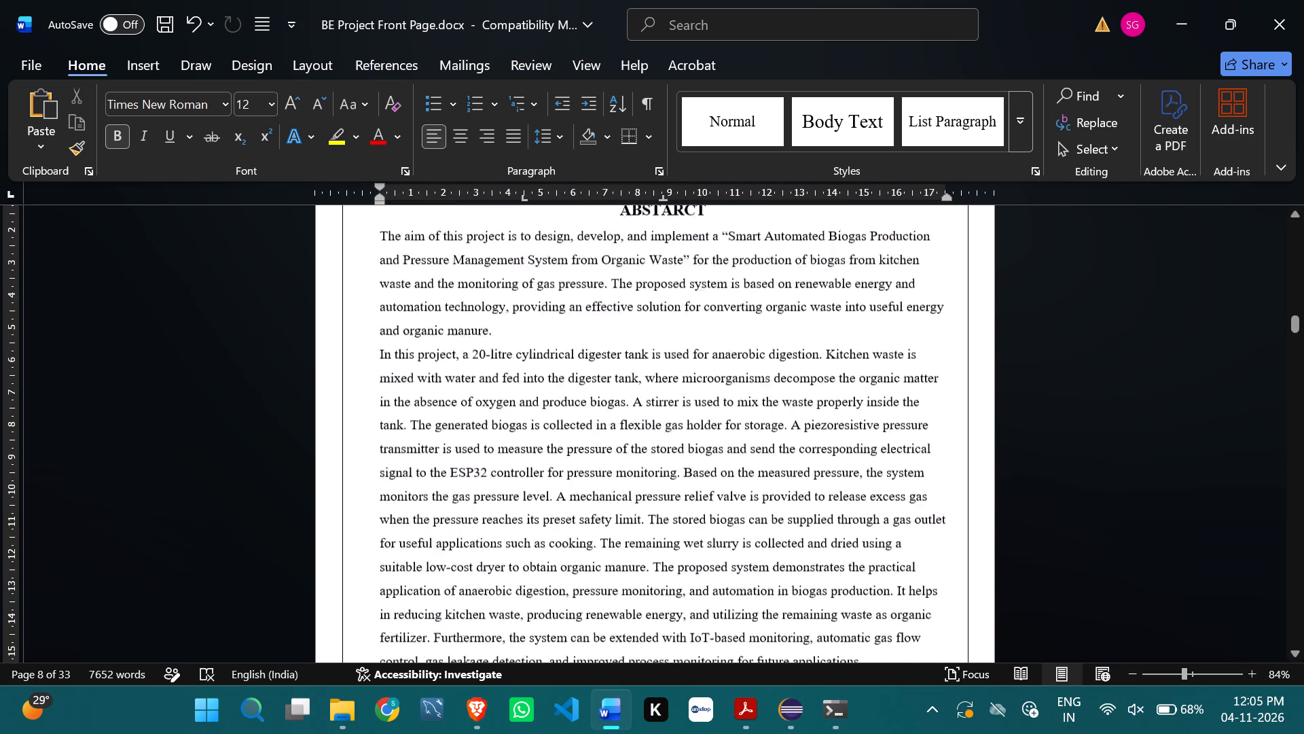
{"action": "scroll", "coordinate": [524, 258], "scroll_direction": "up", "scroll_amount": 1}
{"action": "left_click_drag", "start_coordinate": [377, 295], "coordinate": [539, 593]}
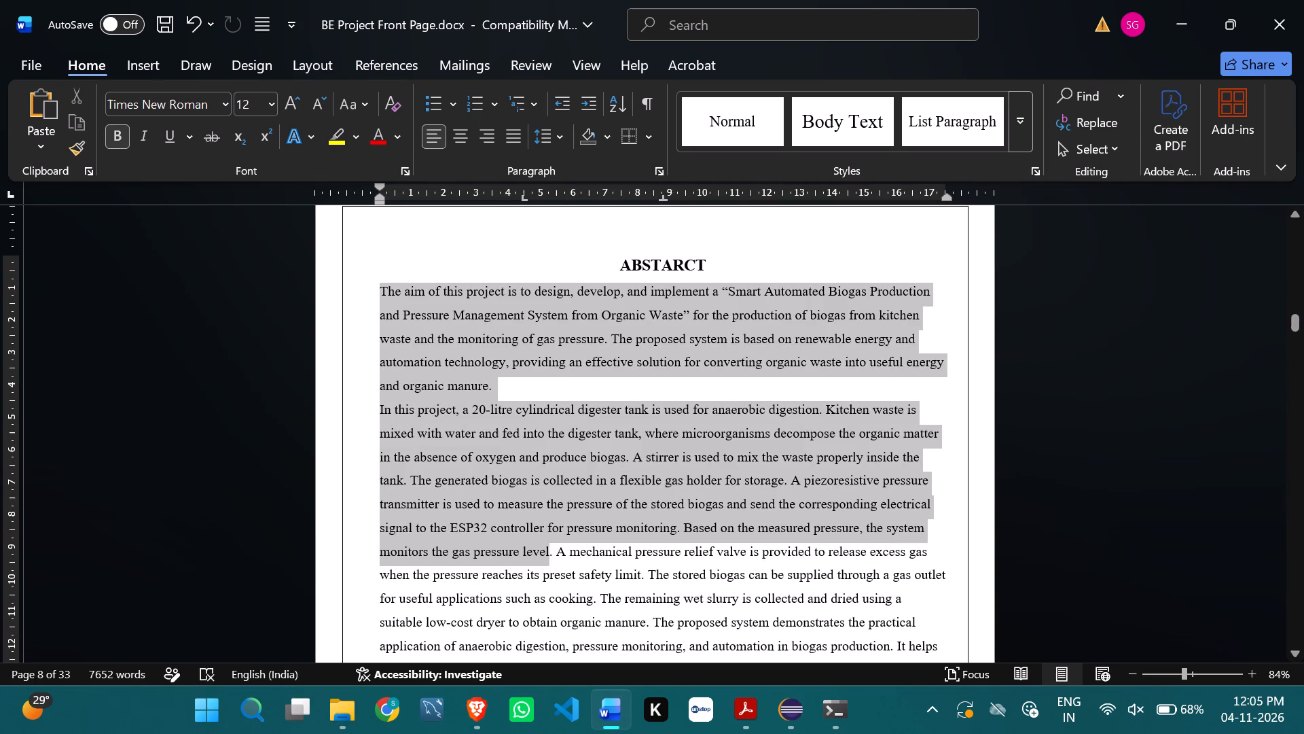
{"action": "left_click_drag", "start_coordinate": [539, 593], "coordinate": [607, 572]}
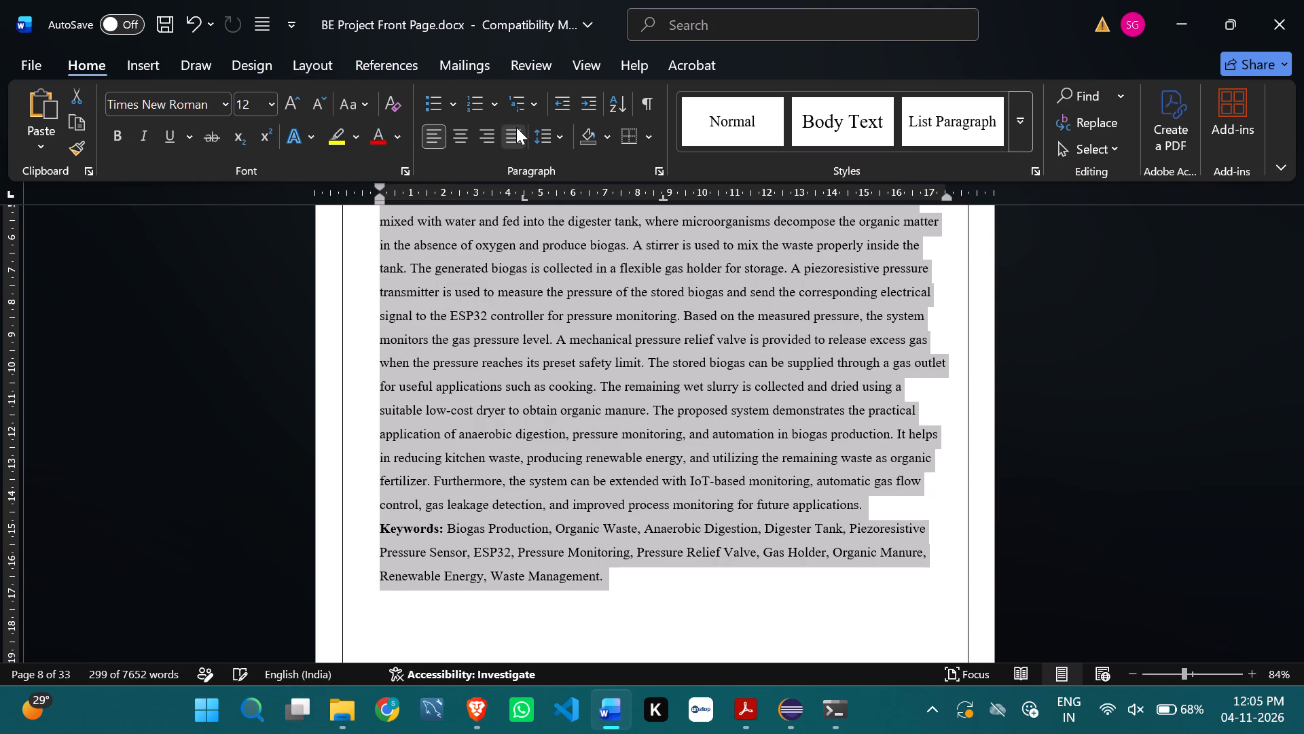
{"action": "left_click", "coordinate": [516, 127]}
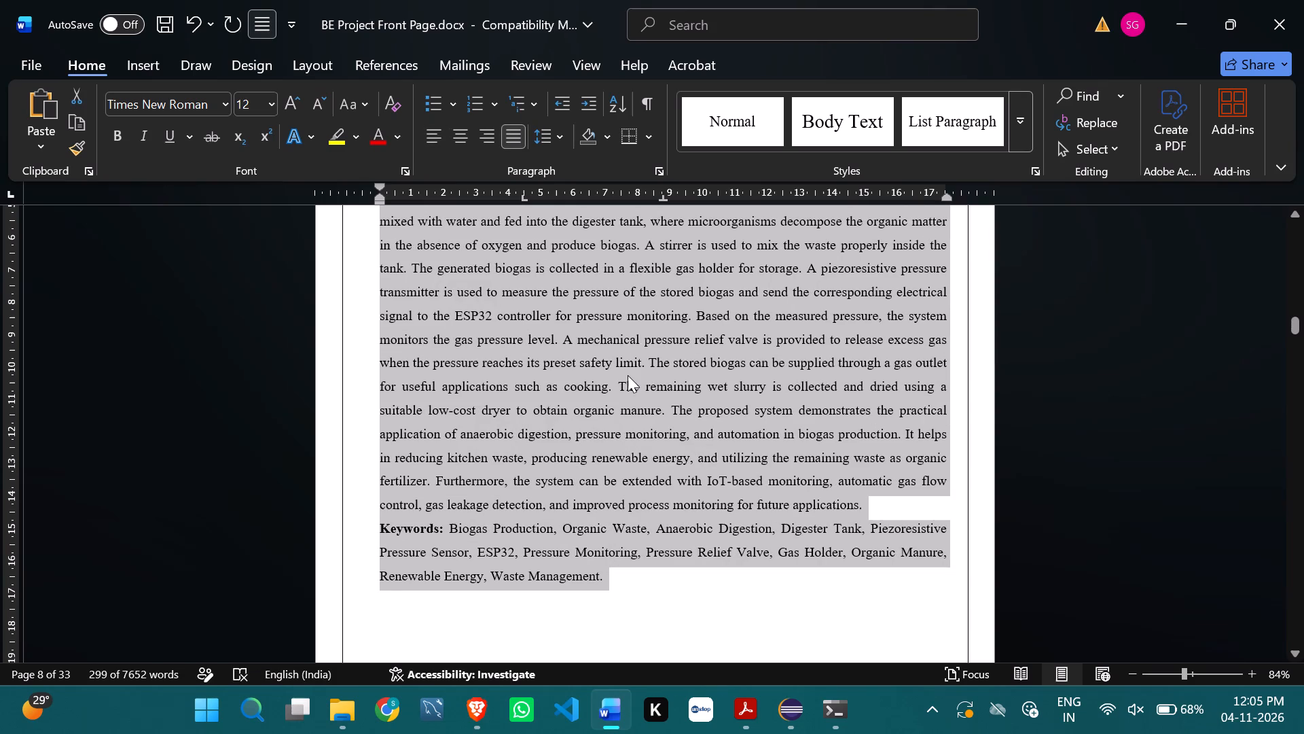
{"action": "left_click", "coordinate": [628, 375]}
Insert a blank line between the end of the abstract's second paragraph and the "Keywords:" paragraph.
{"action": "left_click", "coordinate": [885, 514]}
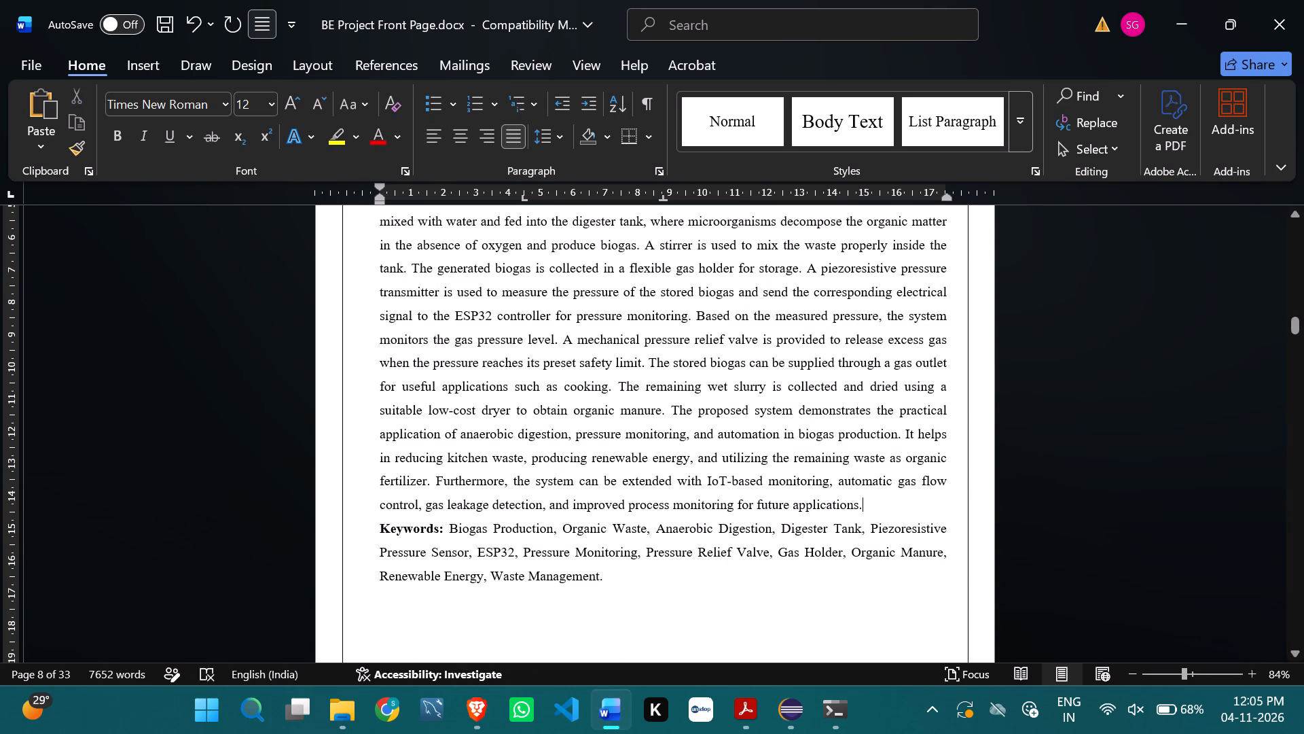
{"action": "key", "text": "Return"}
{"action": "left_click", "coordinate": [691, 624]}
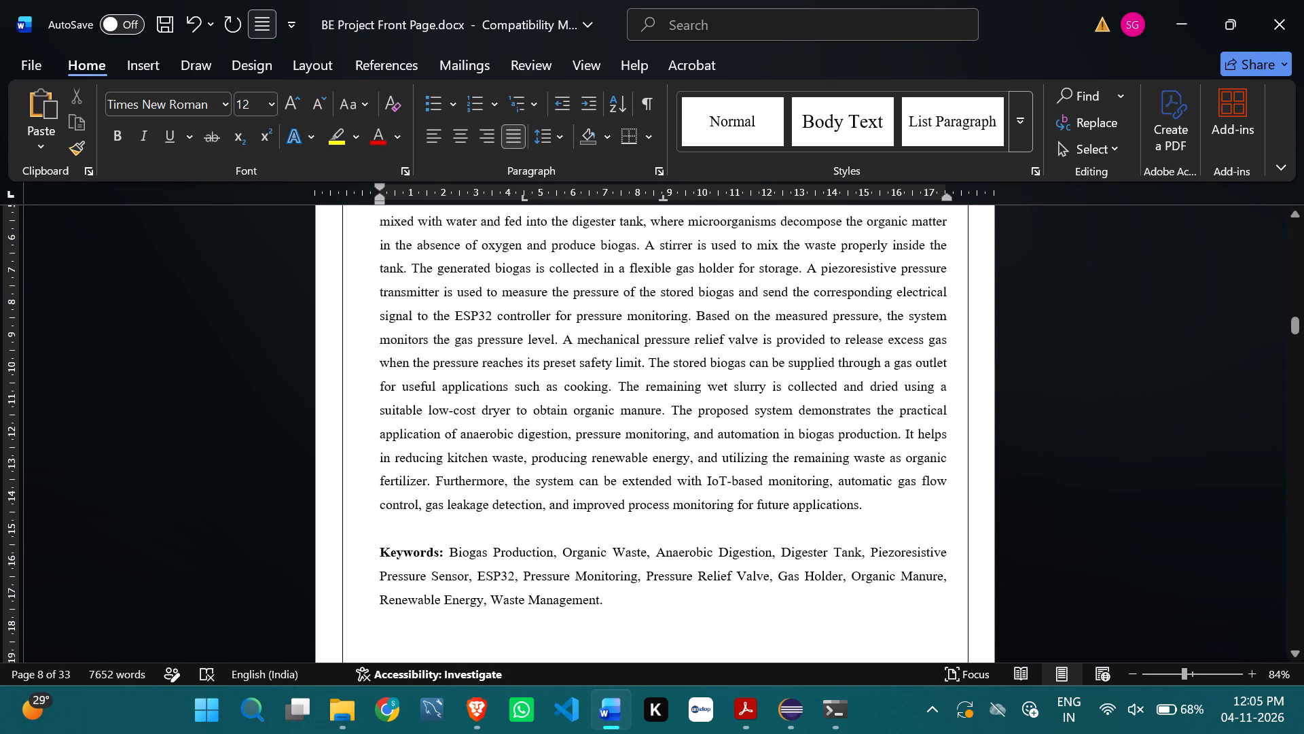
Review the formatted abstract and the blank pages between it and the CONTENTS page.
{"action": "scroll", "coordinate": [698, 582], "scroll_direction": "up", "scroll_amount": 3}
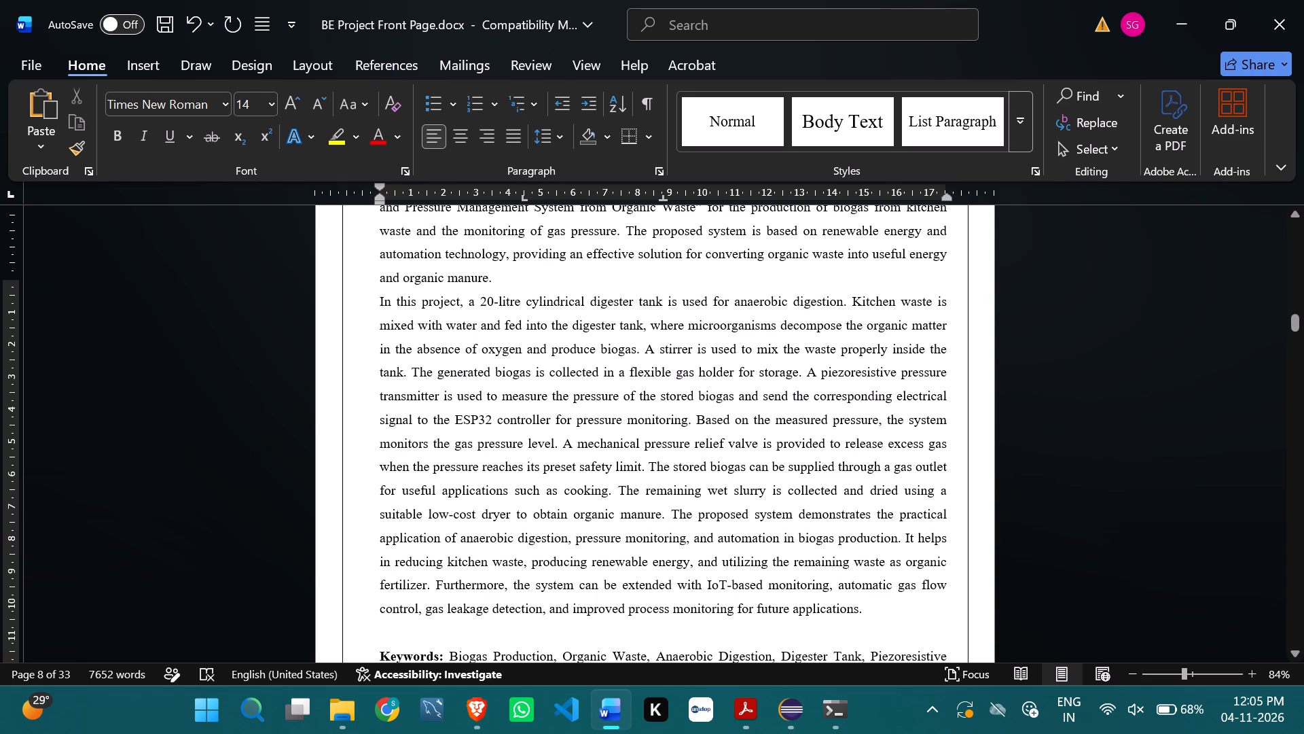
{"action": "left_click_drag", "start_coordinate": [579, 442], "coordinate": [634, 442]}
{"action": "left_click", "coordinate": [634, 442]}
{"action": "scroll", "coordinate": [639, 465], "scroll_direction": "down", "scroll_amount": 1}
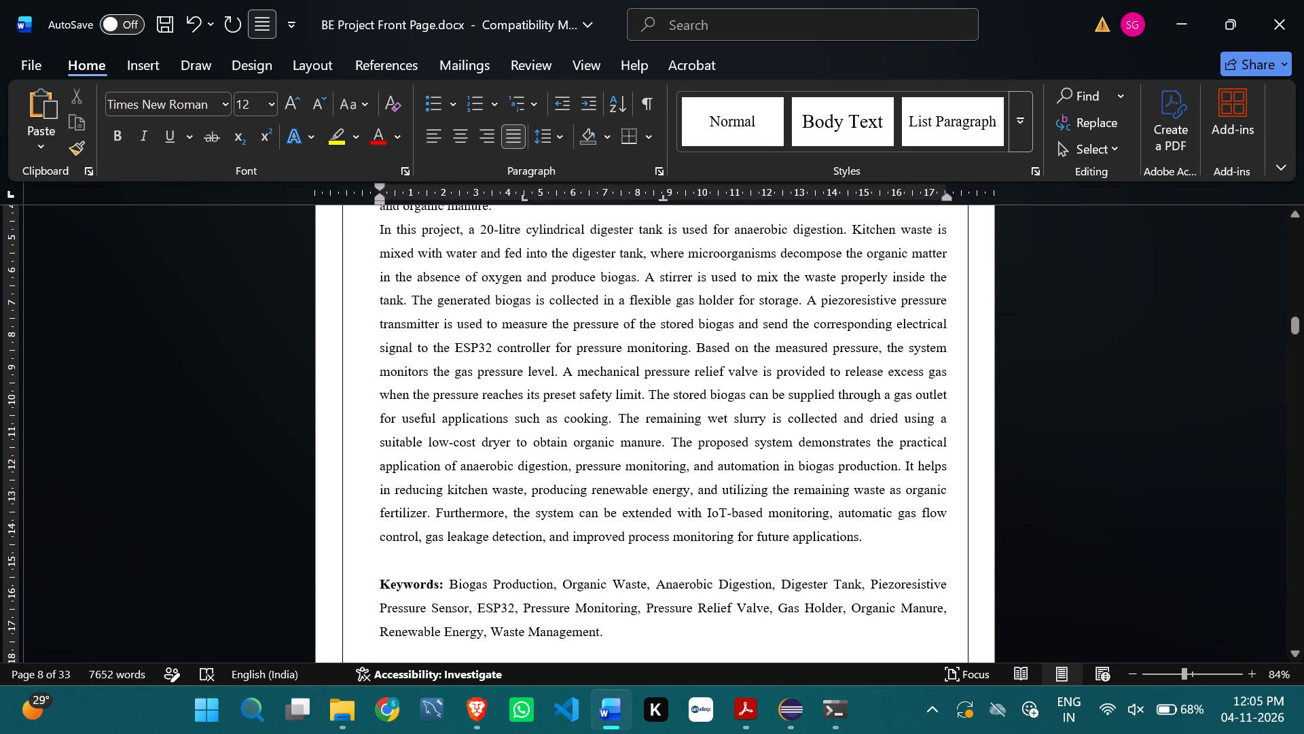
{"action": "scroll", "coordinate": [639, 465], "scroll_direction": "down", "scroll_amount": 2}
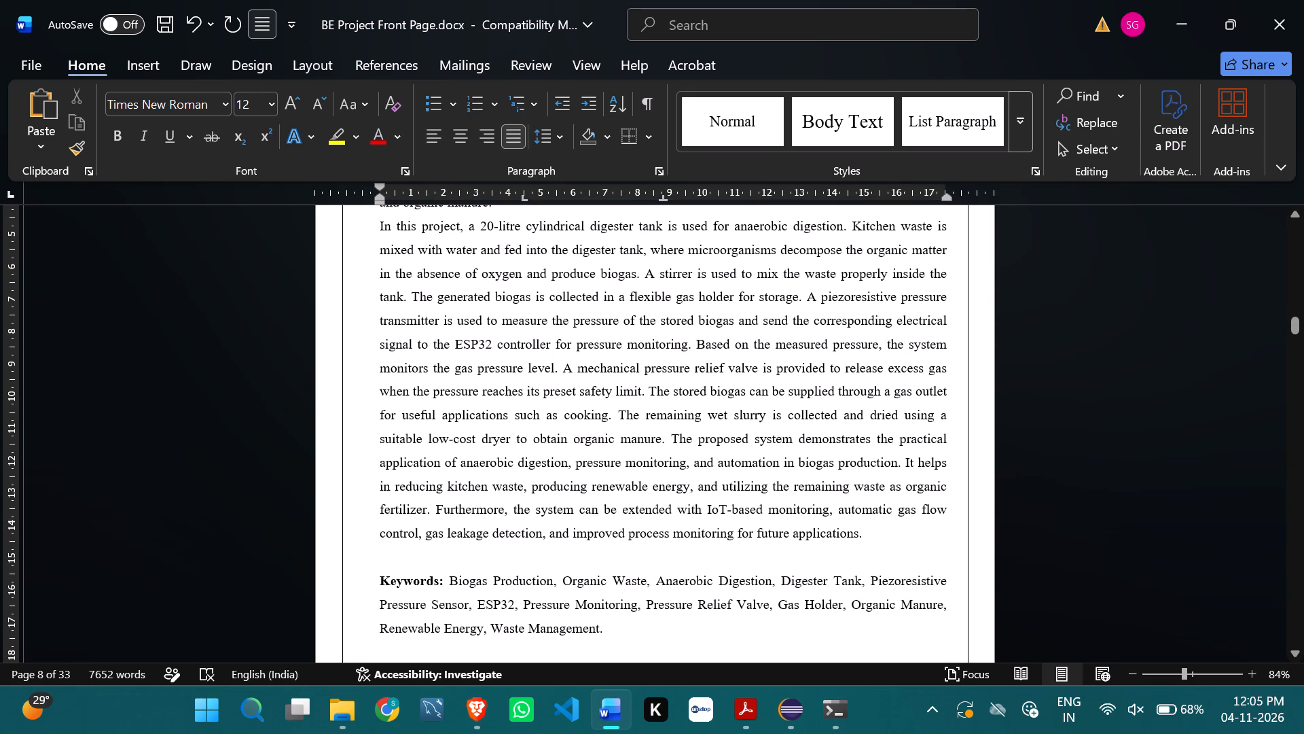
{"action": "scroll", "coordinate": [639, 465], "scroll_direction": "down", "scroll_amount": 3}
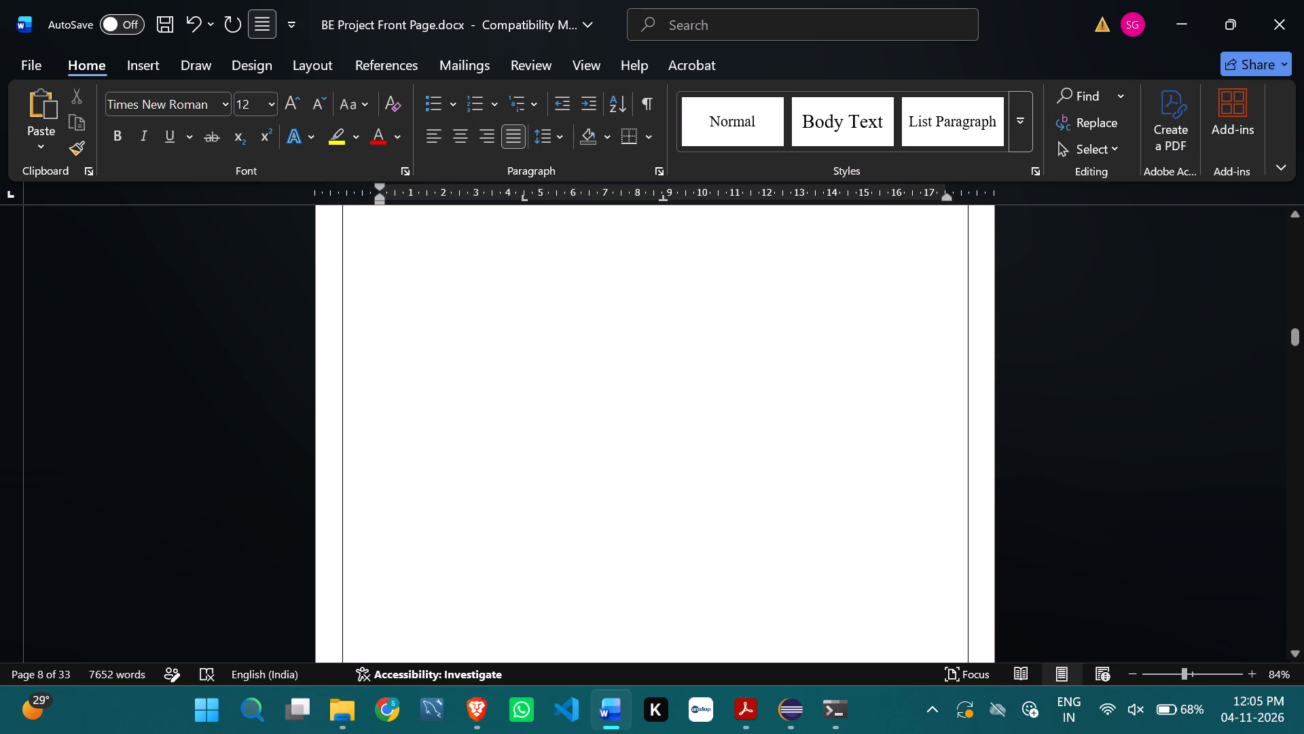
{"action": "scroll", "coordinate": [639, 465], "scroll_direction": "down", "scroll_amount": 6}
{"action": "scroll", "coordinate": [639, 465], "scroll_direction": "up", "scroll_amount": 1}
{"action": "scroll", "coordinate": [639, 465], "scroll_direction": "down", "scroll_amount": 5}
{"action": "scroll", "coordinate": [639, 465], "scroll_direction": "up", "scroll_amount": 1}
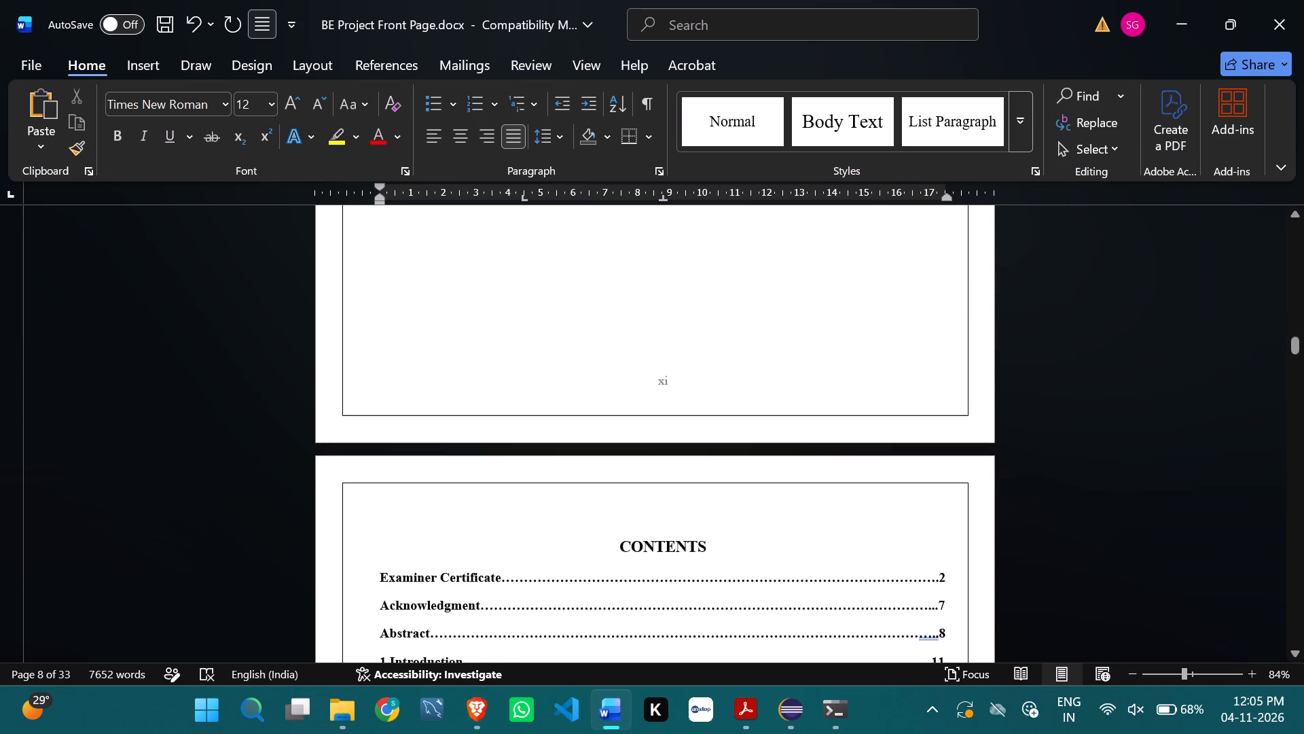
{"action": "scroll", "coordinate": [639, 465], "scroll_direction": "up", "scroll_amount": 2}
{"action": "scroll", "coordinate": [639, 465], "scroll_direction": "down", "scroll_amount": 1}
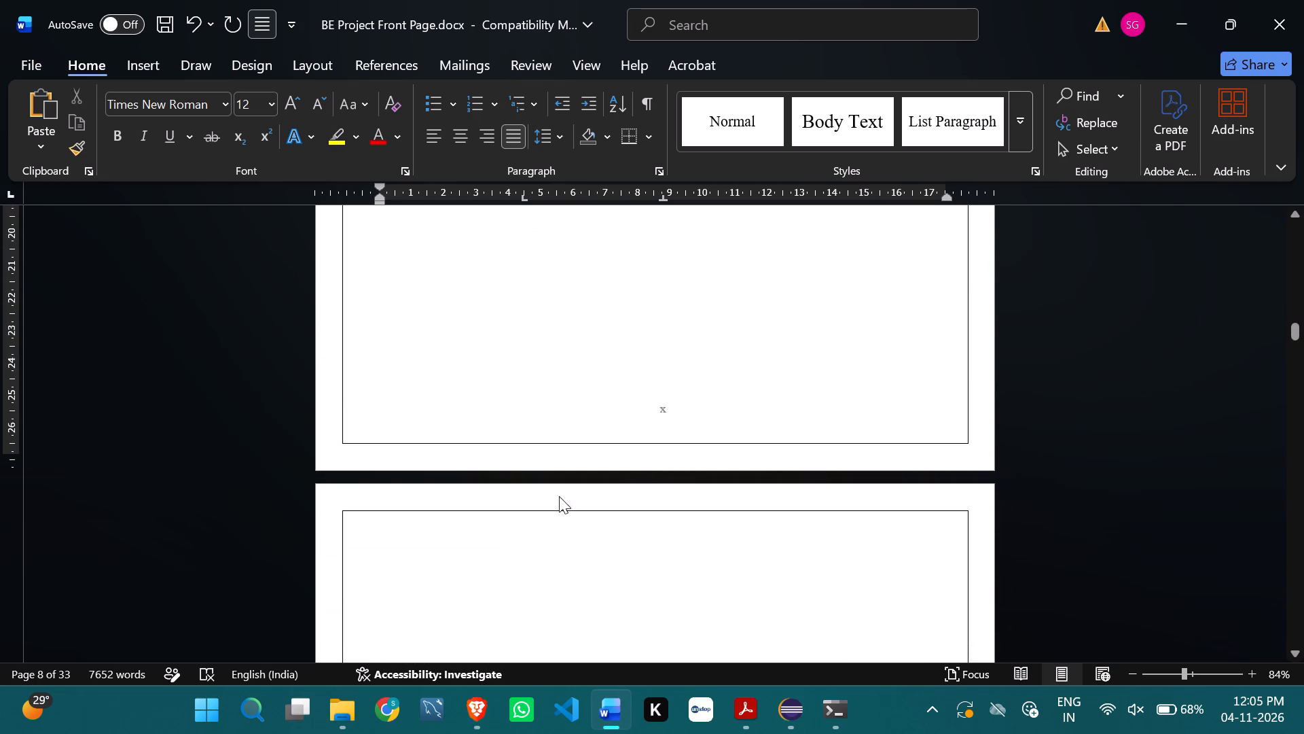
Delete empty lines from the upper part of the blank page between the abstract and the CONTENTS page.
{"action": "left_click_drag", "start_coordinate": [504, 530], "coordinate": [581, 587]}
{"action": "key", "text": "Delete"}
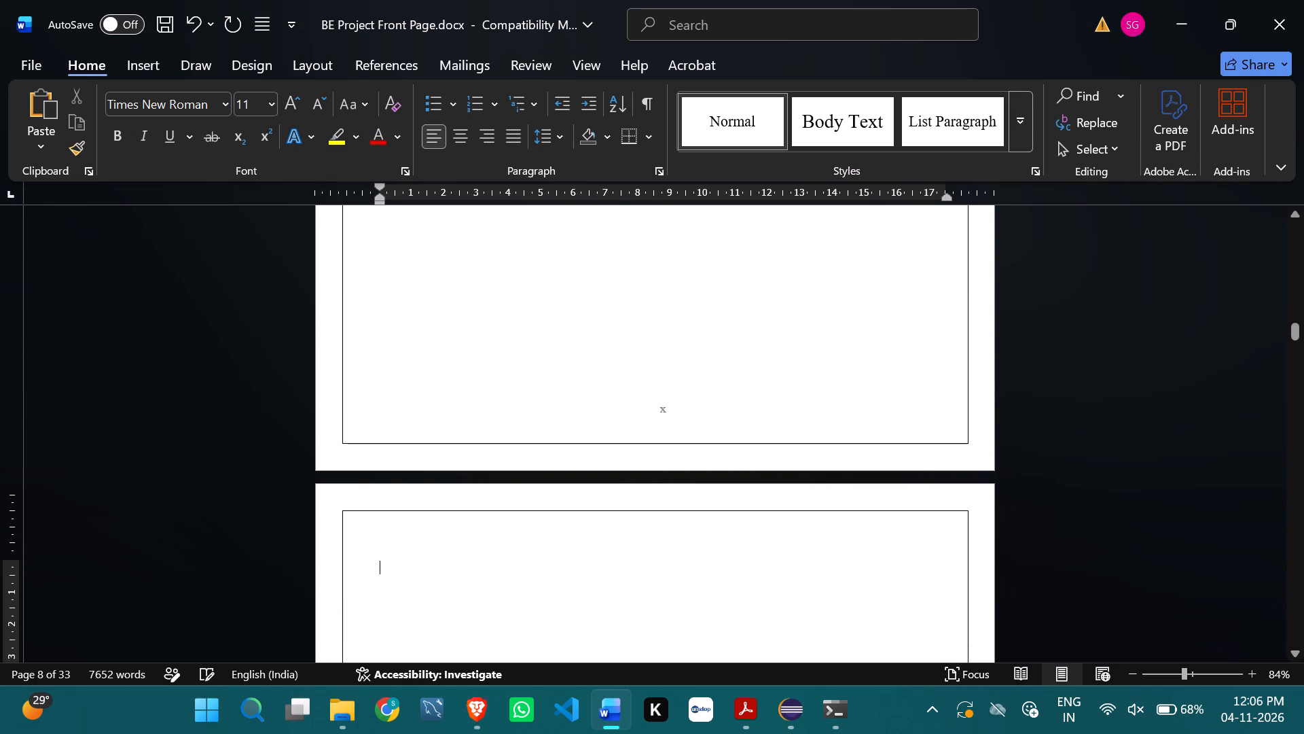
{"action": "key", "text": "Delete"}
{"action": "scroll", "coordinate": [581, 587], "scroll_direction": "down", "scroll_amount": 3}
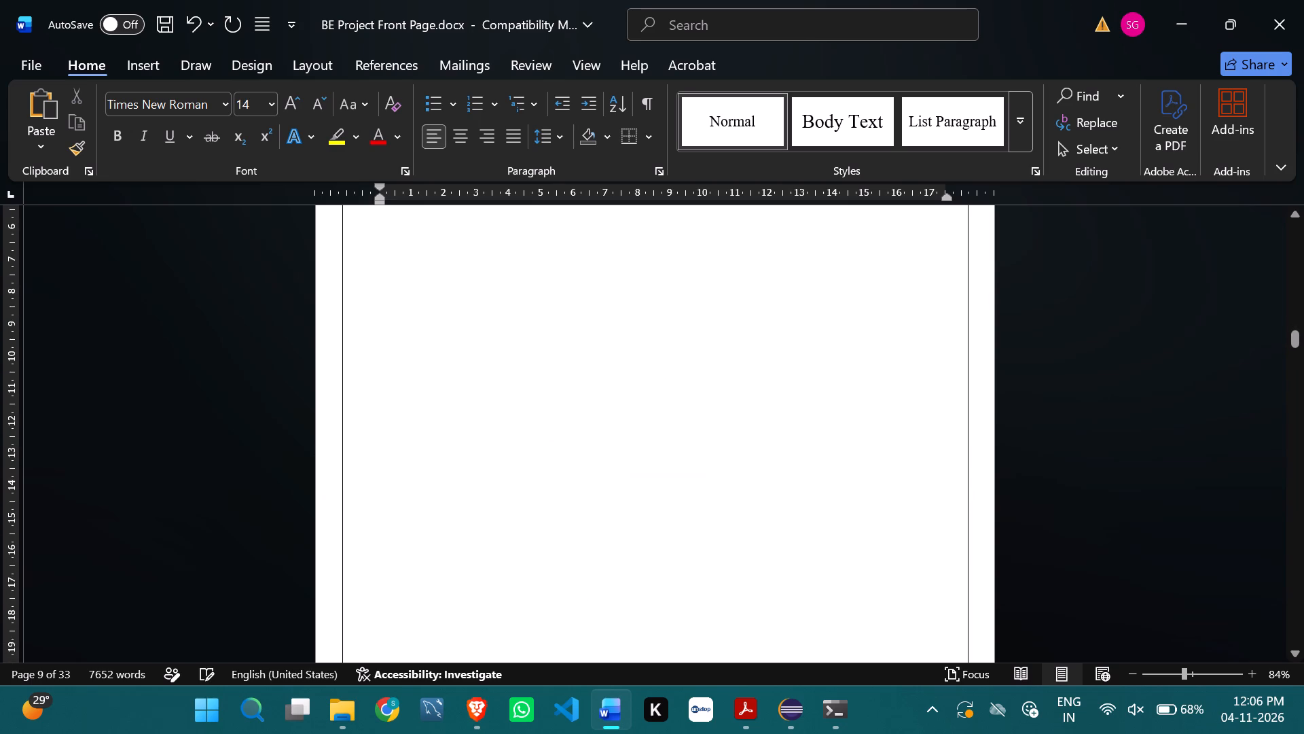
{"action": "scroll", "coordinate": [581, 587], "scroll_direction": "down", "scroll_amount": 4}
{"action": "left_click", "coordinate": [623, 514]}
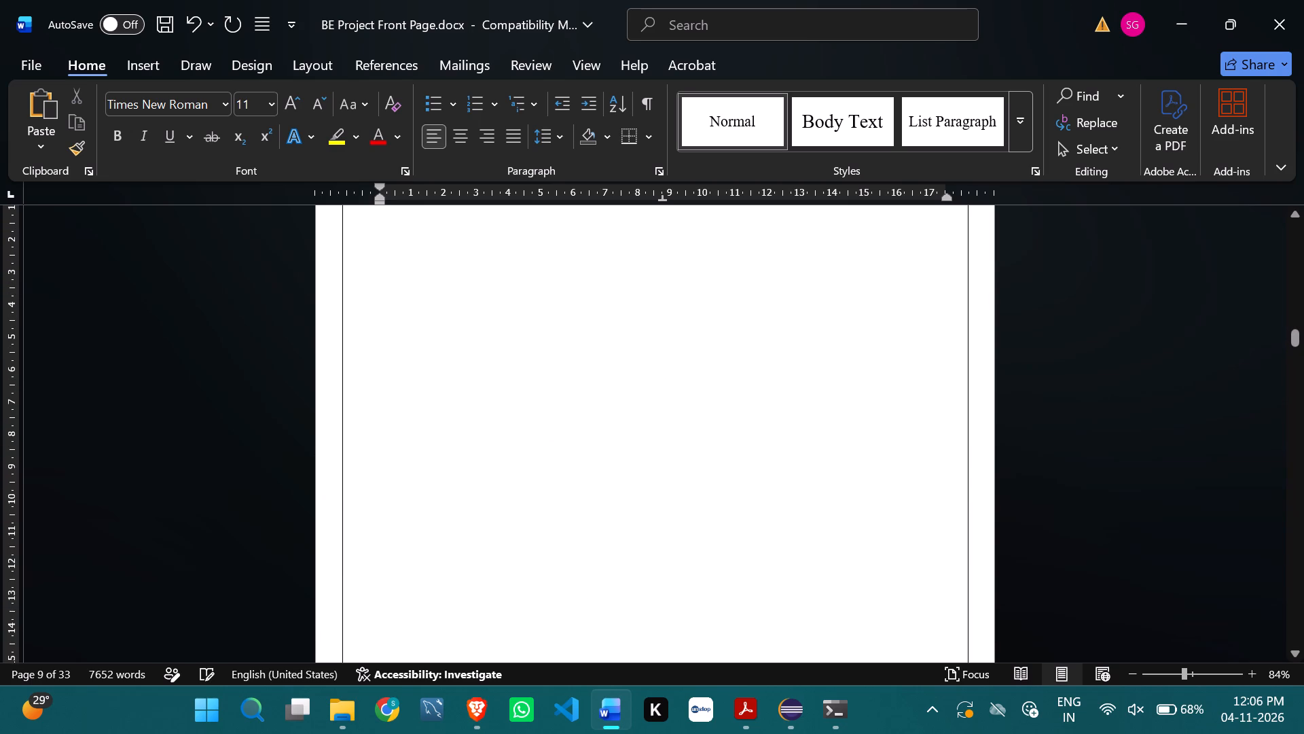
{"action": "key", "text": "BackSpace"}
{"action": "key", "text": "BackSpace"}
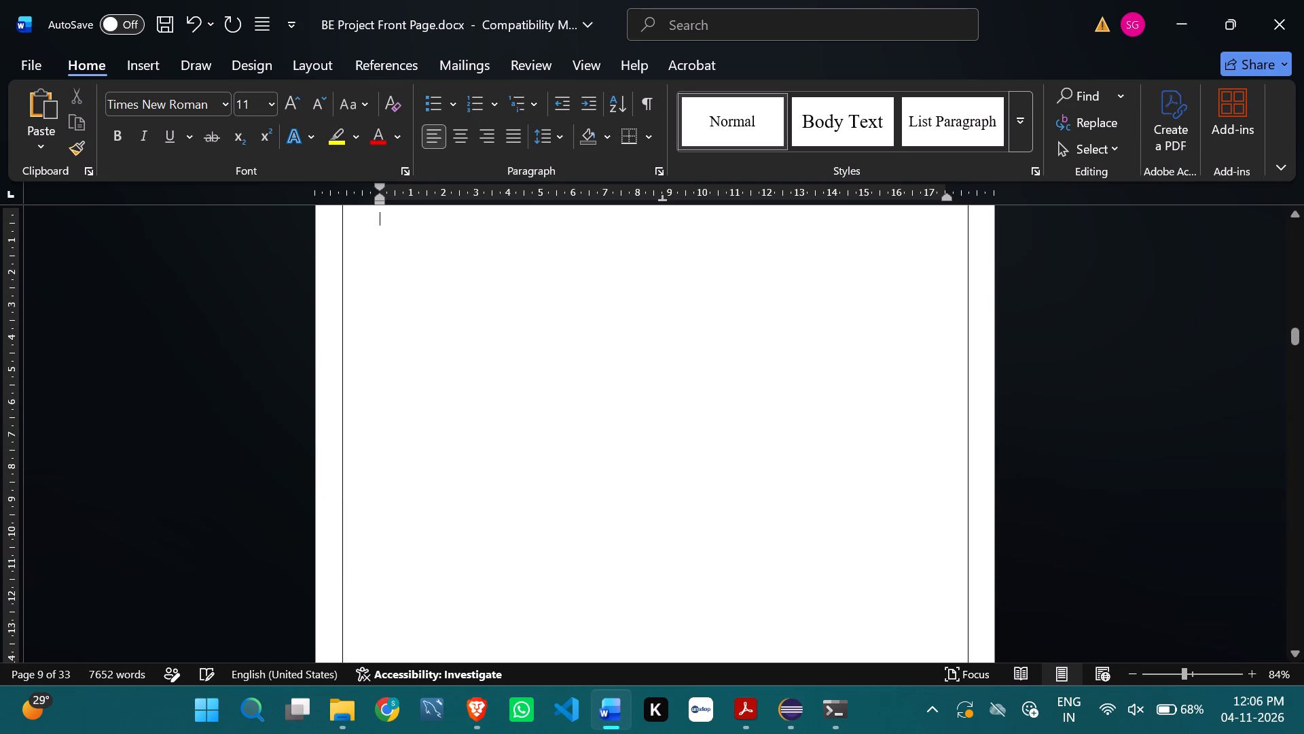
Remove the run of empty lines at the bottom of the blank page just before the CONTENTS page.
{"action": "scroll", "coordinate": [623, 514], "scroll_direction": "down", "scroll_amount": 1}
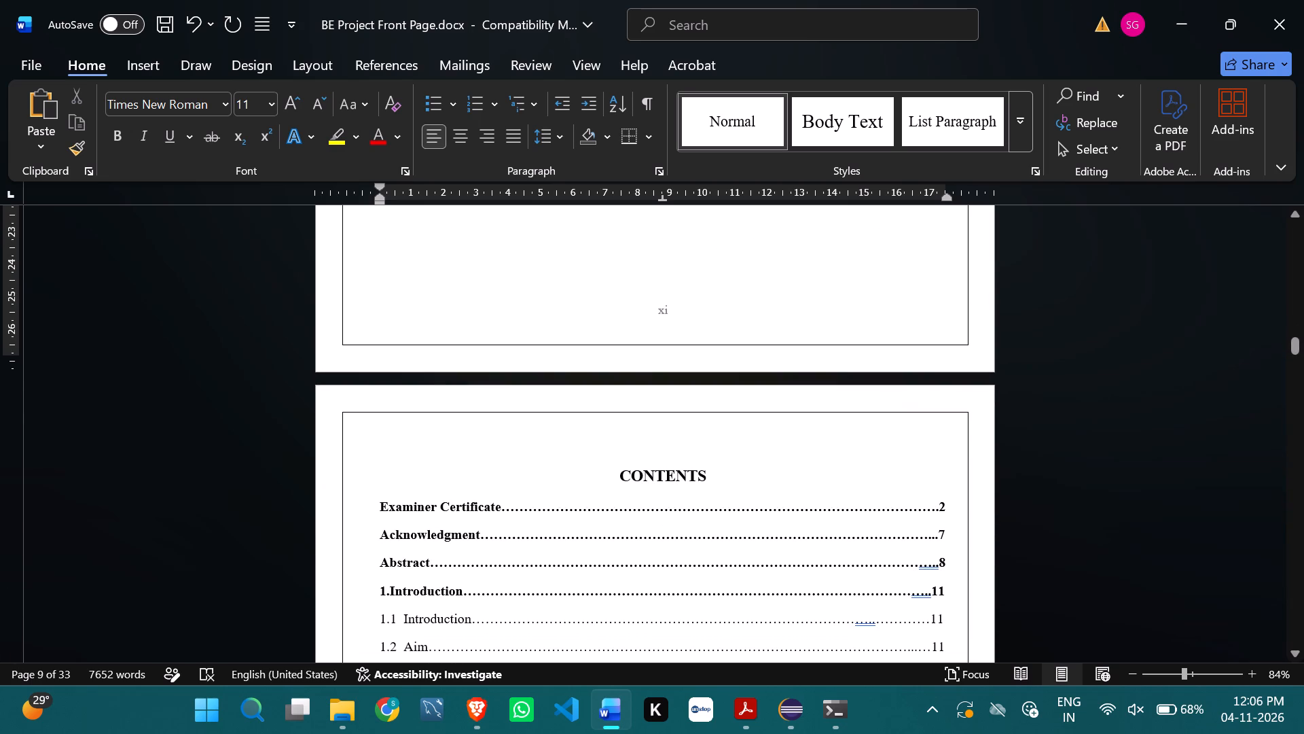
{"action": "left_click", "coordinate": [657, 420]}
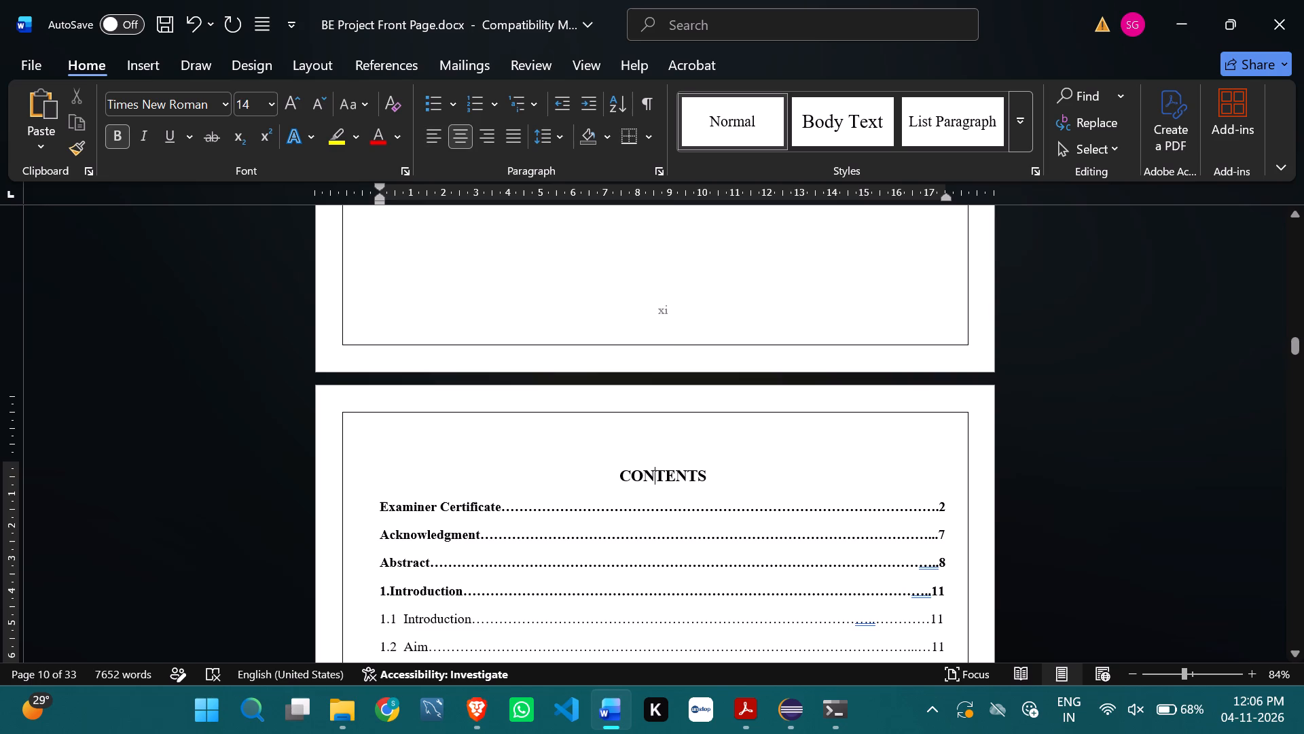
{"action": "left_click", "coordinate": [678, 304]}
{"action": "double_click", "coordinate": [664, 277]}
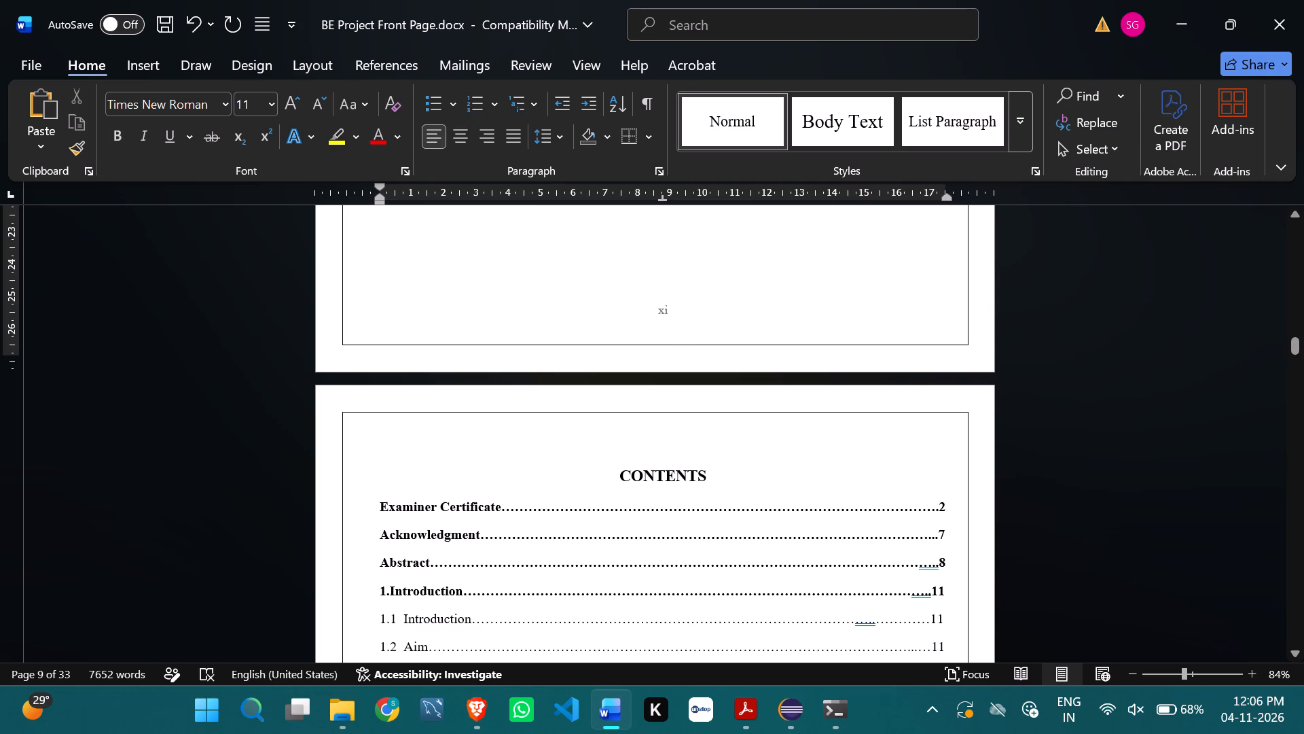
{"action": "key", "text": "BackSpace"}
{"action": "key", "text": "BackSpace"}
{"action": "key", "text": "BackSpace"}
{"action": "key", "text": "BackSpace"}
{"action": "key", "text": "BackSpace"}
{"action": "key", "text": "BackSpace"}
{"action": "key", "text": "BackSpace"}
{"action": "key", "text": "BackSpace"}
{"action": "key", "text": "BackSpace"}
{"action": "key", "text": "BackSpace"}
{"action": "key", "text": "BackSpace"}
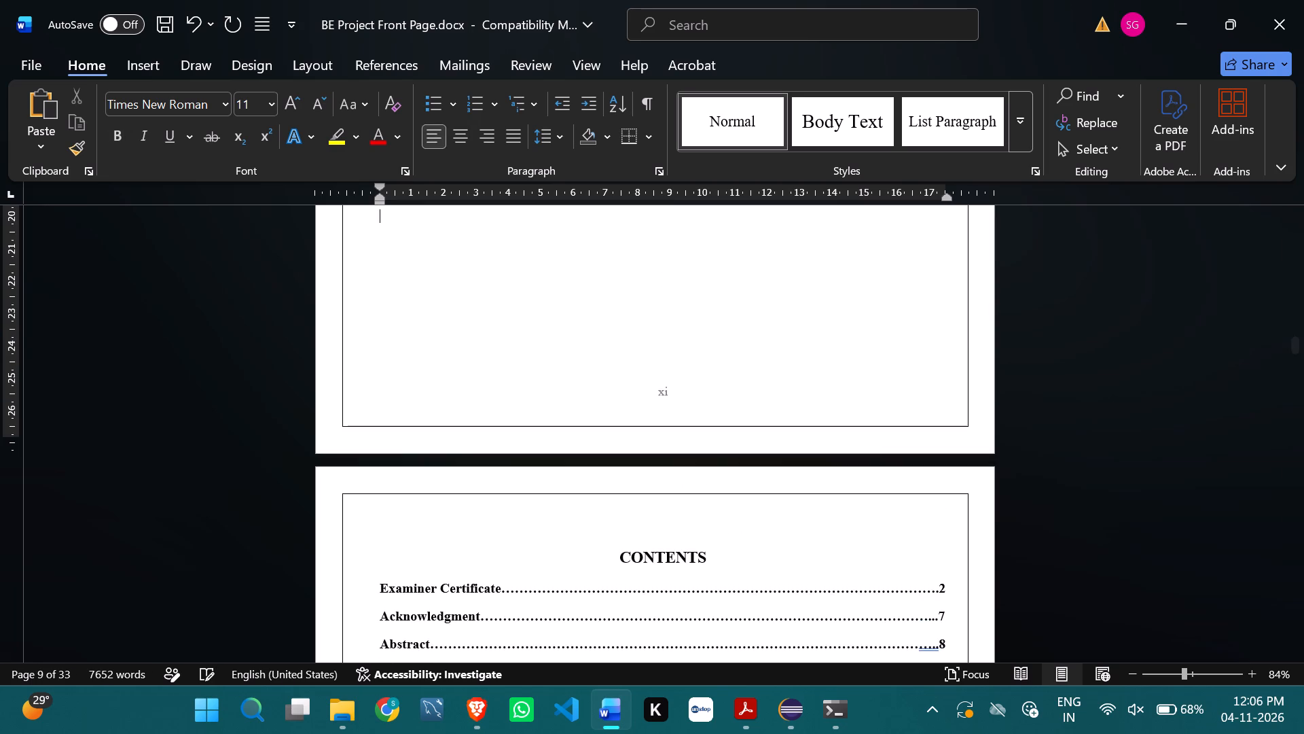
Delete more empty lines from the top and middle of the blank page after the abstract.
{"action": "scroll", "coordinate": [664, 277], "scroll_direction": "up", "scroll_amount": 9}
{"action": "scroll", "coordinate": [664, 277], "scroll_direction": "down", "scroll_amount": 2}
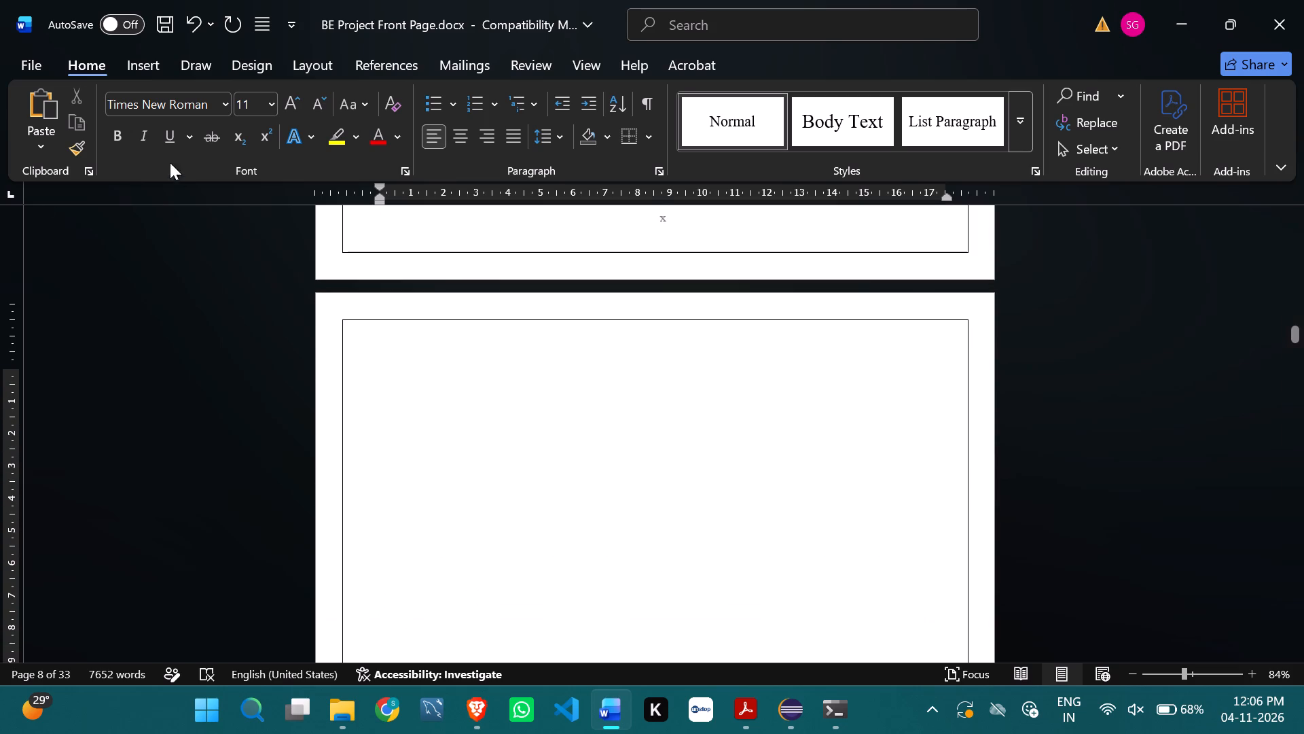
{"action": "left_click_drag", "start_coordinate": [445, 372], "coordinate": [718, 518]}
{"action": "key", "text": "Delete"}
{"action": "key", "text": "Delete"}
{"action": "key", "text": "Delete"}
{"action": "left_click_drag", "start_coordinate": [562, 504], "coordinate": [808, 570]}
{"action": "key", "text": "Delete"}
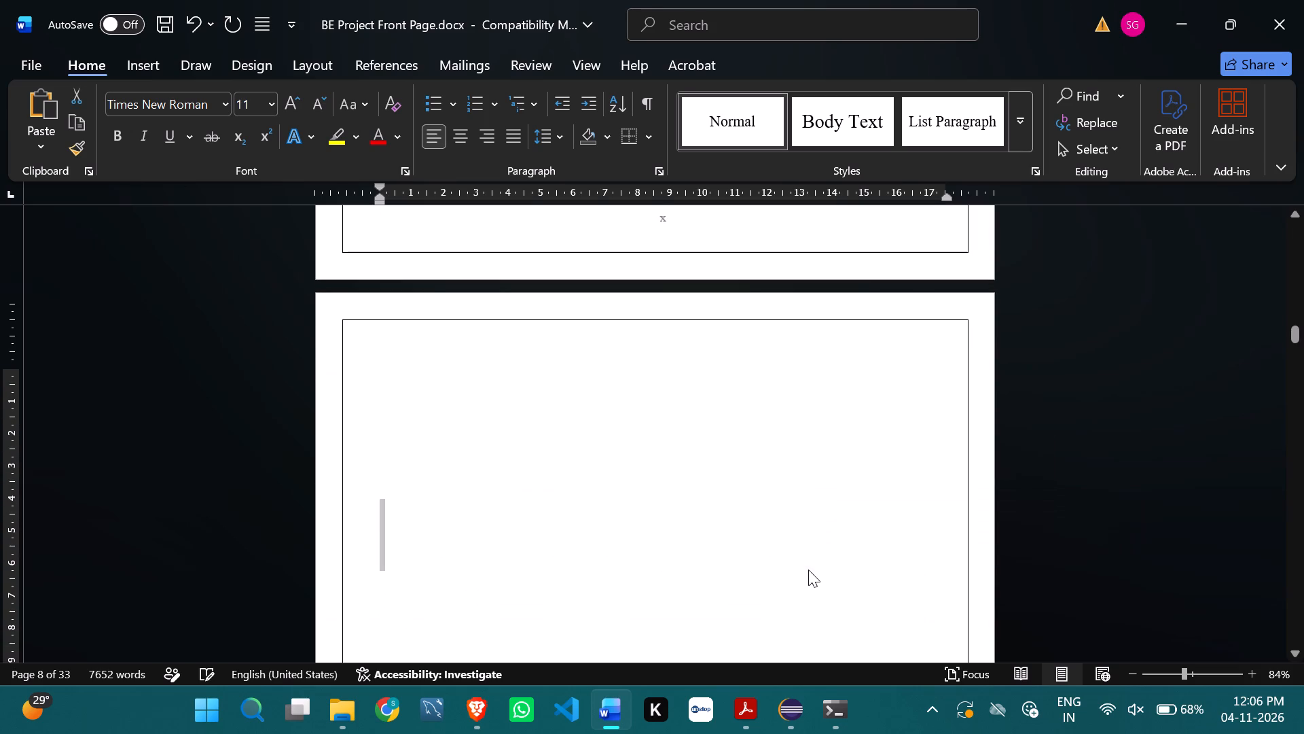
Delete the empty lines and break at the lower end of the blank page, directly before the CONTENTS heading.
{"action": "scroll", "coordinate": [808, 570], "scroll_direction": "down", "scroll_amount": 5}
{"action": "left_click", "coordinate": [708, 440]}
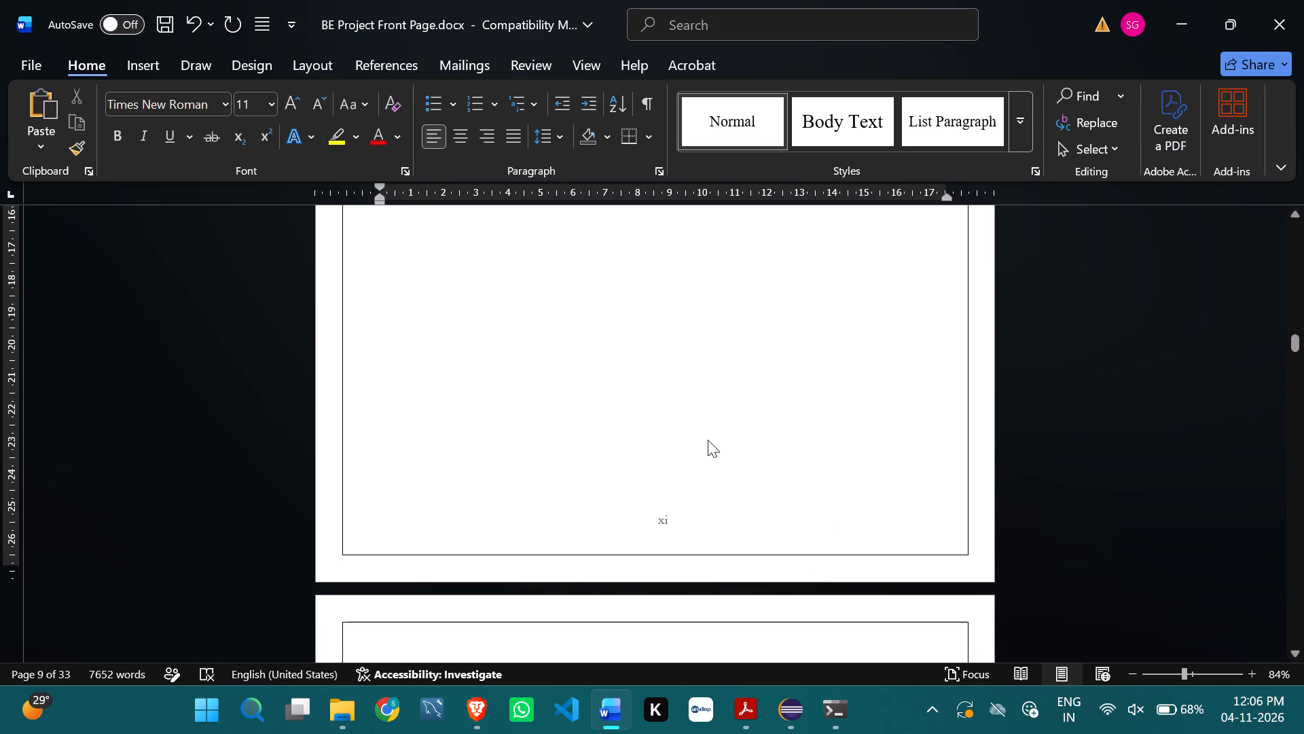
{"action": "right_click", "coordinate": [708, 440]}
{"action": "triple_click", "coordinate": [492, 339]}
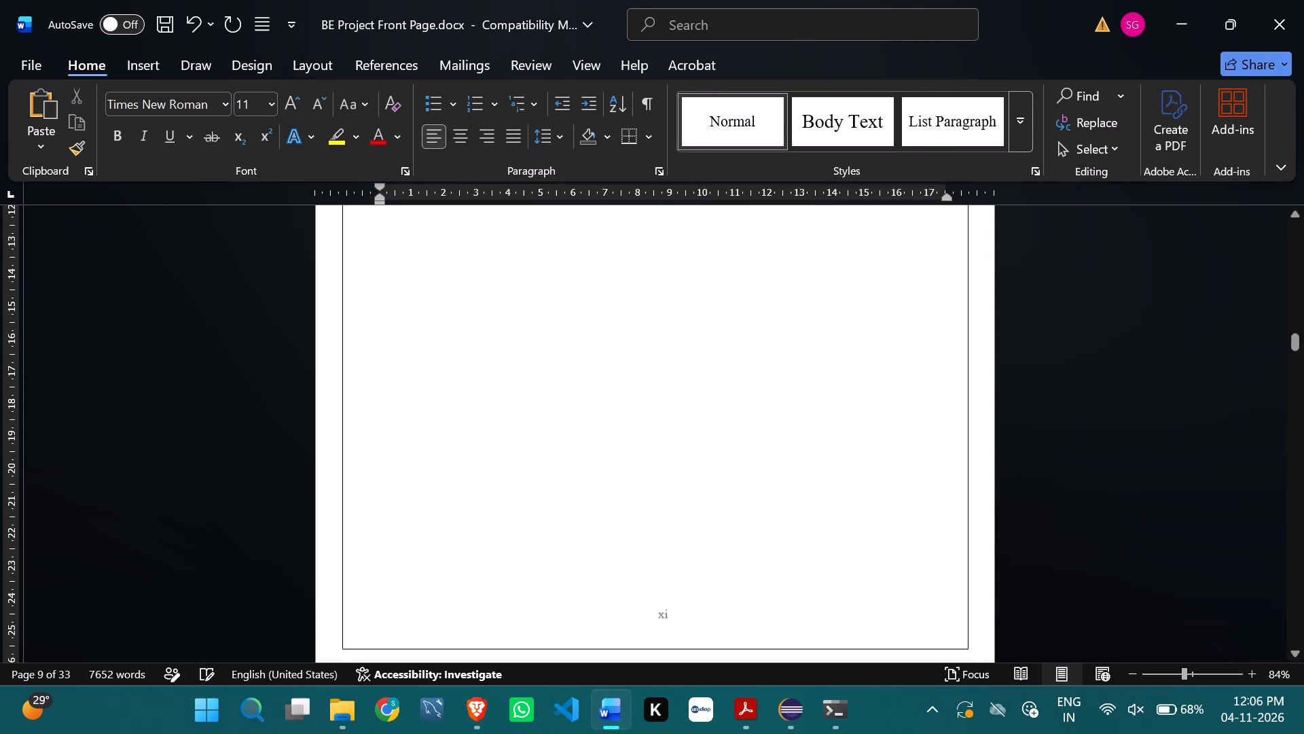
{"action": "left_click_drag", "start_coordinate": [492, 339], "coordinate": [712, 570]}
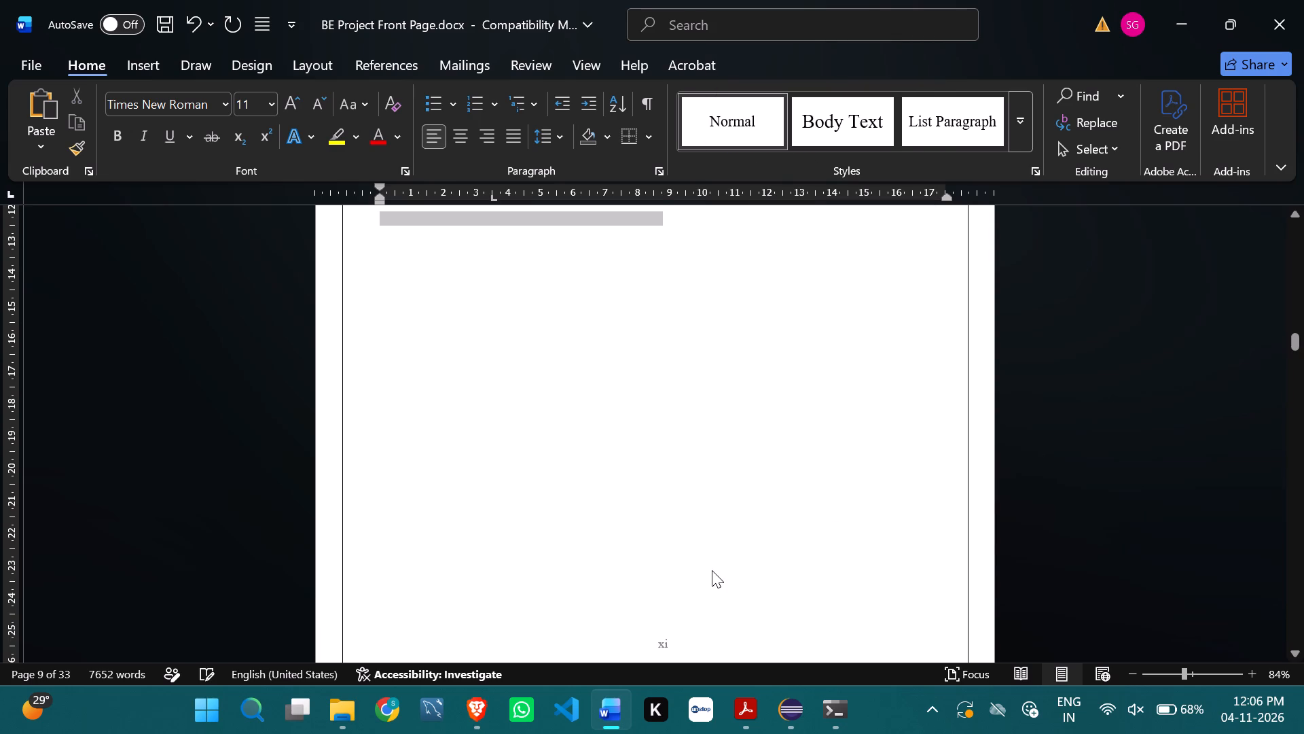
{"action": "left_click_drag", "start_coordinate": [712, 570], "coordinate": [712, 572]}
{"action": "key", "text": "Delete"}
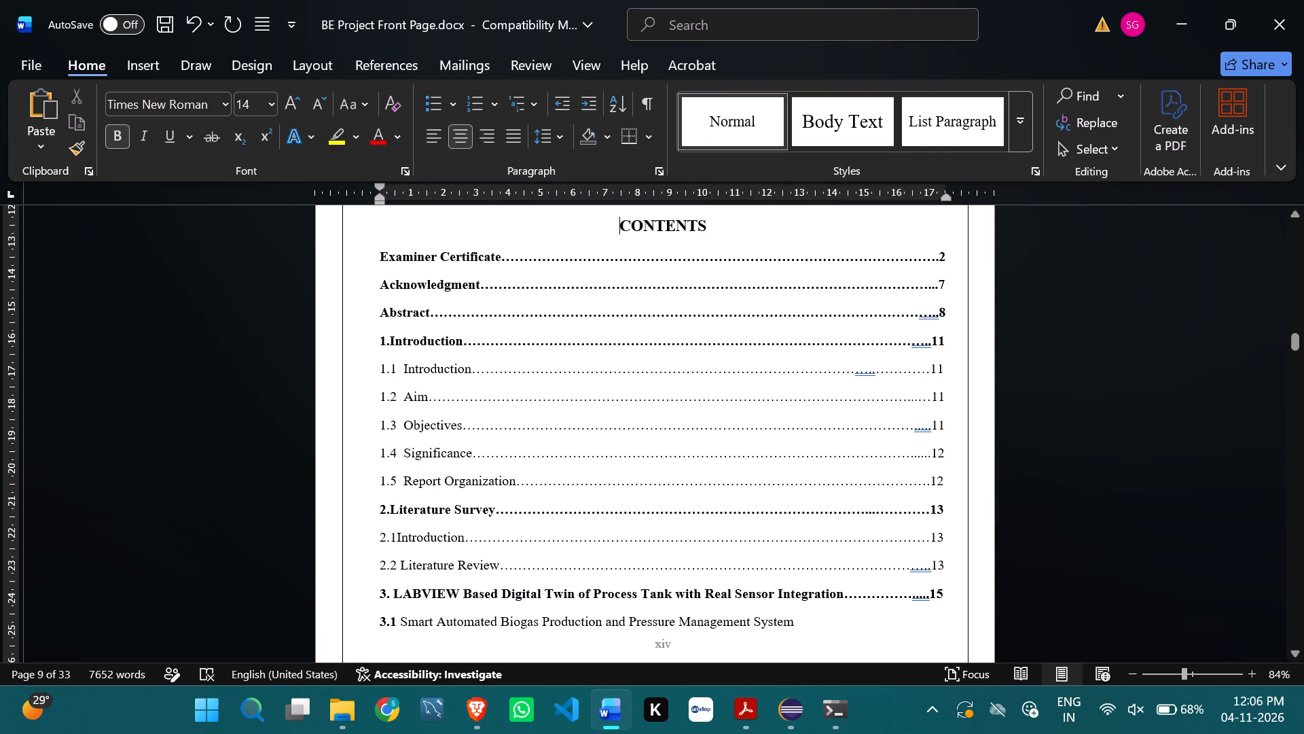
Remove the leftover empty lines above the CONTENTS heading, keeping just enough spacing for it to start at the top of its page.
{"action": "scroll", "coordinate": [712, 572], "scroll_direction": "up", "scroll_amount": 8}
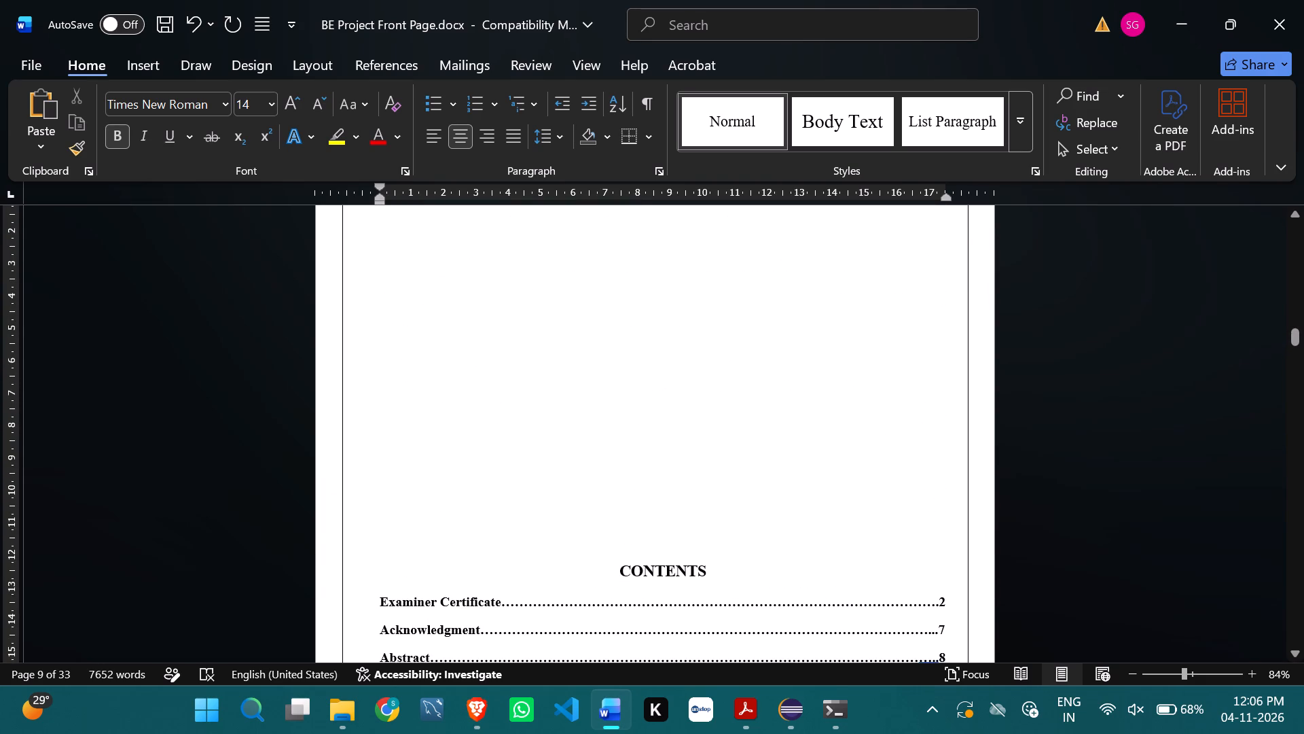
{"action": "left_click", "coordinate": [642, 527]}
{"action": "key", "text": "BackSpace"}
{"action": "key", "text": "BackSpace"}
{"action": "key", "text": "BackSpace"}
{"action": "key", "text": "BackSpace"}
{"action": "key", "text": "BackSpace"}
{"action": "key", "text": "BackSpace"}
{"action": "key", "text": "BackSpace"}
{"action": "key", "text": "BackSpace"}
{"action": "key", "text": "BackSpace"}
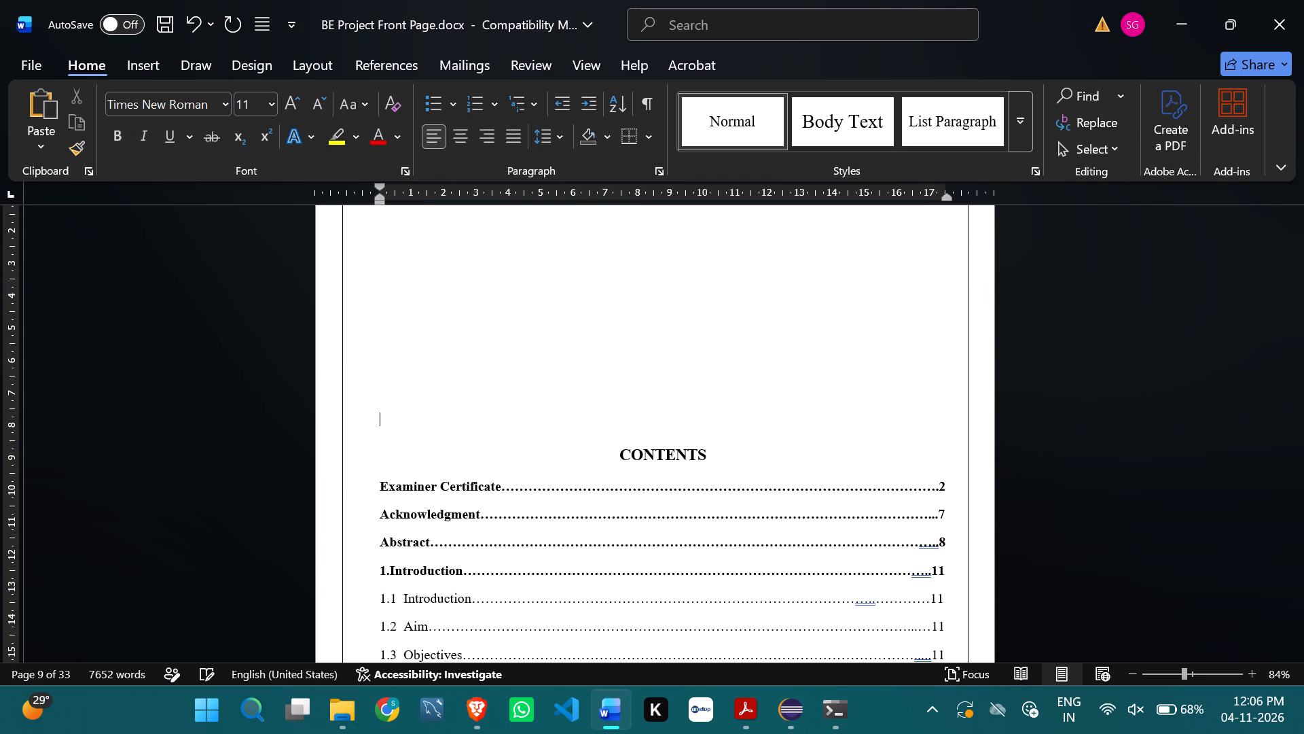
{"action": "key", "text": "BackSpace"}
{"action": "key", "text": "BackSpace"}
{"action": "key", "text": "BackSpace"}
{"action": "key", "text": "BackSpace"}
{"action": "key", "text": "BackSpace"}
{"action": "scroll", "coordinate": [642, 527], "scroll_direction": "up", "scroll_amount": 2}
{"action": "key", "text": "BackSpace"}
{"action": "key", "text": "BackSpace"}
{"action": "key", "text": "BackSpace"}
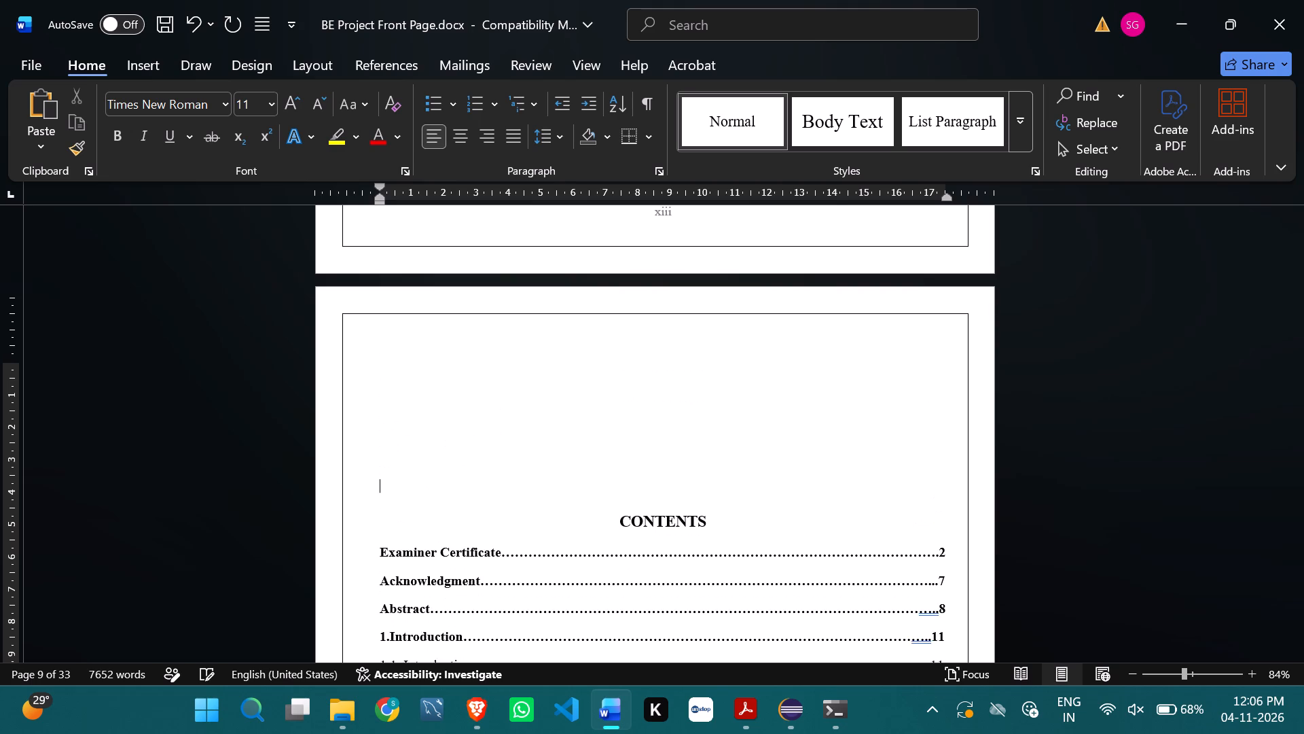
{"action": "key", "text": "BackSpace"}
{"action": "key", "text": "BackSpace"}
{"action": "key", "text": "BackSpace"}
{"action": "key", "text": "BackSpace"}
{"action": "key", "text": "BackSpace"}
{"action": "key", "text": "BackSpace"}
{"action": "key", "text": "BackSpace"}
{"action": "key", "text": "BackSpace"}
{"action": "key", "text": "BackSpace"}
{"action": "key", "text": "BackSpace"}
{"action": "key", "text": "BackSpace"}
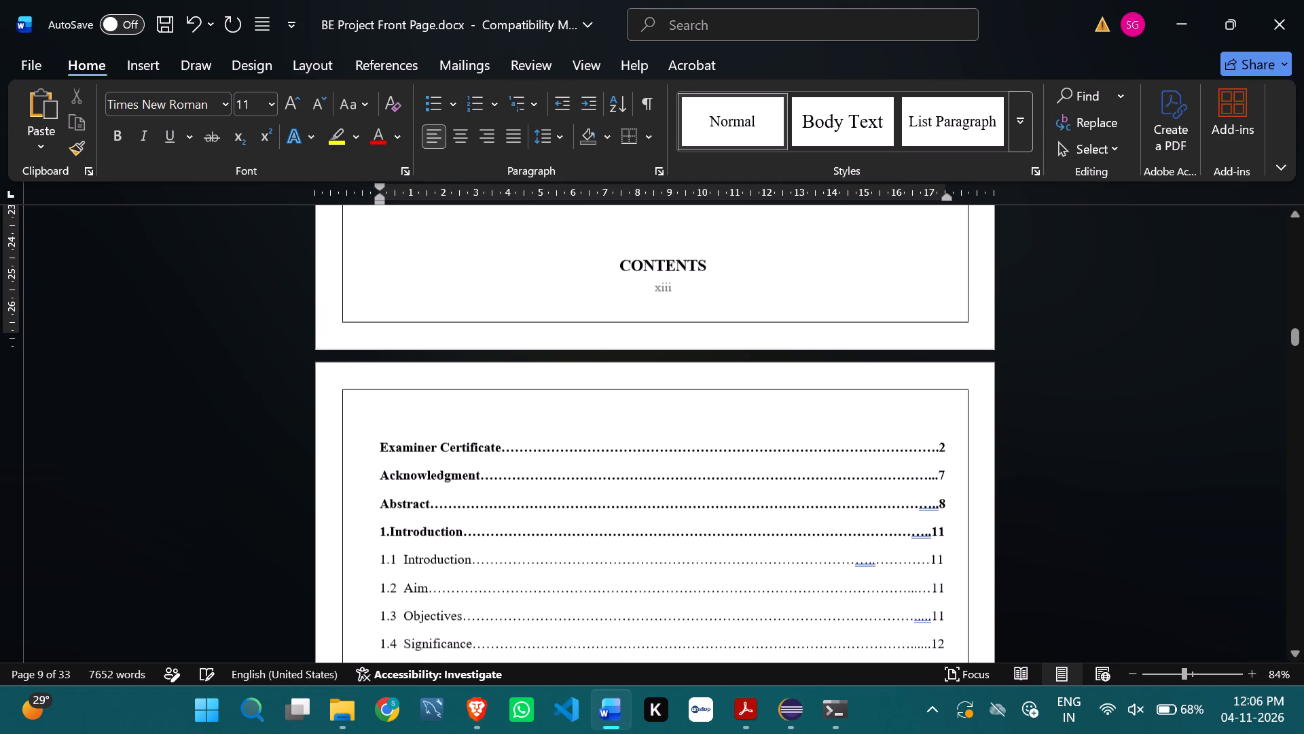
{"action": "key", "text": "Return"}
Check the layout from the end of the contents list through the start of Chapter 1.
{"action": "scroll", "coordinate": [642, 527], "scroll_direction": "down", "scroll_amount": 4}
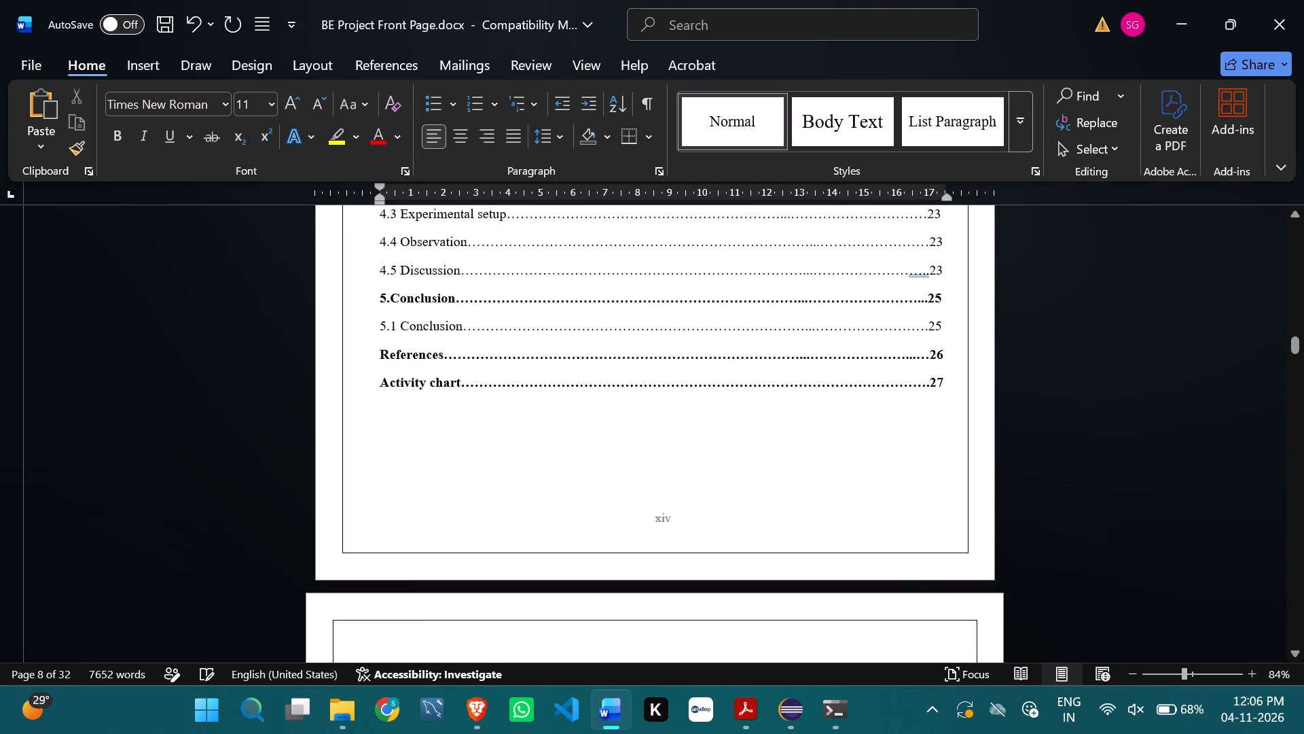
{"action": "scroll", "coordinate": [642, 527], "scroll_direction": "down", "scroll_amount": 9}
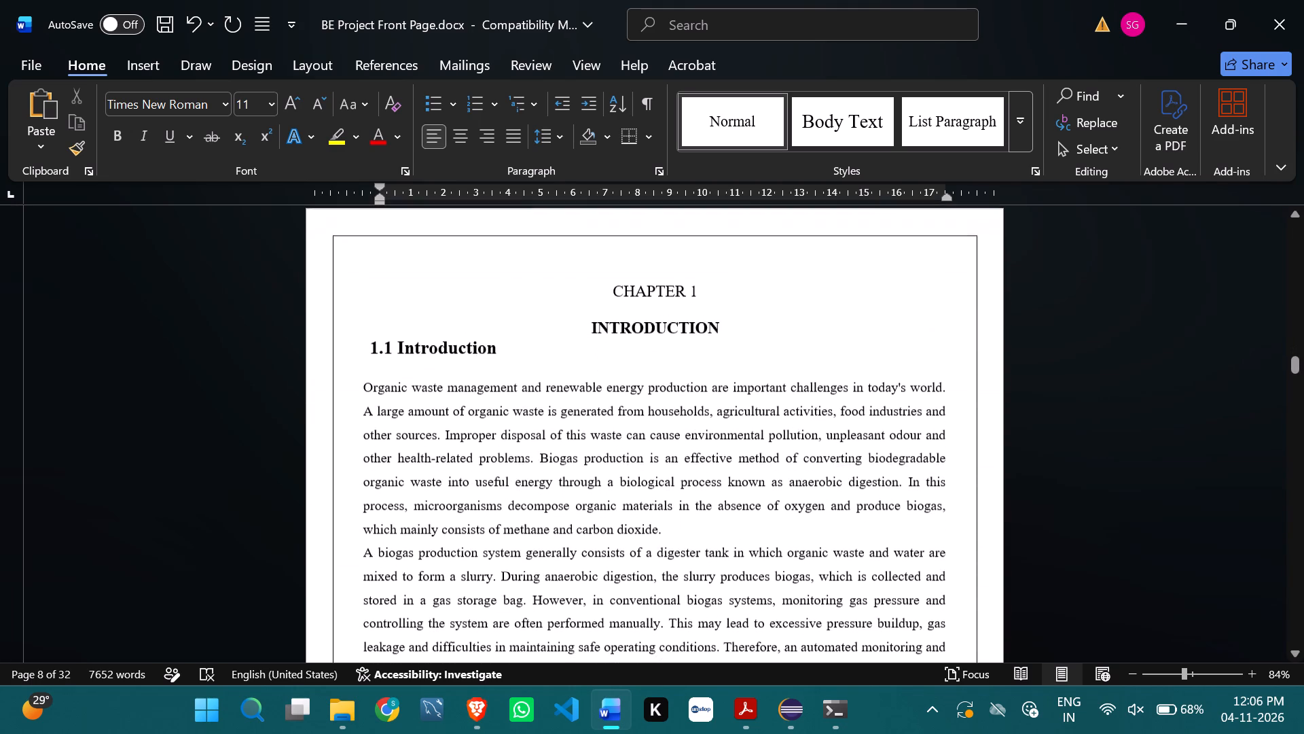
{"action": "scroll", "coordinate": [642, 527], "scroll_direction": "down", "scroll_amount": 3}
{"action": "scroll", "coordinate": [642, 527], "scroll_direction": "up", "scroll_amount": 3}
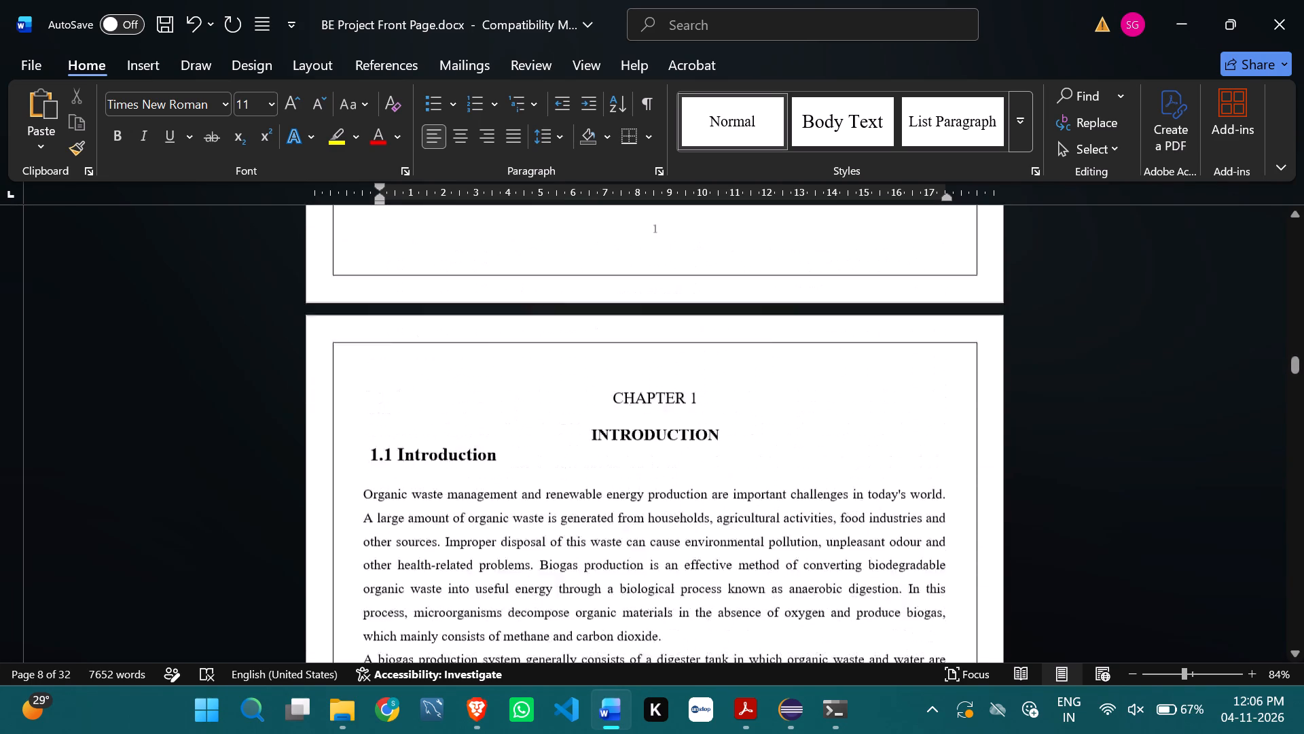
{"action": "scroll", "coordinate": [642, 527], "scroll_direction": "up", "scroll_amount": 4}
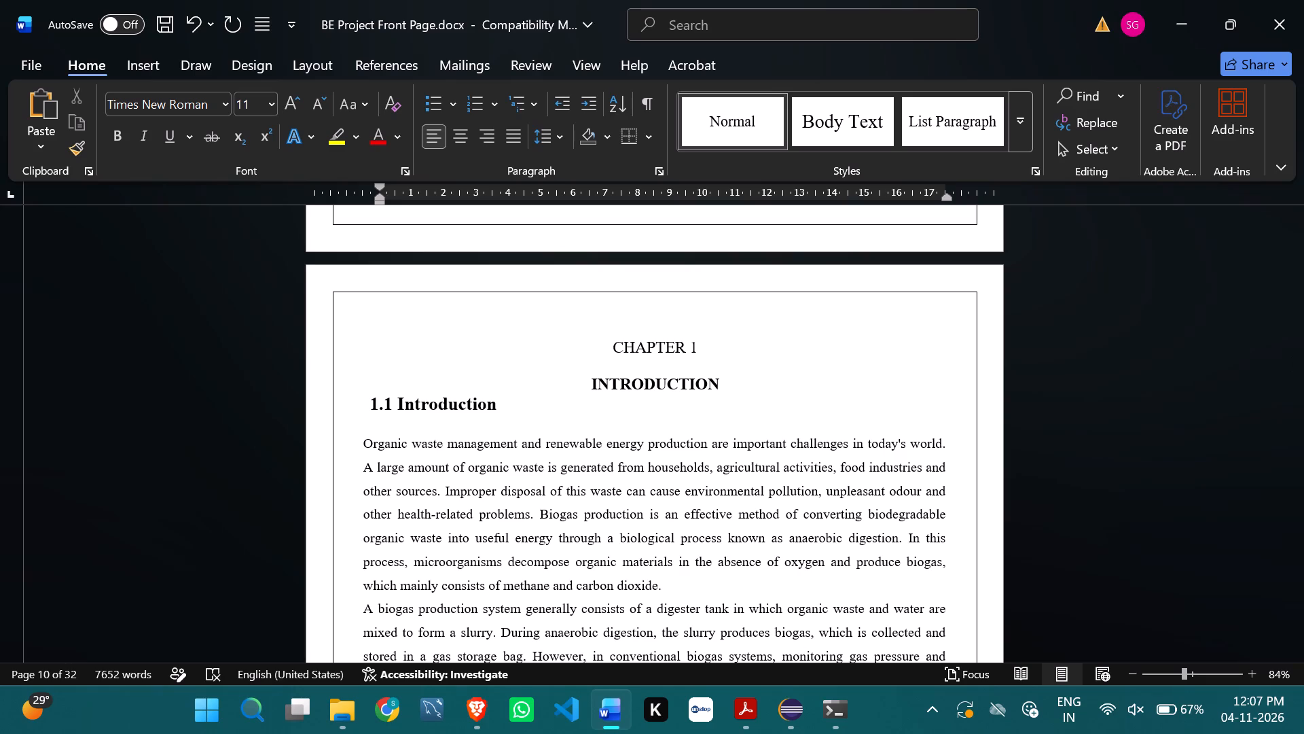
Switch to File Explorer, open USB Drive (F:) and look through its folders and files.
{"action": "left_click", "coordinate": [348, 705]}
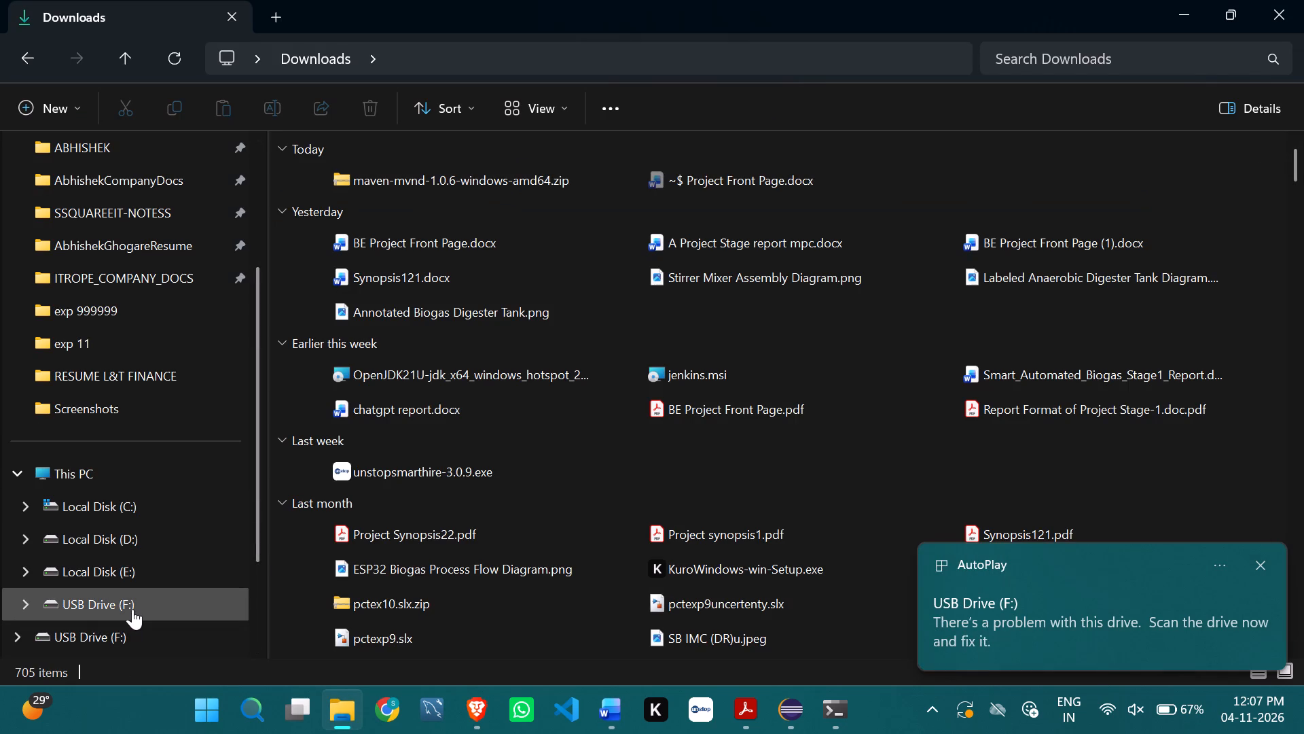
{"action": "double_click", "coordinate": [132, 609]}
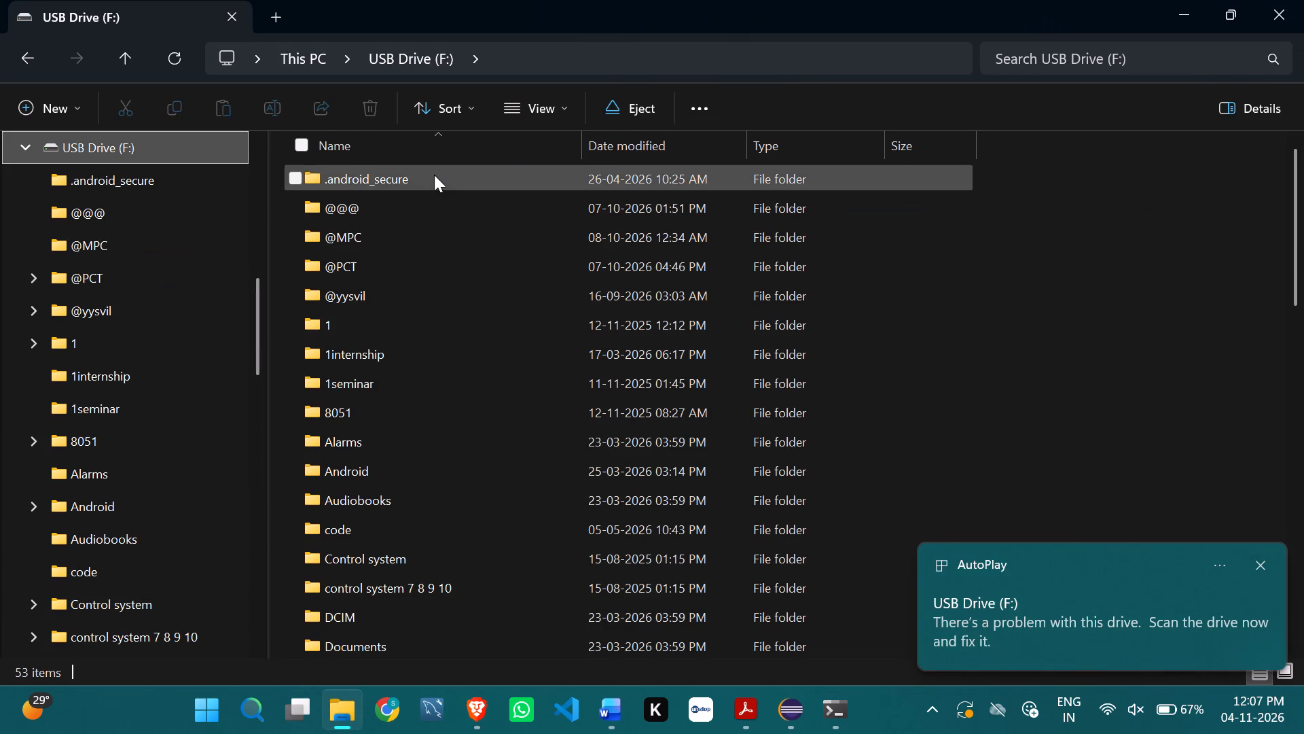
{"action": "scroll", "coordinate": [442, 523], "scroll_direction": "down", "scroll_amount": 2}
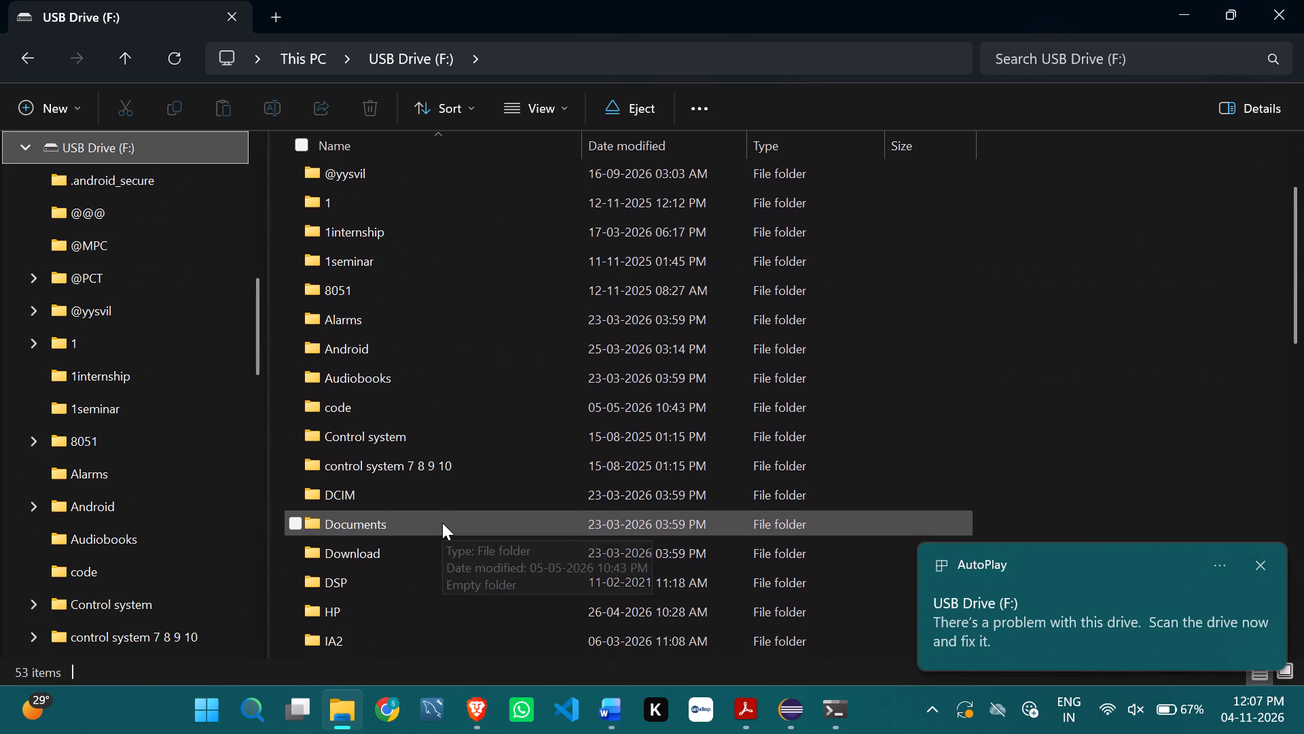
{"action": "scroll", "coordinate": [442, 523], "scroll_direction": "down", "scroll_amount": 5}
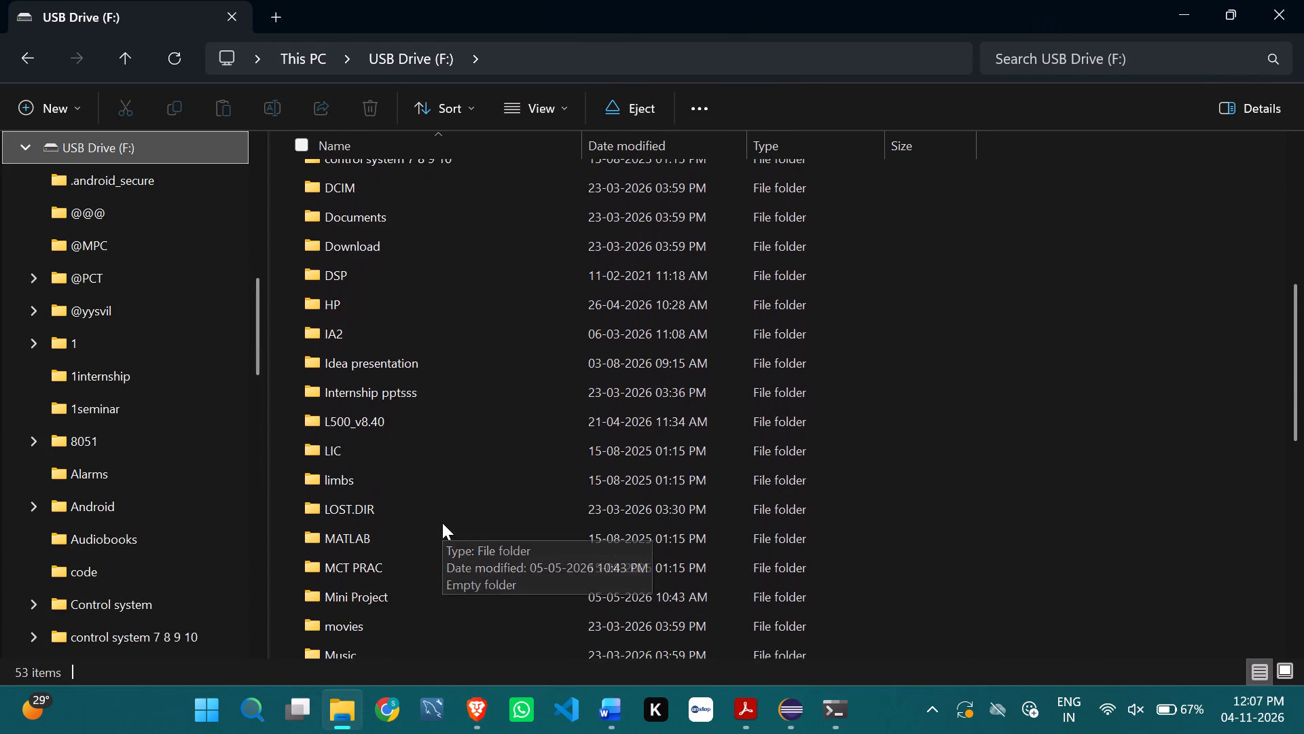
{"action": "scroll", "coordinate": [442, 523], "scroll_direction": "down", "scroll_amount": 4}
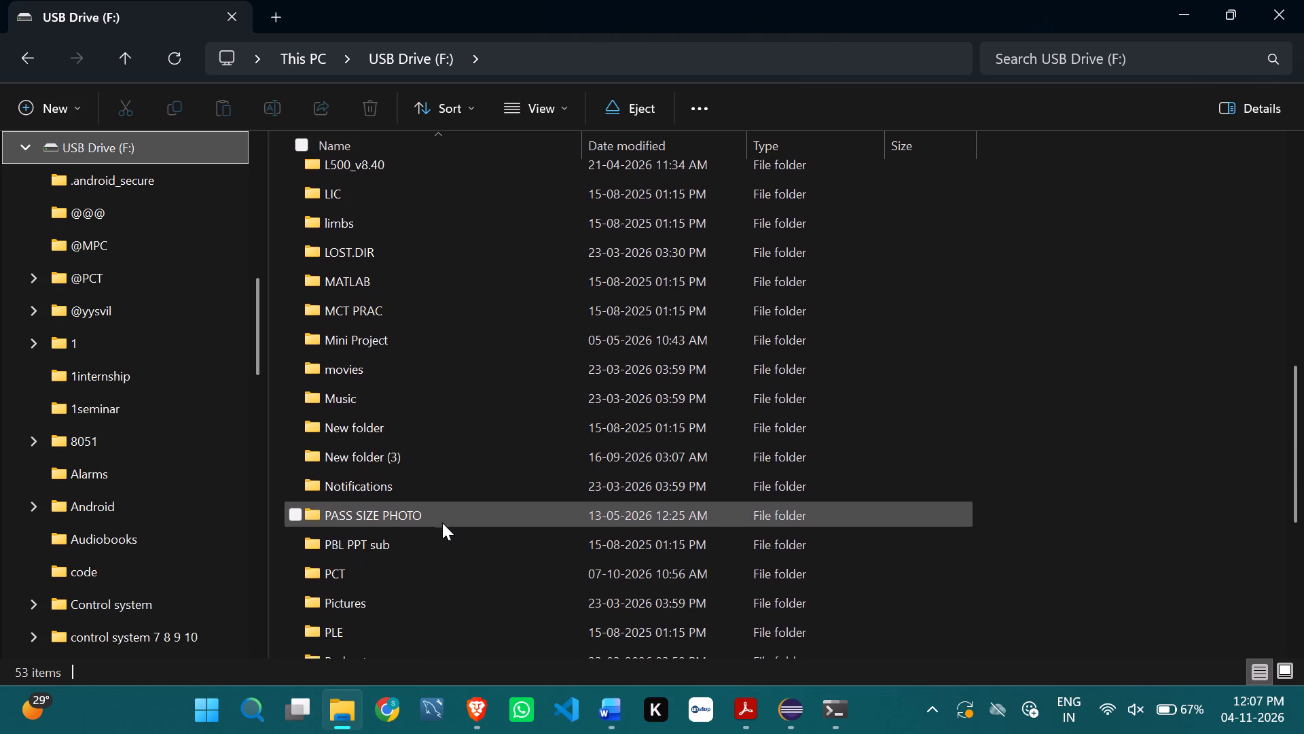
{"action": "scroll", "coordinate": [442, 523], "scroll_direction": "down", "scroll_amount": 1}
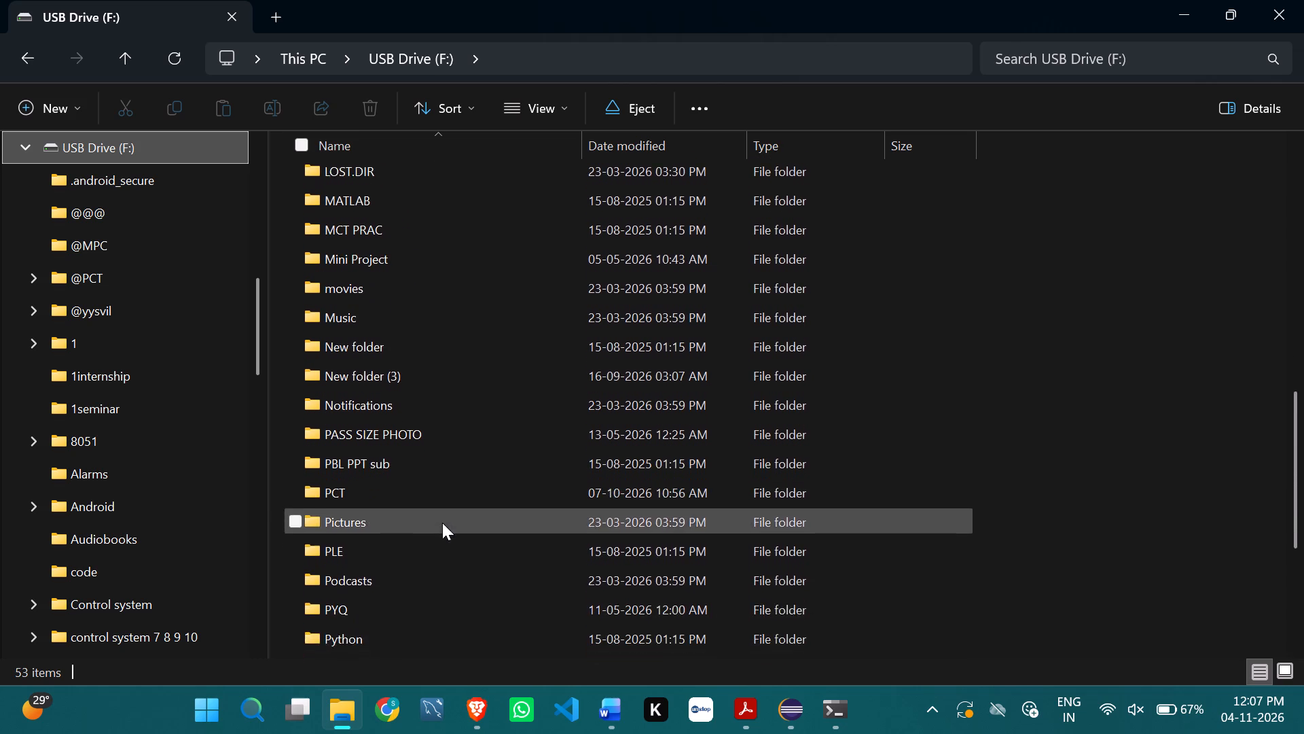
{"action": "scroll", "coordinate": [442, 523], "scroll_direction": "down", "scroll_amount": 4}
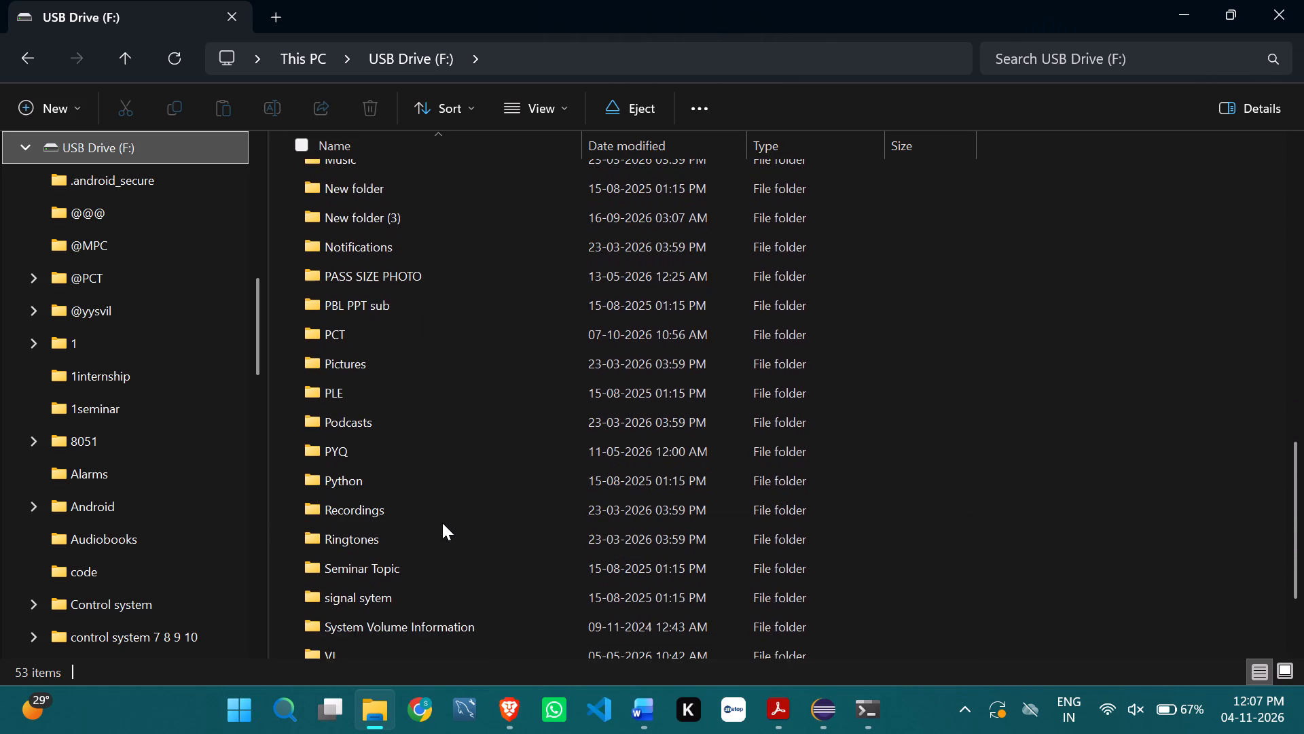
{"action": "scroll", "coordinate": [442, 523], "scroll_direction": "down", "scroll_amount": 2}
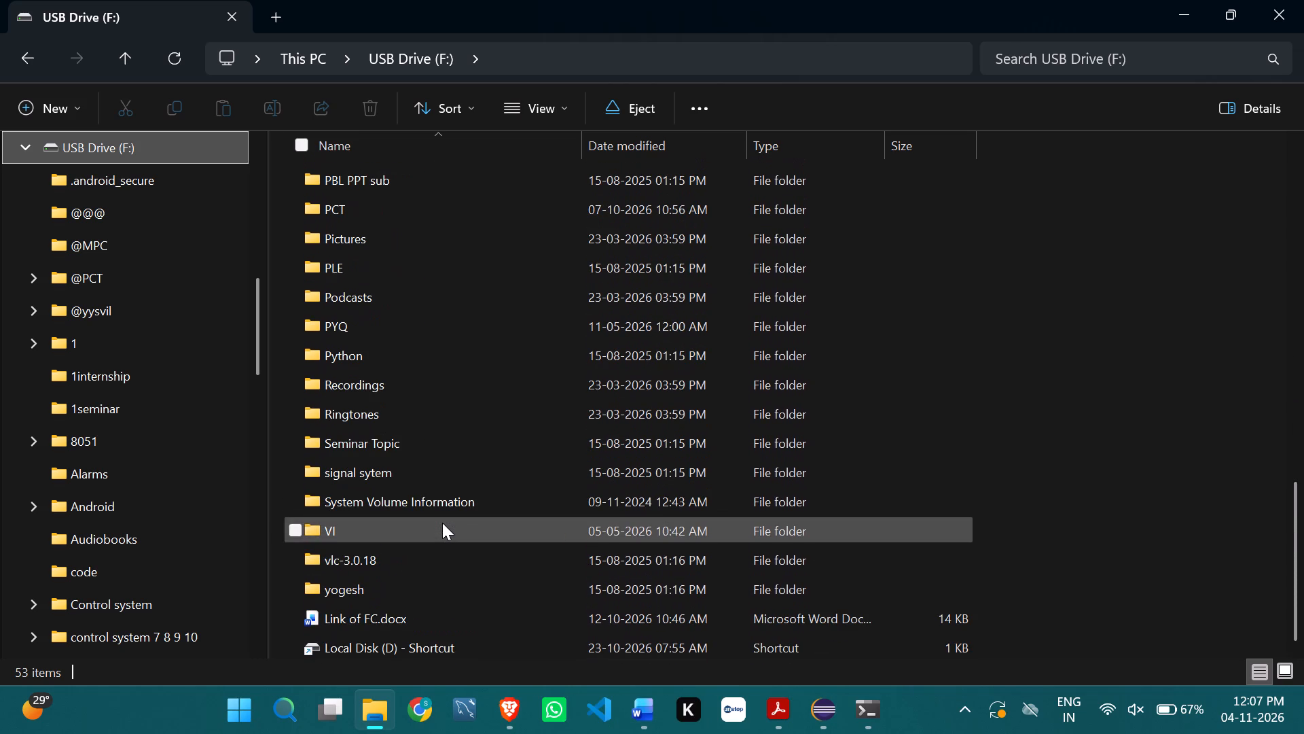
{"action": "scroll", "coordinate": [442, 523], "scroll_direction": "up", "scroll_amount": 1}
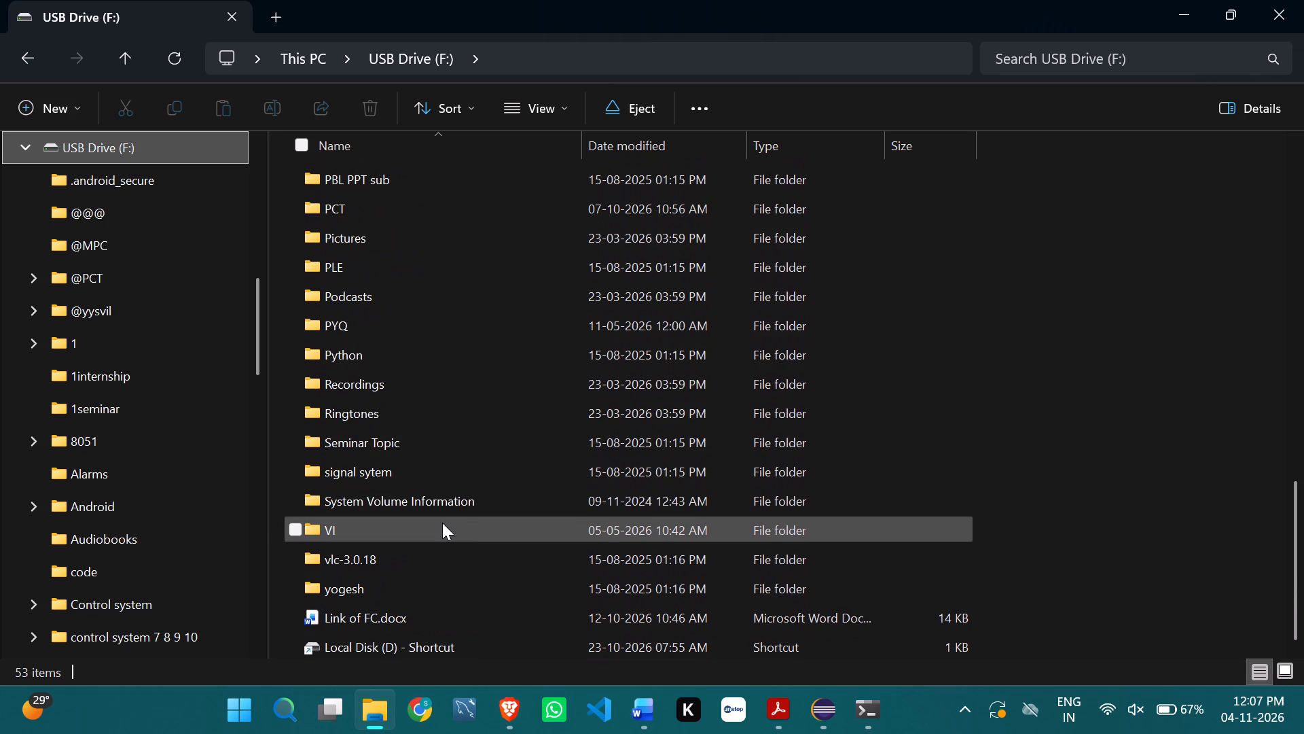
{"action": "scroll", "coordinate": [442, 523], "scroll_direction": "up", "scroll_amount": 2}
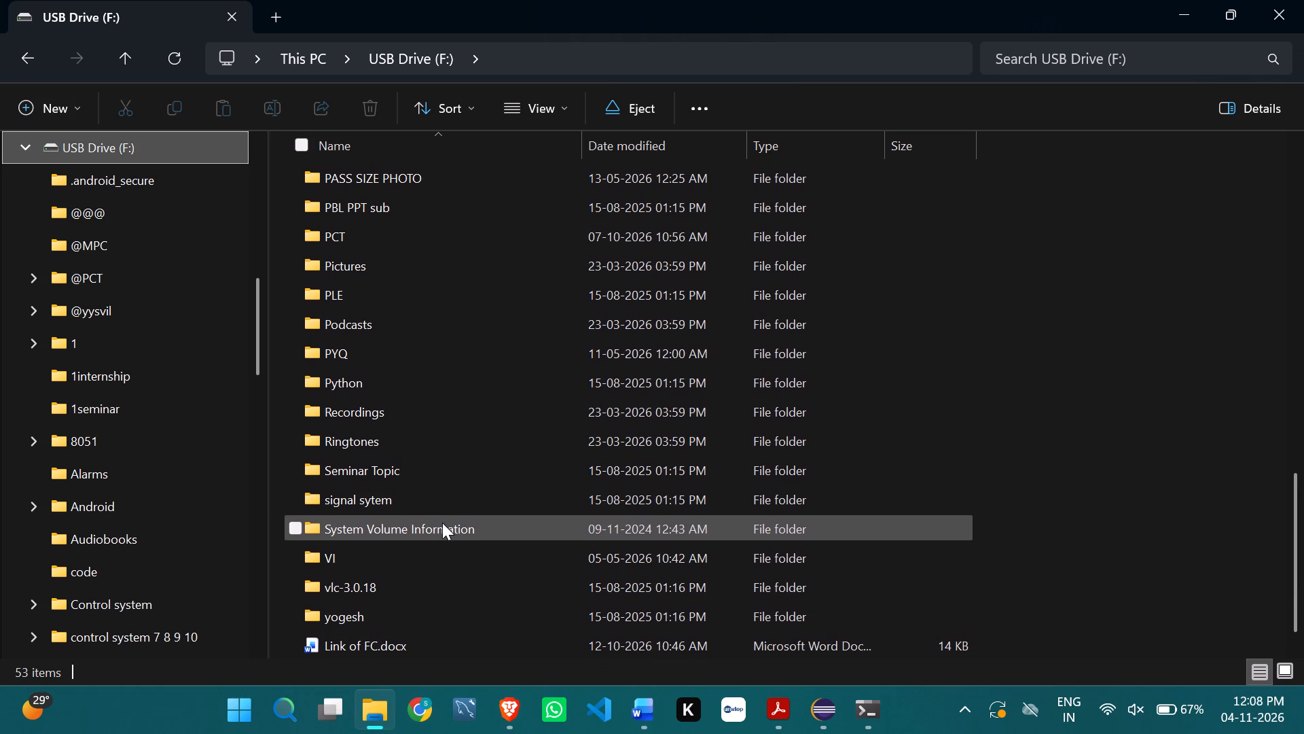
{"action": "scroll", "coordinate": [442, 523], "scroll_direction": "up", "scroll_amount": 16}
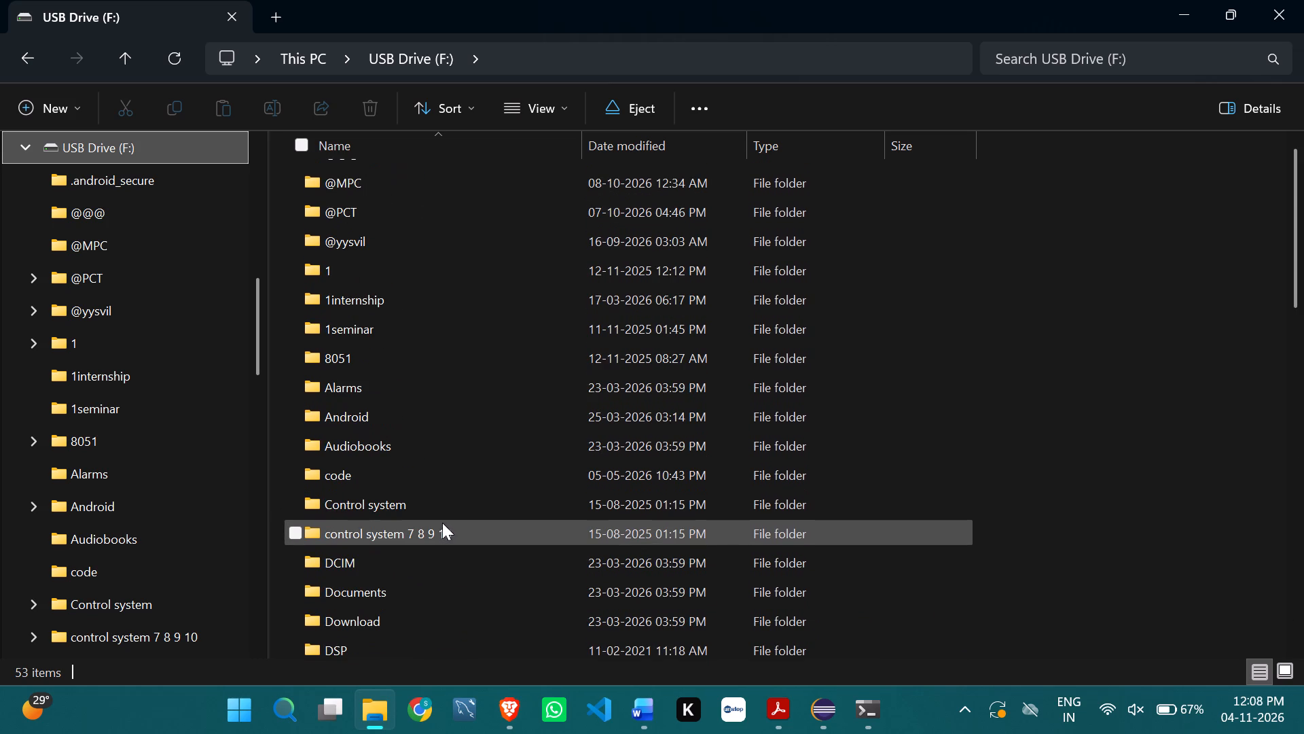
{"action": "scroll", "coordinate": [442, 523], "scroll_direction": "up", "scroll_amount": 17}
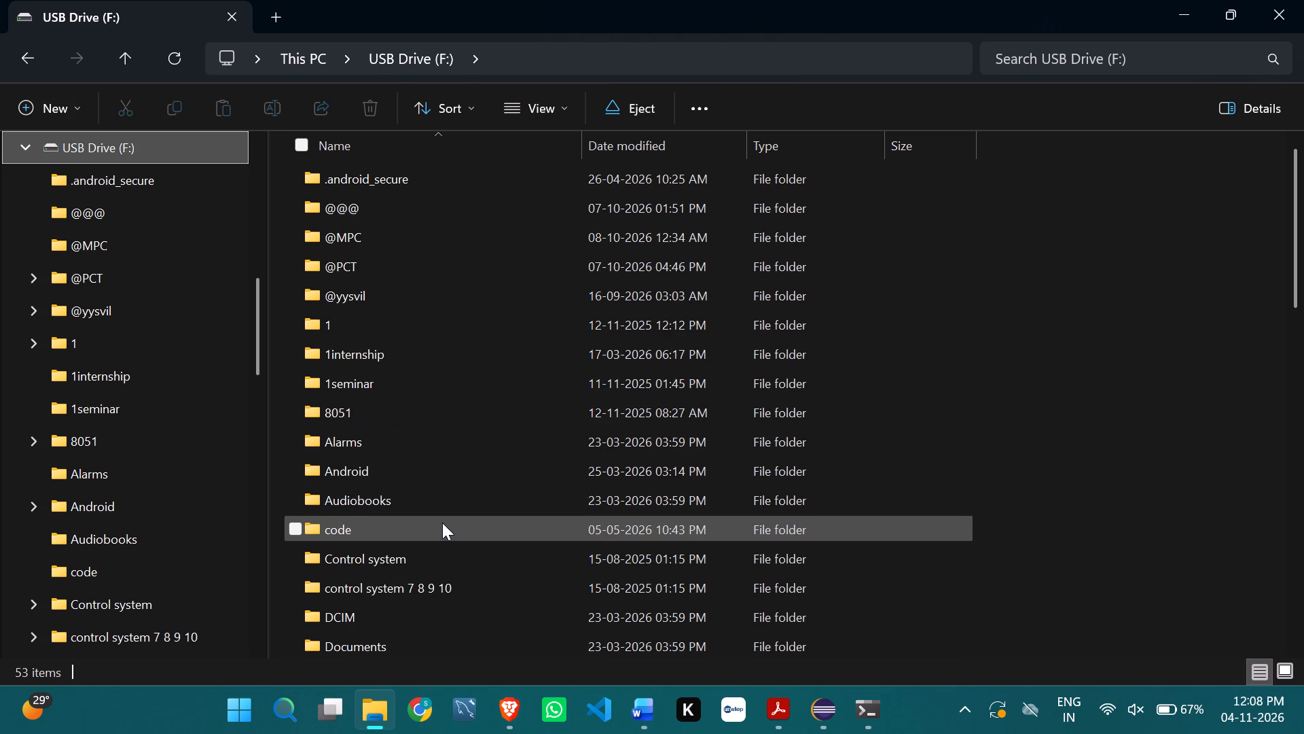
{"action": "scroll", "coordinate": [442, 523], "scroll_direction": "down", "scroll_amount": 1}
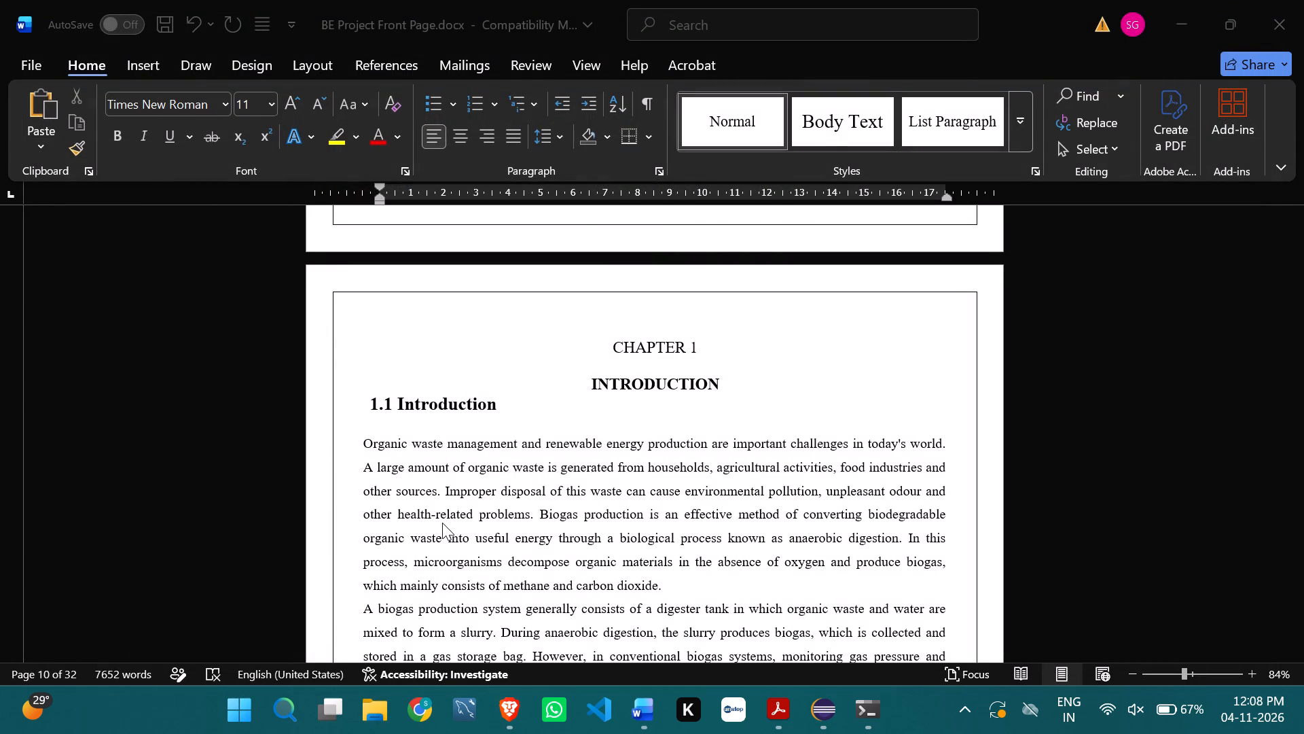
Return to the Word report and review the pages from the Chapter 2 literature review through section 3.3 of Chapter 3.
{"action": "scroll", "coordinate": [442, 523], "scroll_direction": "down", "scroll_amount": 7}
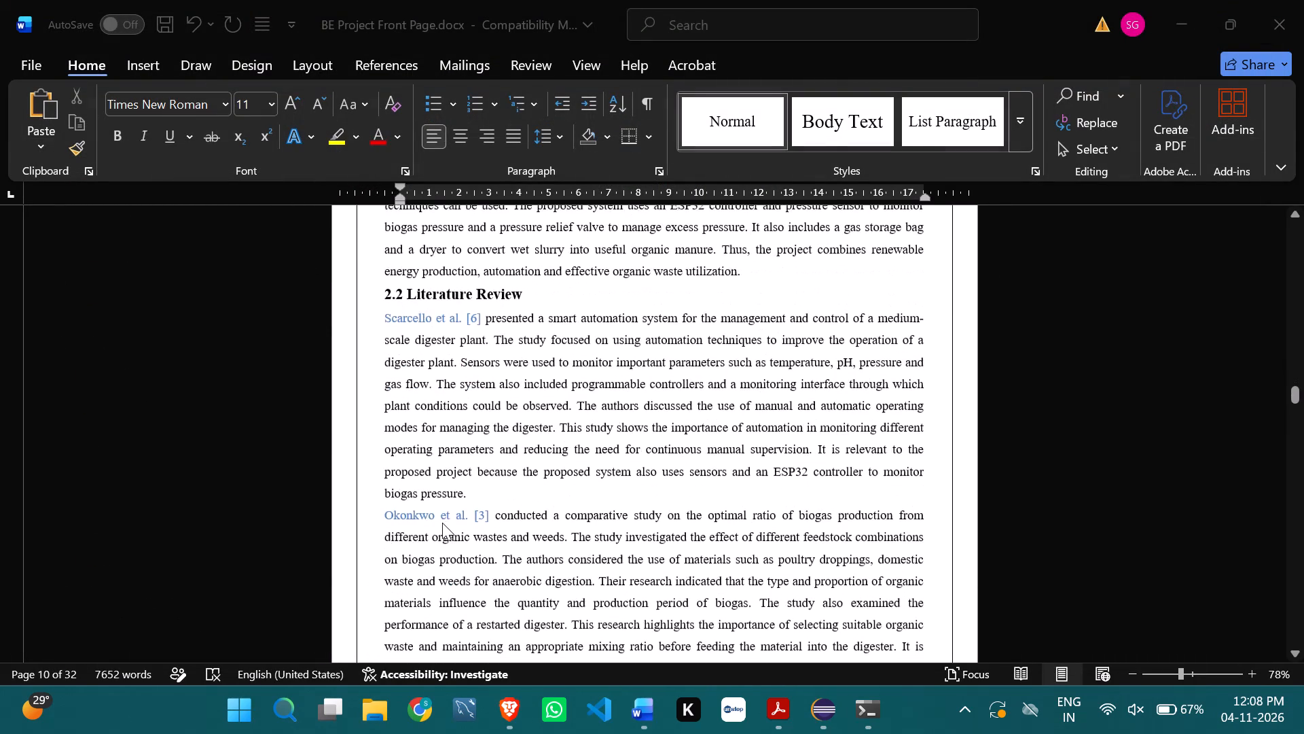
{"action": "scroll", "coordinate": [442, 523], "scroll_direction": "down", "scroll_amount": 9}
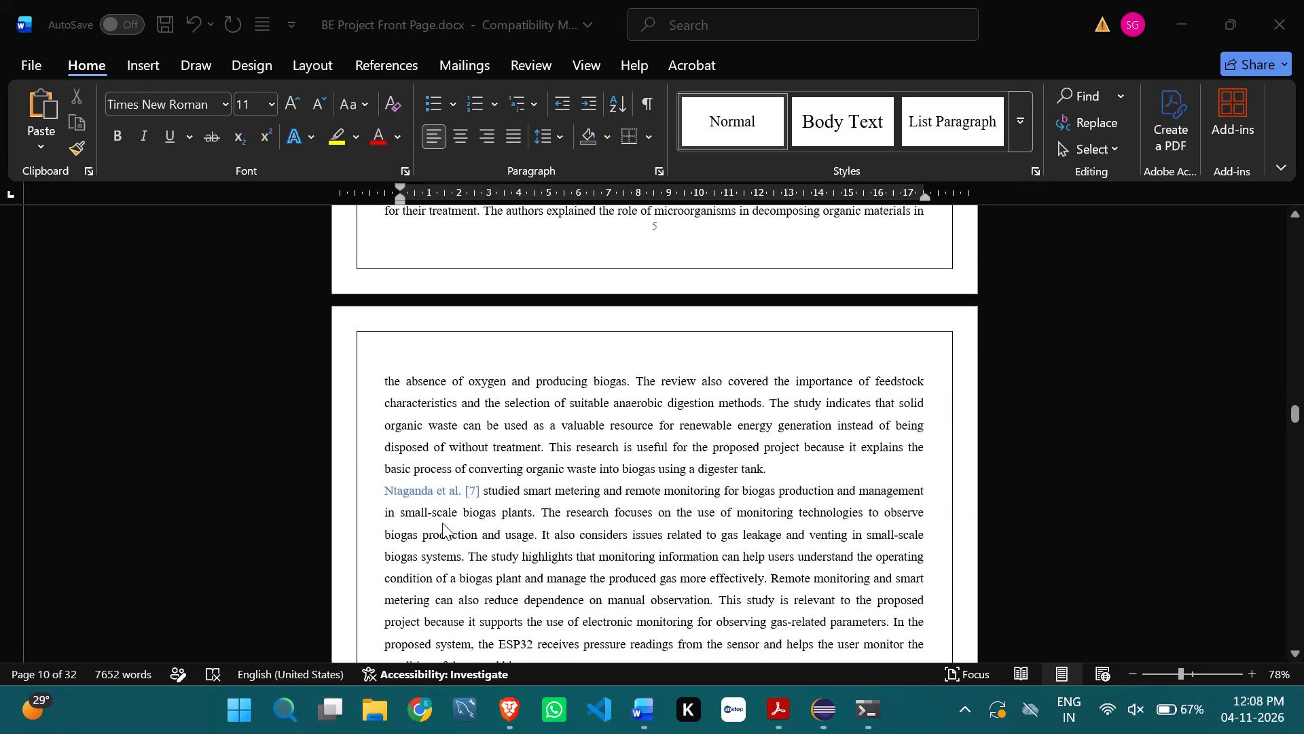
{"action": "scroll", "coordinate": [442, 523], "scroll_direction": "down", "scroll_amount": 3}
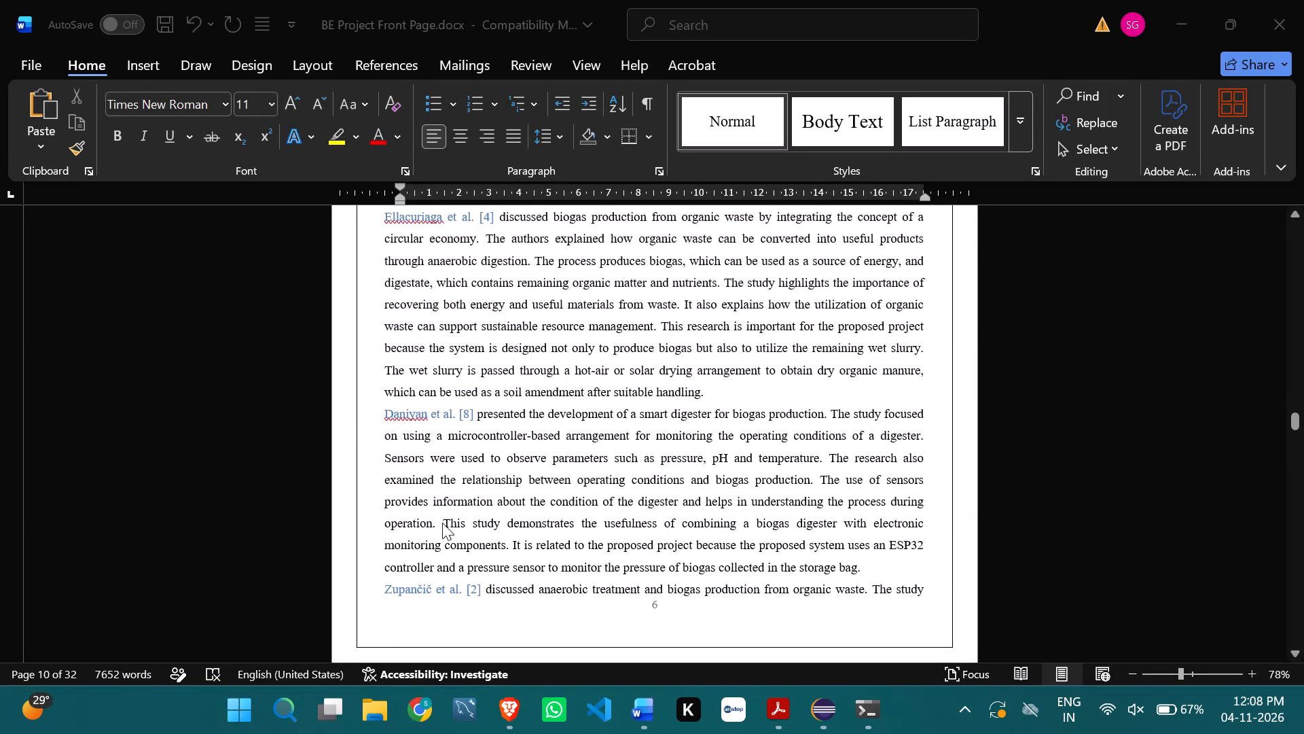
{"action": "scroll", "coordinate": [442, 523], "scroll_direction": "down", "scroll_amount": 10}
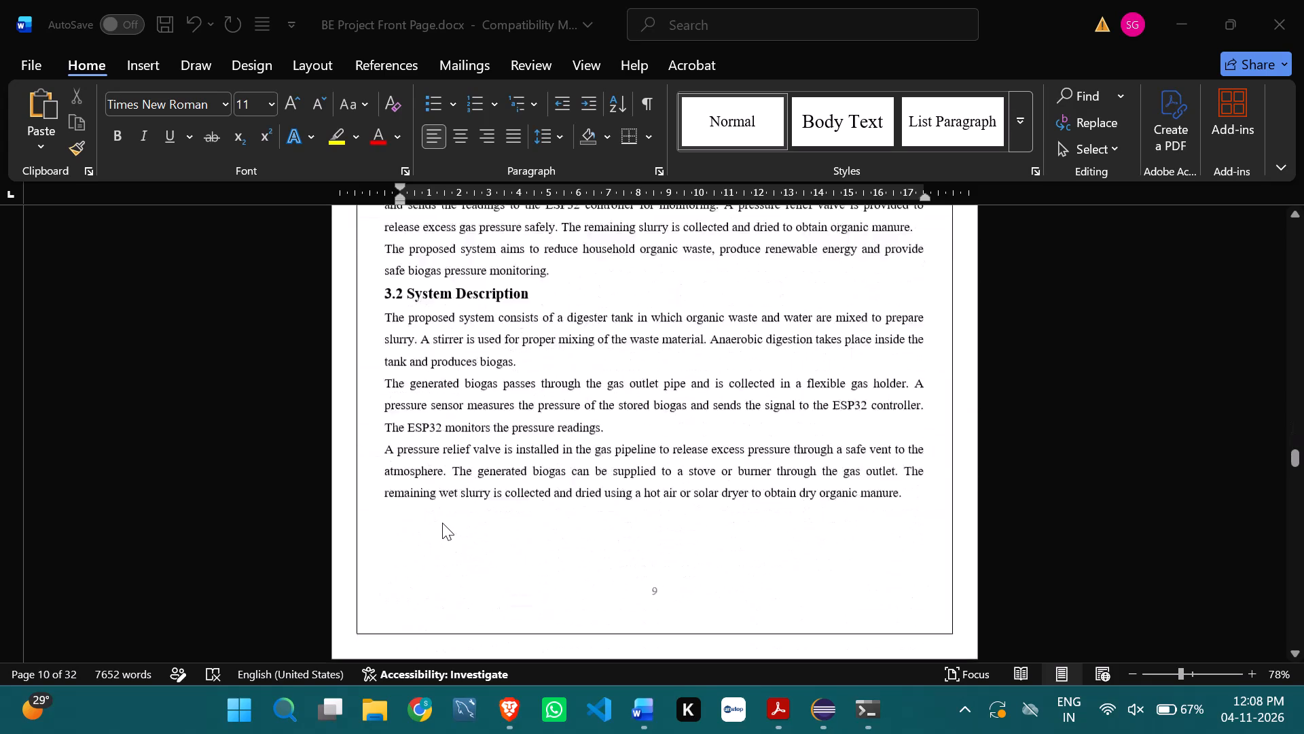
{"action": "scroll", "coordinate": [442, 523], "scroll_direction": "down", "scroll_amount": 1}
{"action": "scroll", "coordinate": [442, 523], "scroll_direction": "up", "scroll_amount": 1}
{"action": "scroll", "coordinate": [442, 523], "scroll_direction": "down", "scroll_amount": 3}
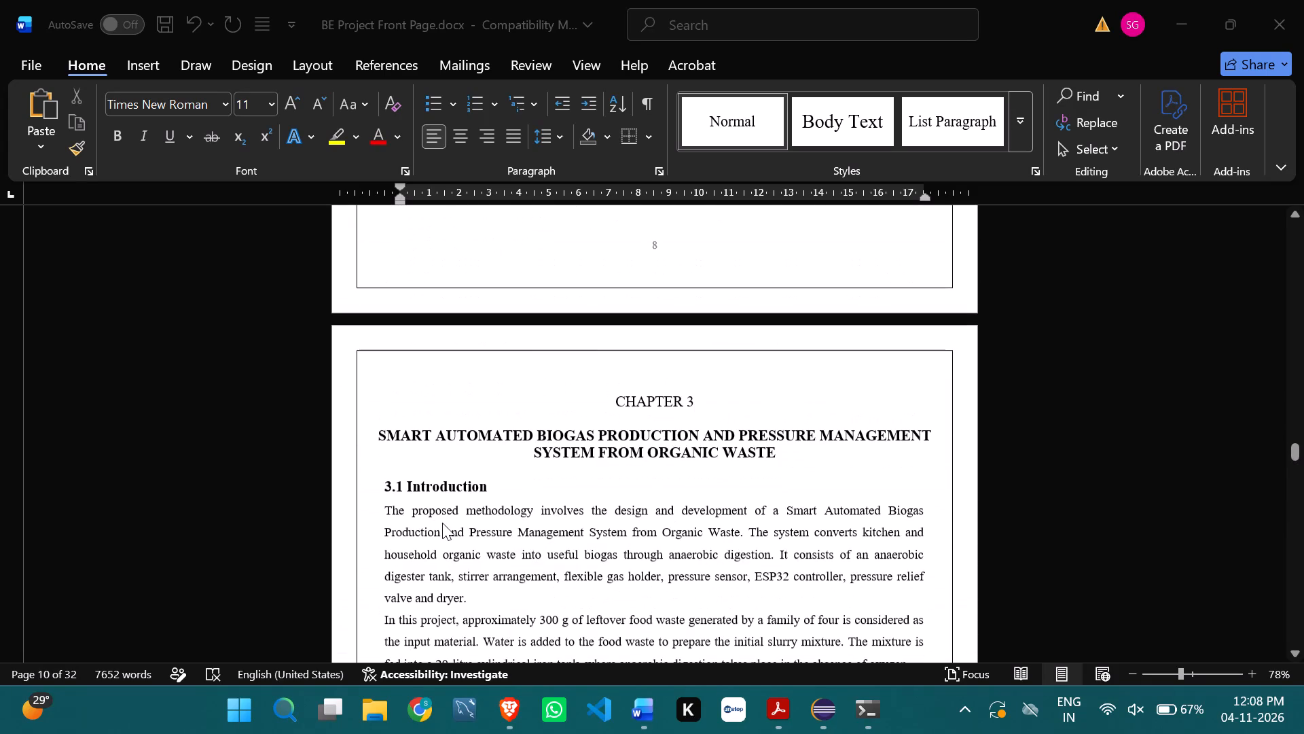
{"action": "scroll", "coordinate": [442, 523], "scroll_direction": "down", "scroll_amount": 7}
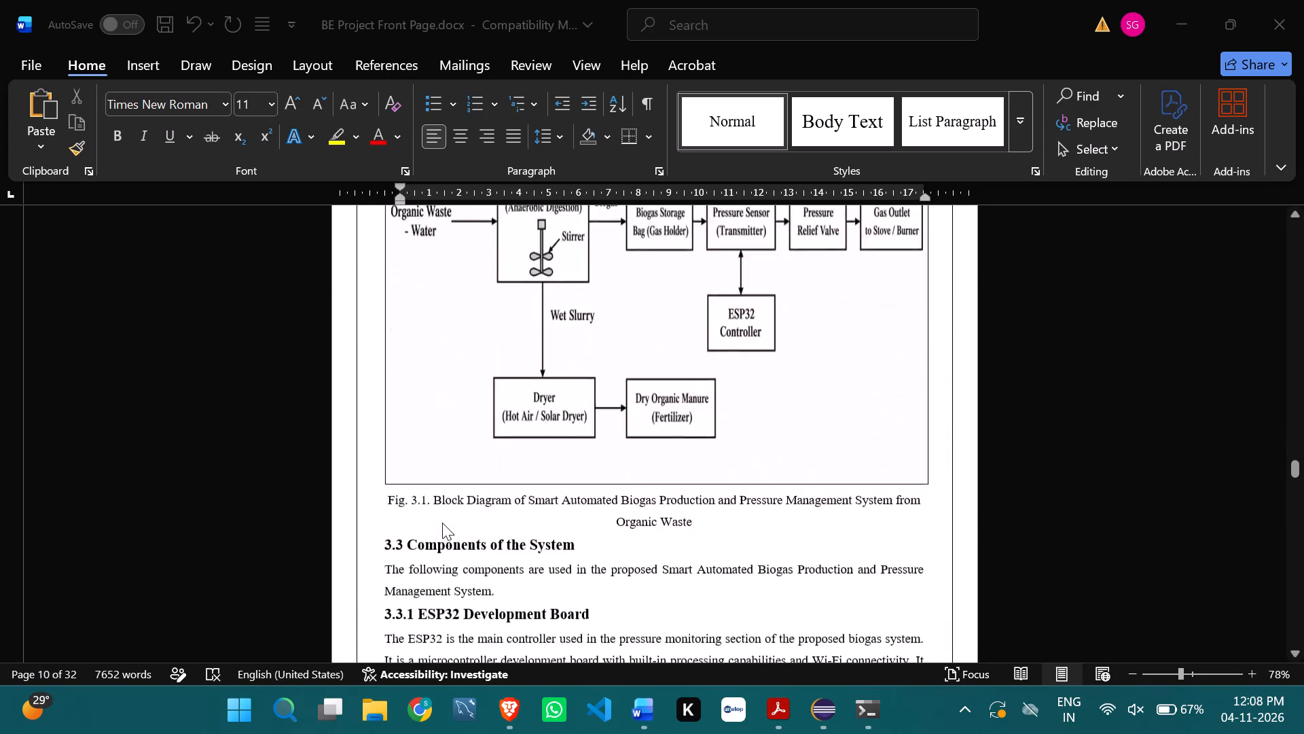
{"action": "scroll", "coordinate": [442, 523], "scroll_direction": "down", "scroll_amount": 6}
{"action": "scroll", "coordinate": [442, 523], "scroll_direction": "up", "scroll_amount": 14}
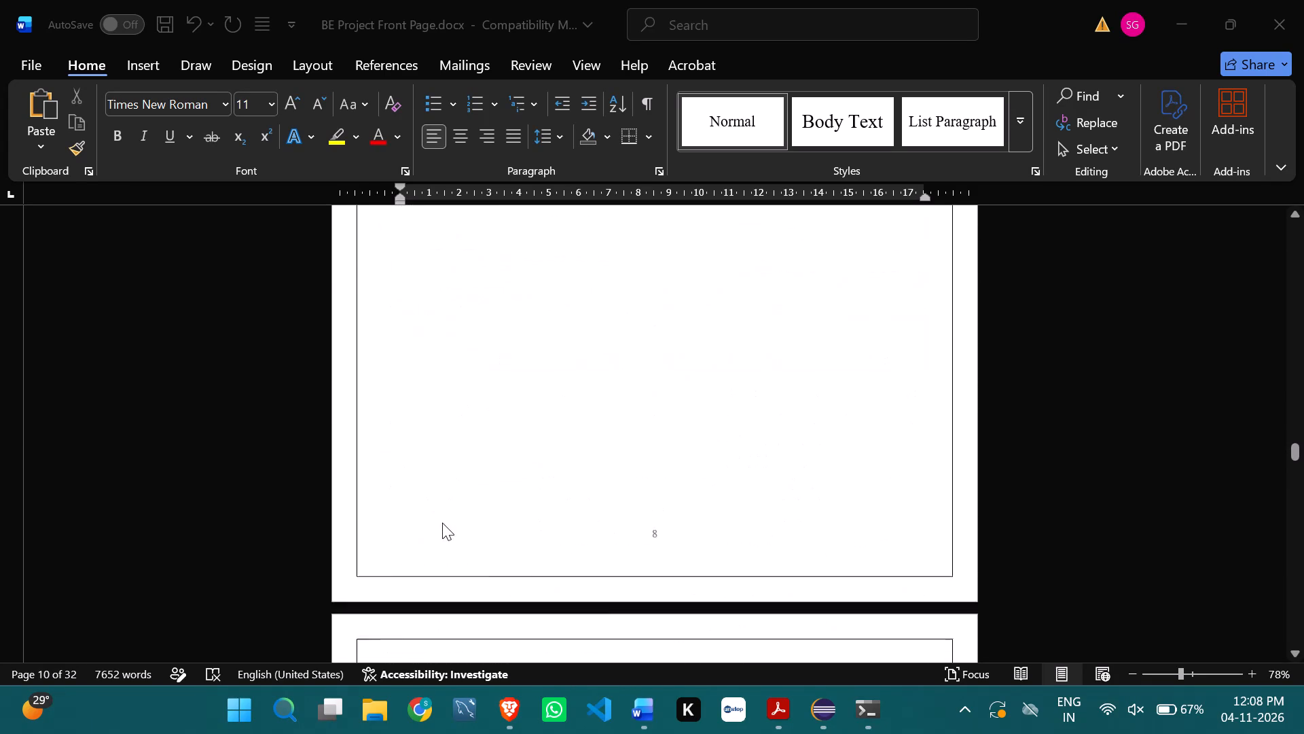
Apply the suggested grammar correction on the certificate page, replacing "have" with "has" before "satisfactorily carried out".
{"action": "scroll", "coordinate": [442, 523], "scroll_direction": "up", "scroll_amount": 20}
{"action": "scroll", "coordinate": [442, 523], "scroll_direction": "up", "scroll_amount": 3}
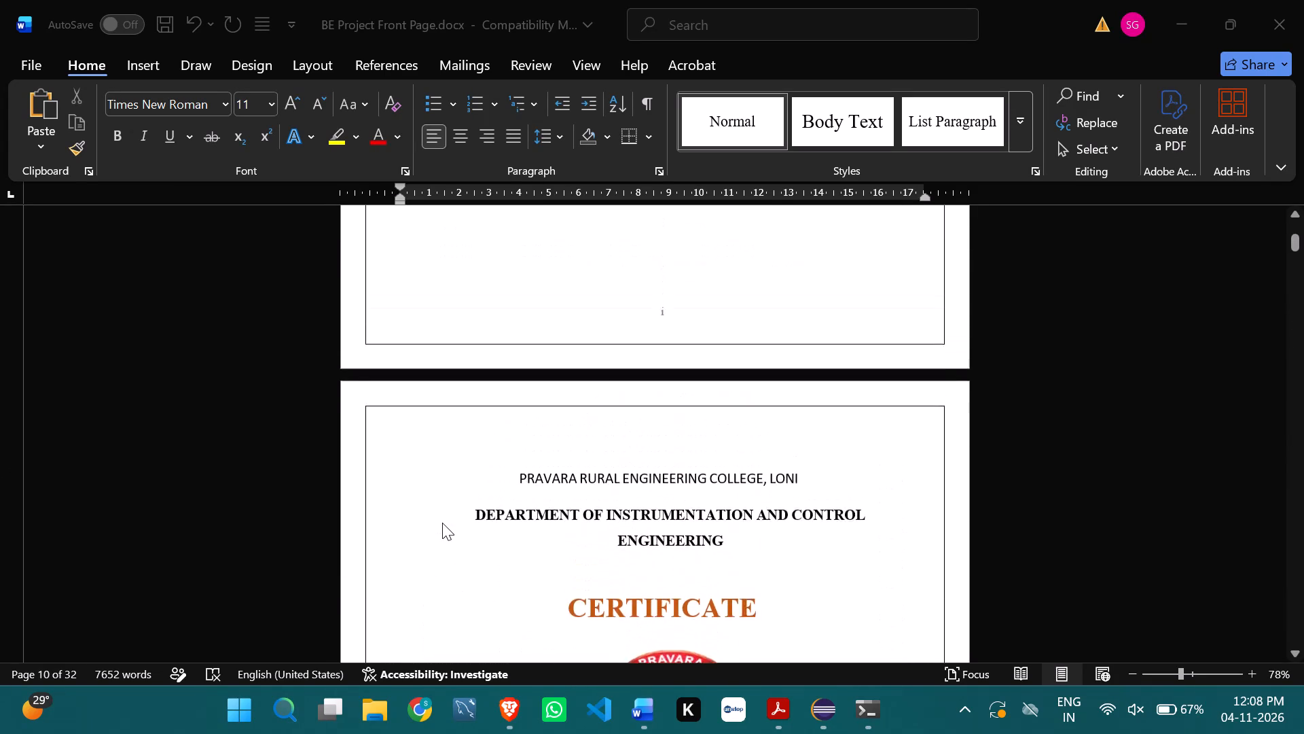
{"action": "scroll", "coordinate": [442, 523], "scroll_direction": "down", "scroll_amount": 5}
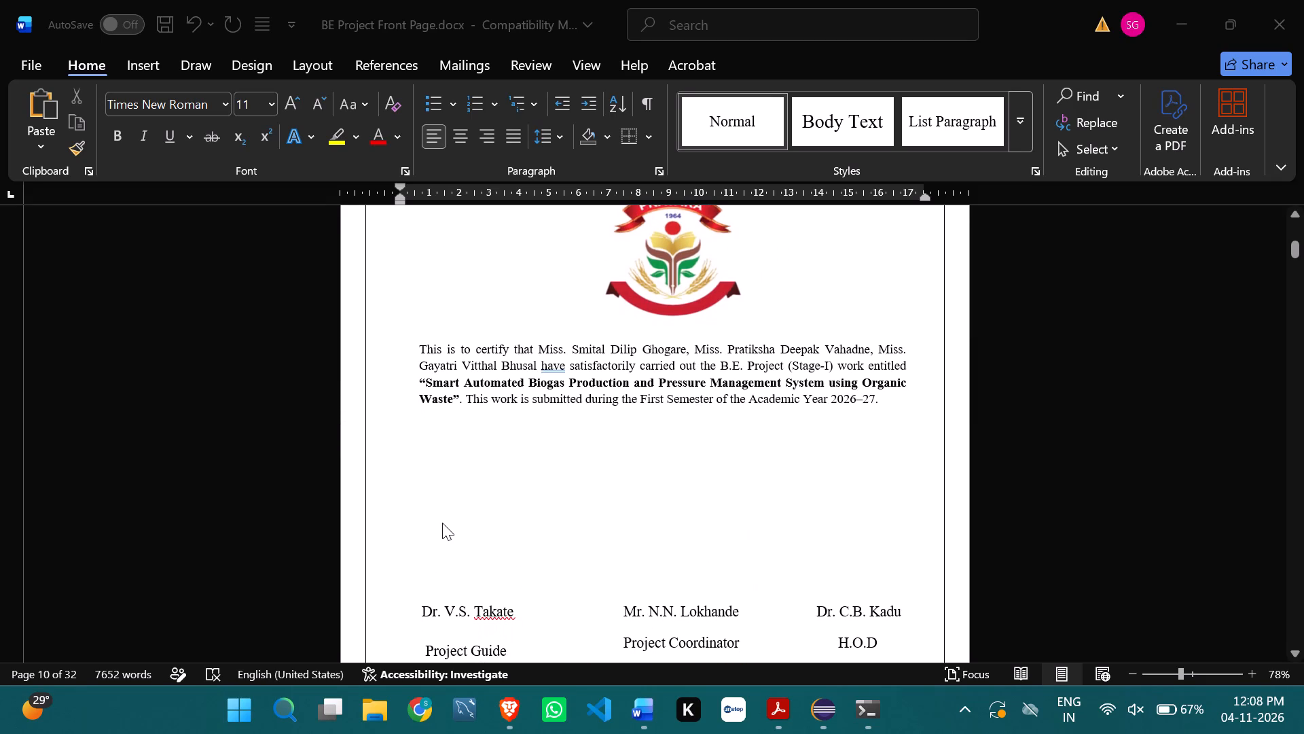
{"action": "scroll", "coordinate": [442, 523], "scroll_direction": "down", "scroll_amount": 3}
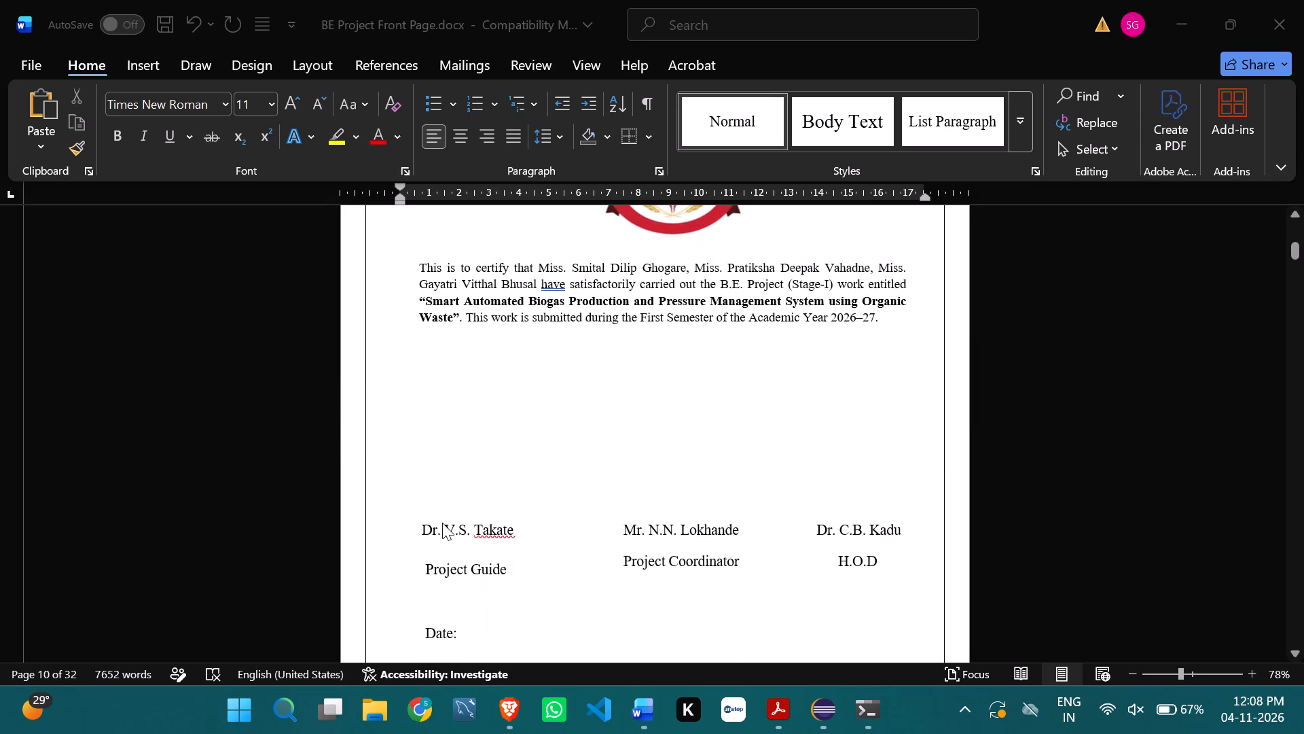
{"action": "left_click", "coordinate": [551, 277]}
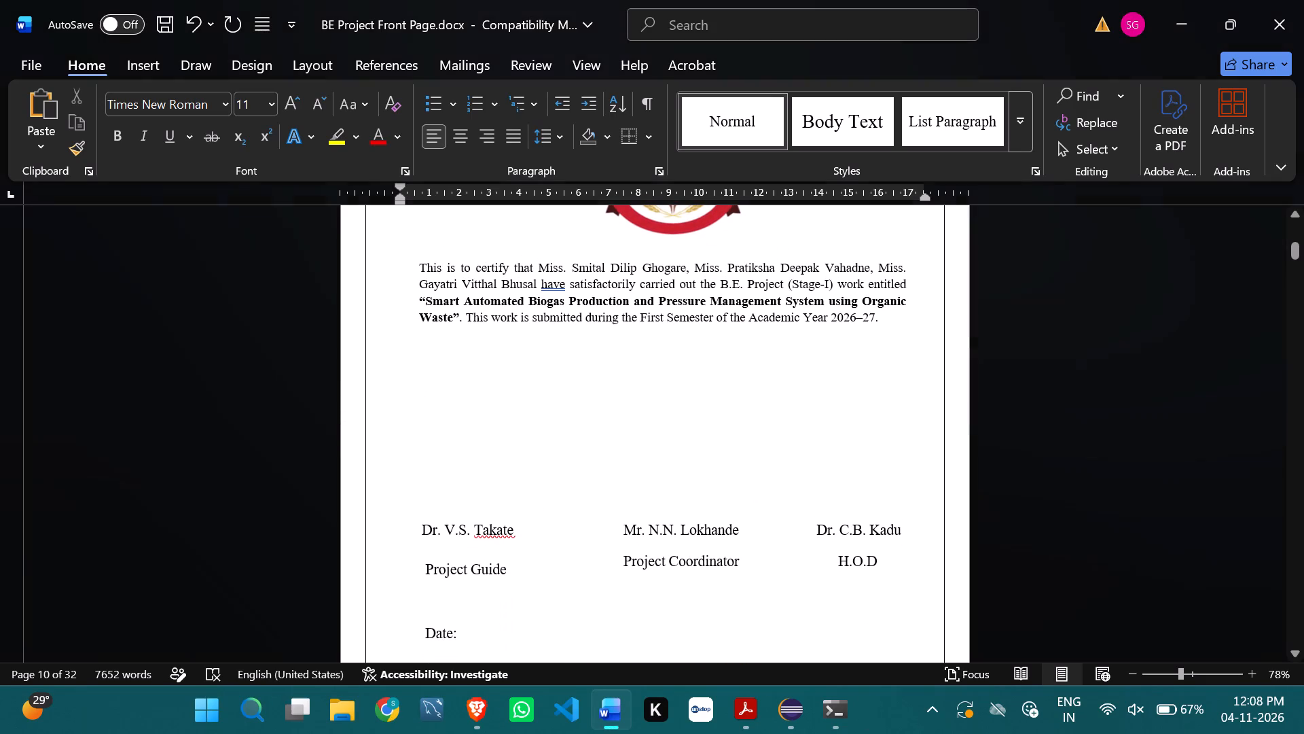
{"action": "left_click", "coordinate": [548, 284]}
{"action": "right_click", "coordinate": [543, 285]}
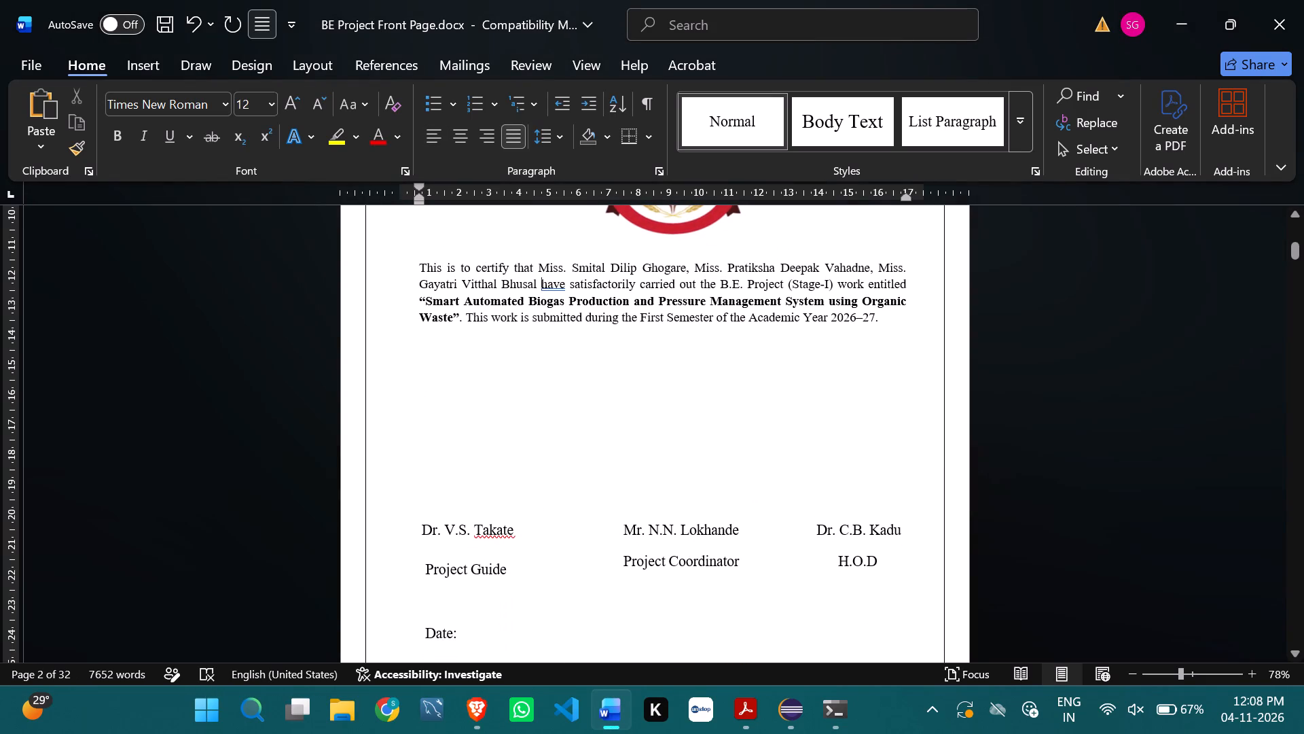
{"action": "left_click", "coordinate": [519, 300]}
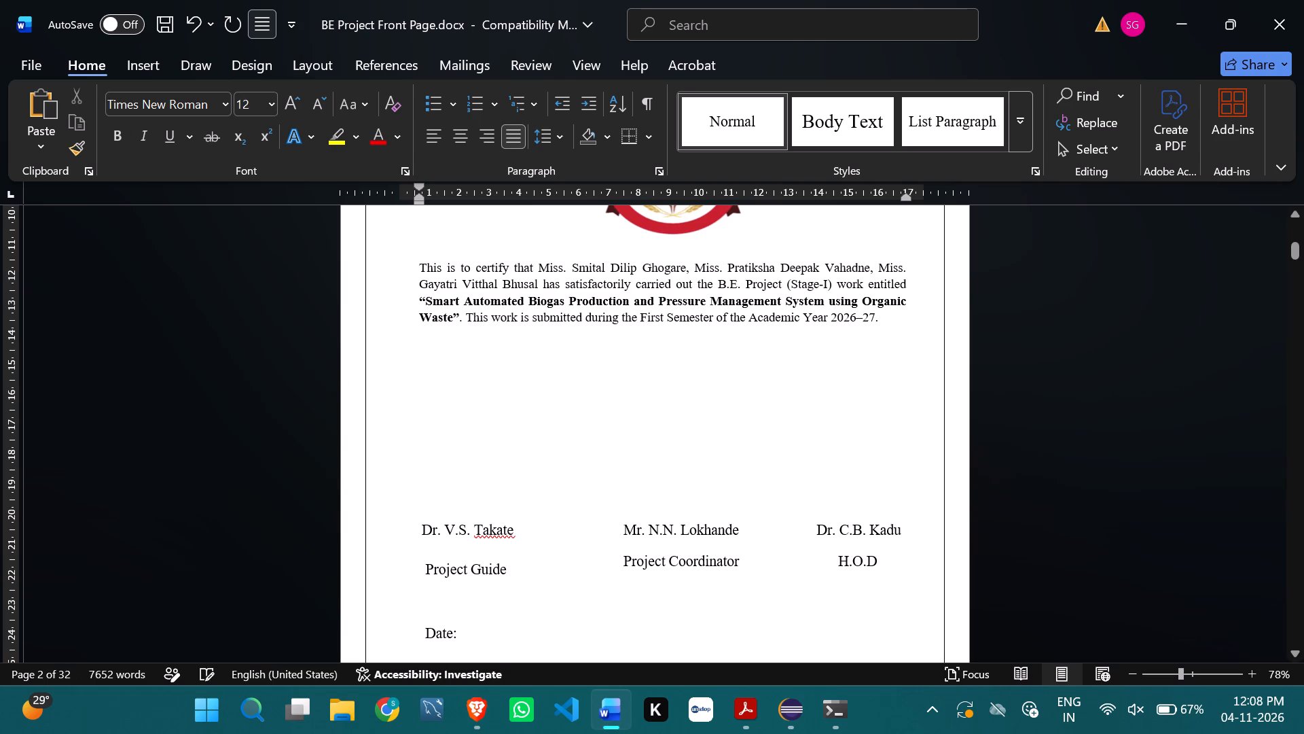
{"action": "left_click", "coordinate": [602, 355]}
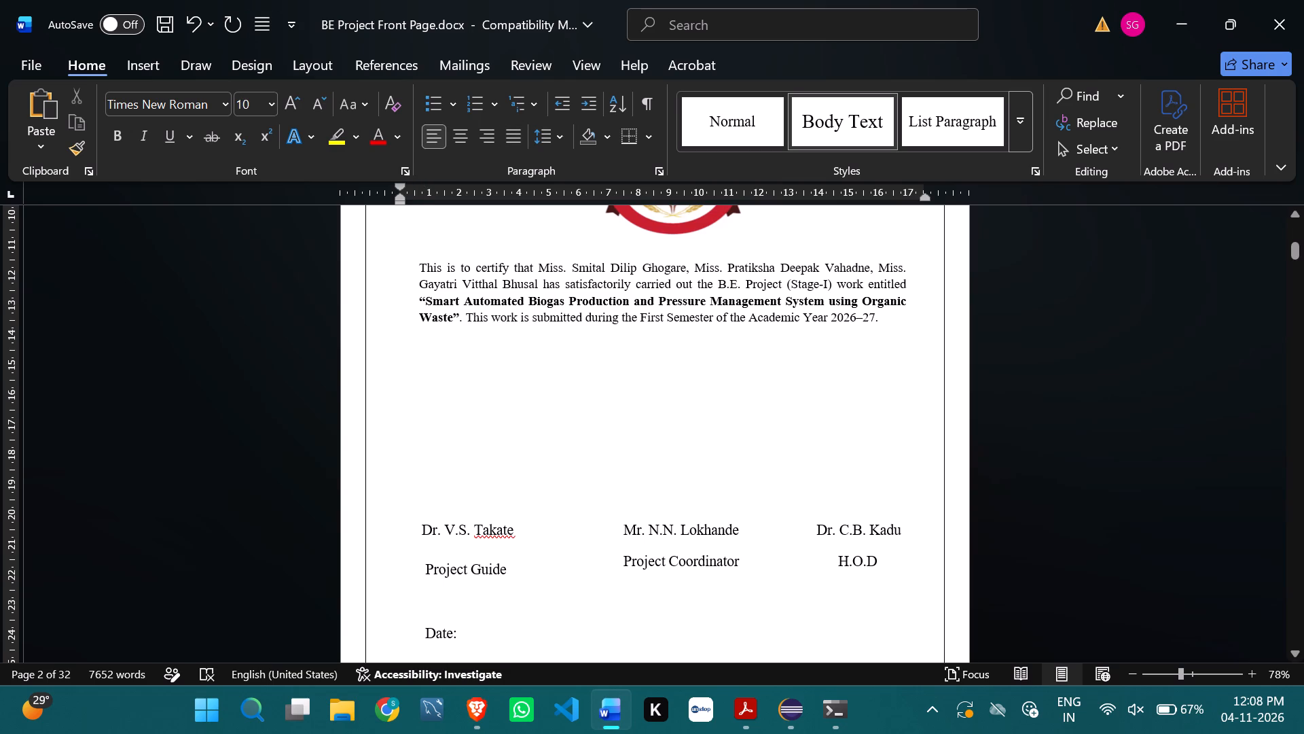
Check the front-matter pages from the certificate signatures through the program outcomes to the course outcomes table.
{"action": "scroll", "coordinate": [602, 355], "scroll_direction": "down", "scroll_amount": 3}
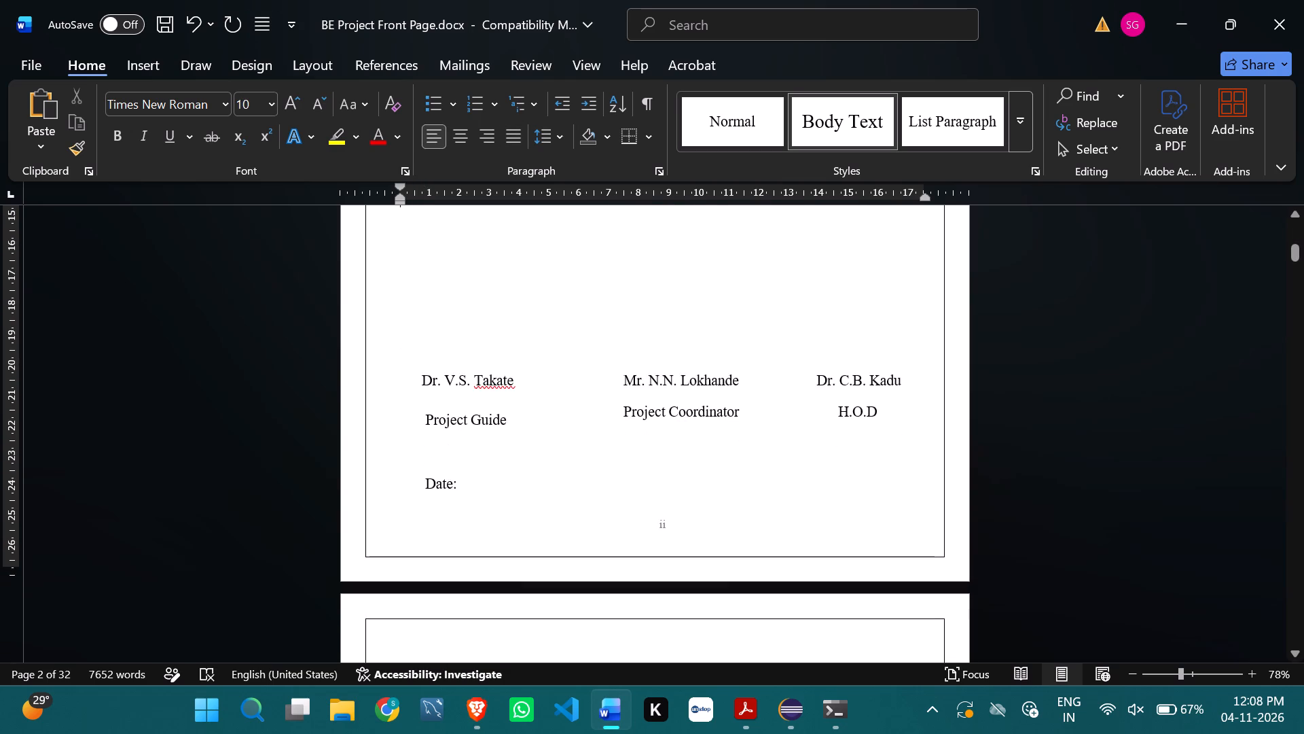
{"action": "scroll", "coordinate": [602, 355], "scroll_direction": "down", "scroll_amount": 6}
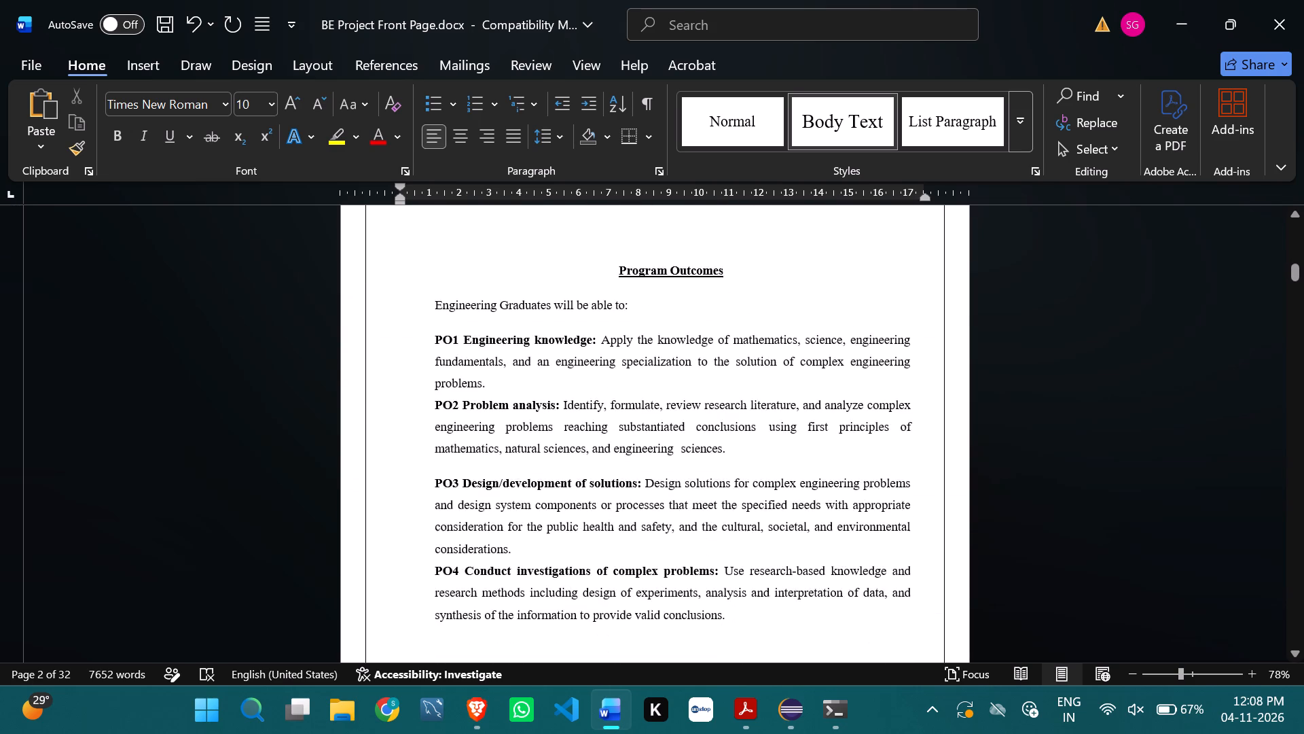
{"action": "scroll", "coordinate": [602, 355], "scroll_direction": "down", "scroll_amount": 5}
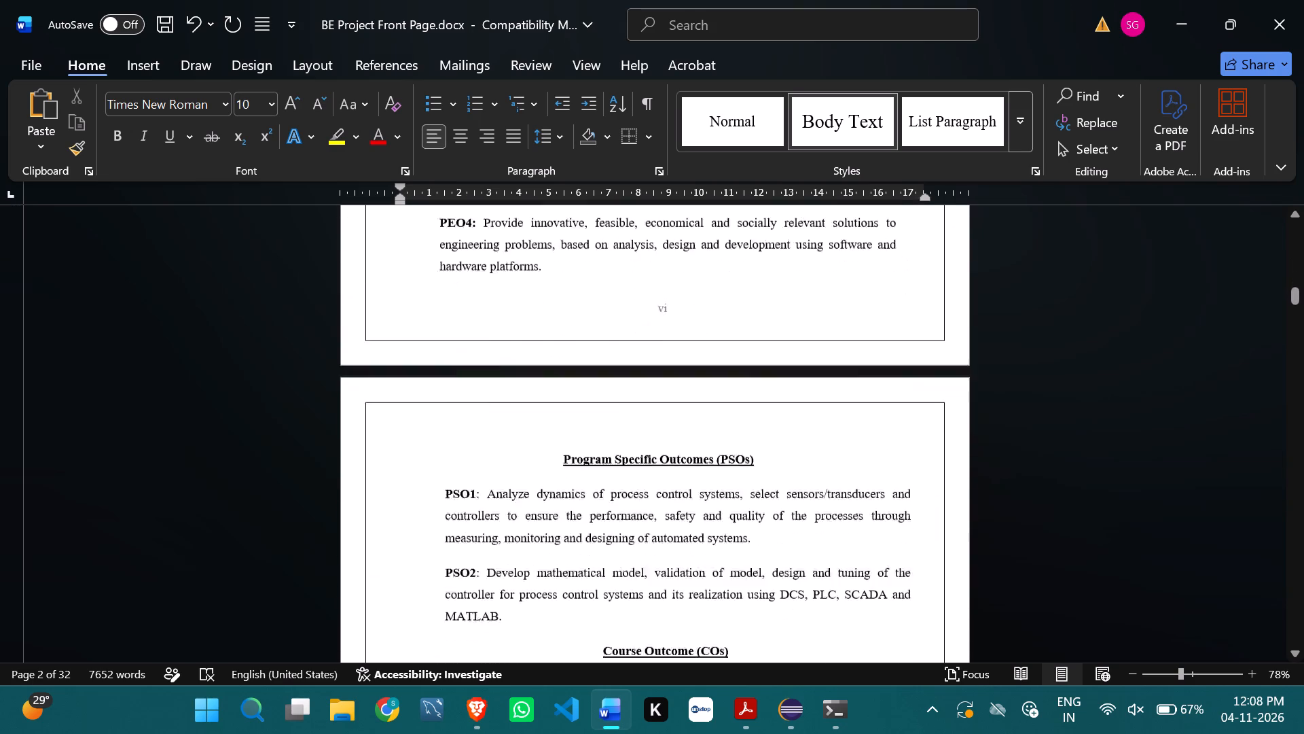
{"action": "scroll", "coordinate": [602, 355], "scroll_direction": "down", "scroll_amount": 1}
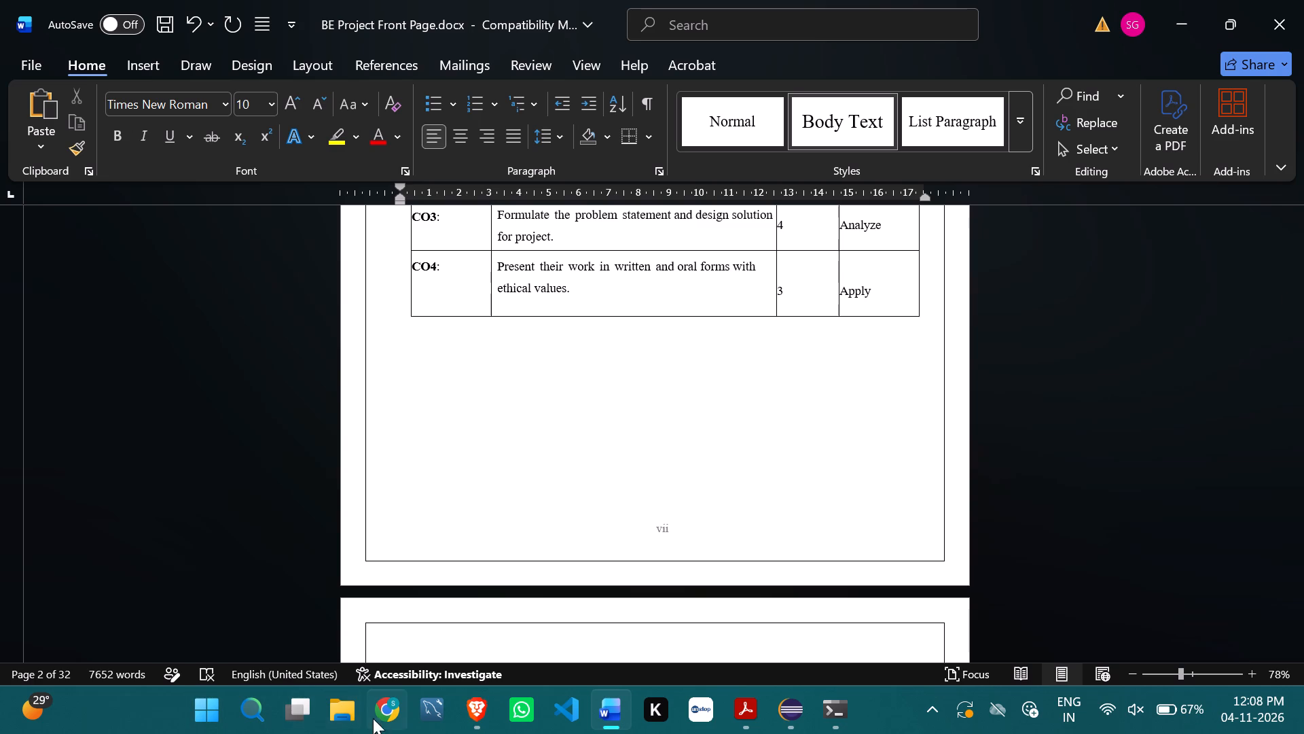
{"action": "left_click", "coordinate": [345, 712]}
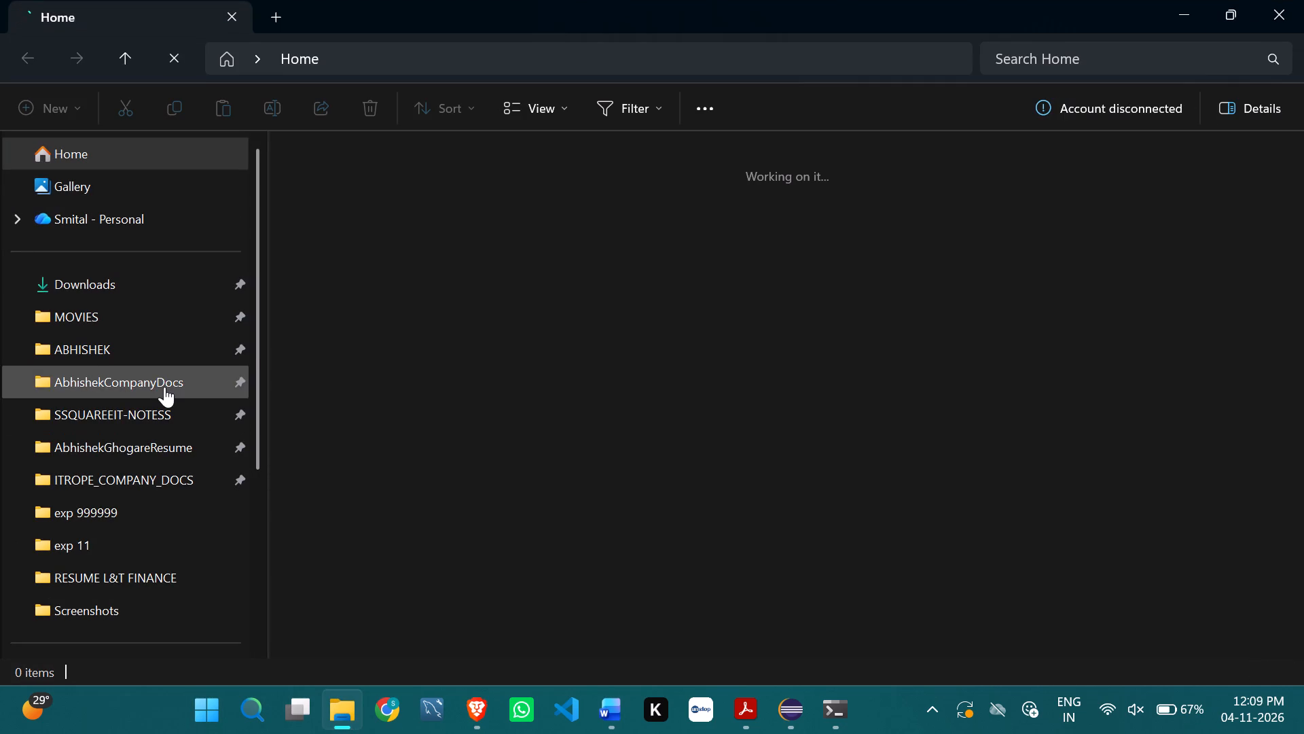
{"action": "scroll", "coordinate": [97, 340], "scroll_direction": "down", "scroll_amount": 1}
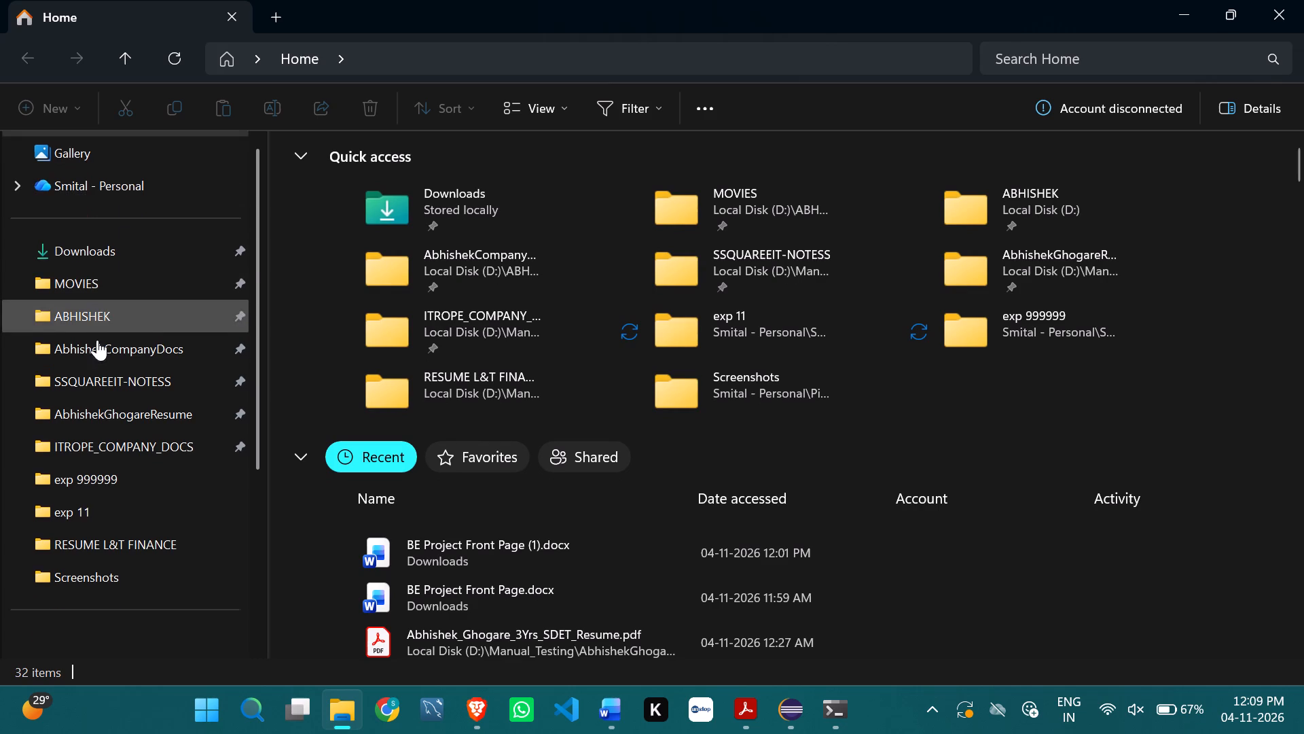
{"action": "scroll", "coordinate": [97, 340], "scroll_direction": "down", "scroll_amount": 1}
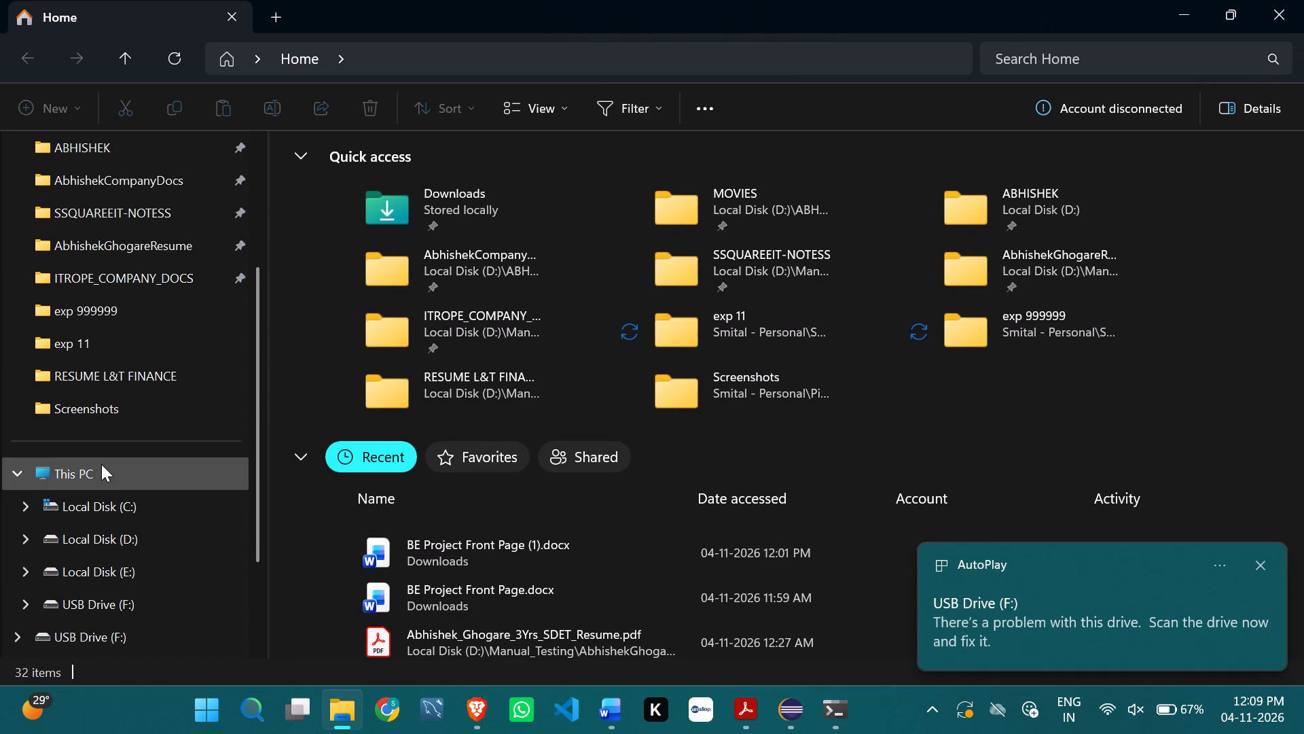
{"action": "double_click", "coordinate": [103, 463]}
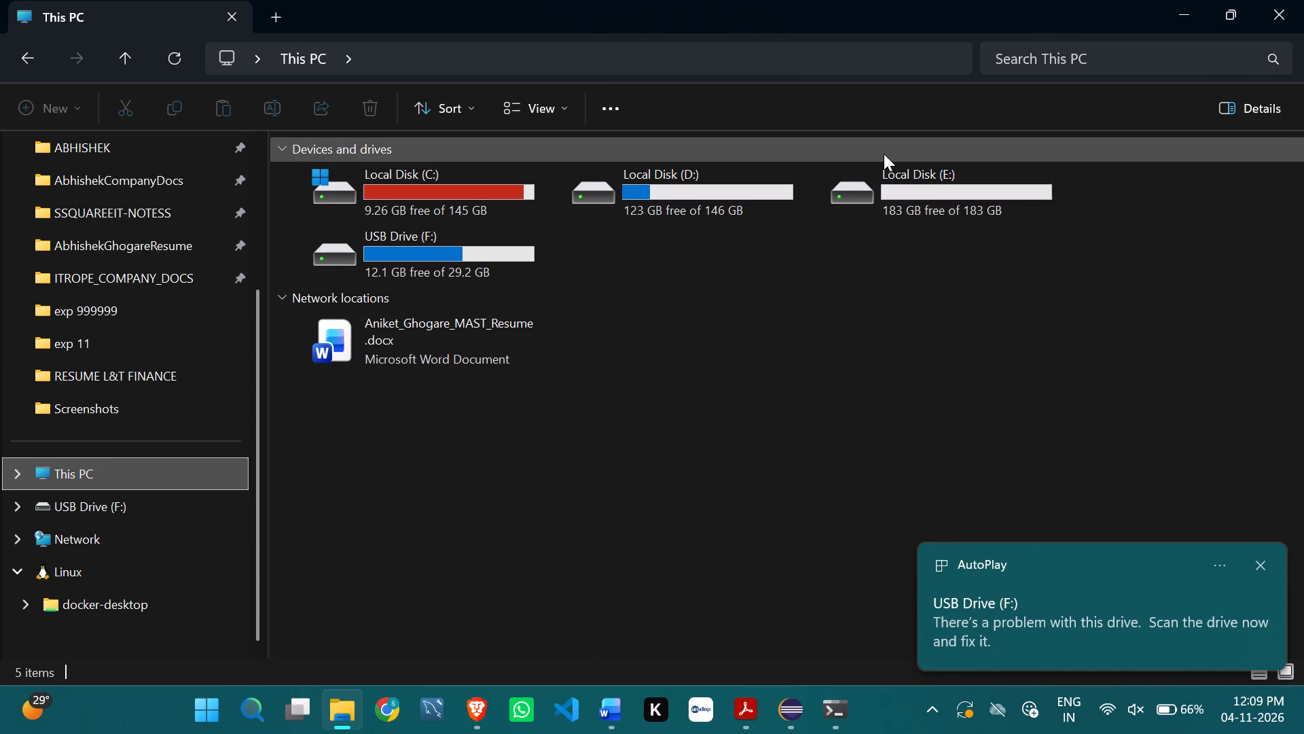
{"action": "double_click", "coordinate": [436, 264]}
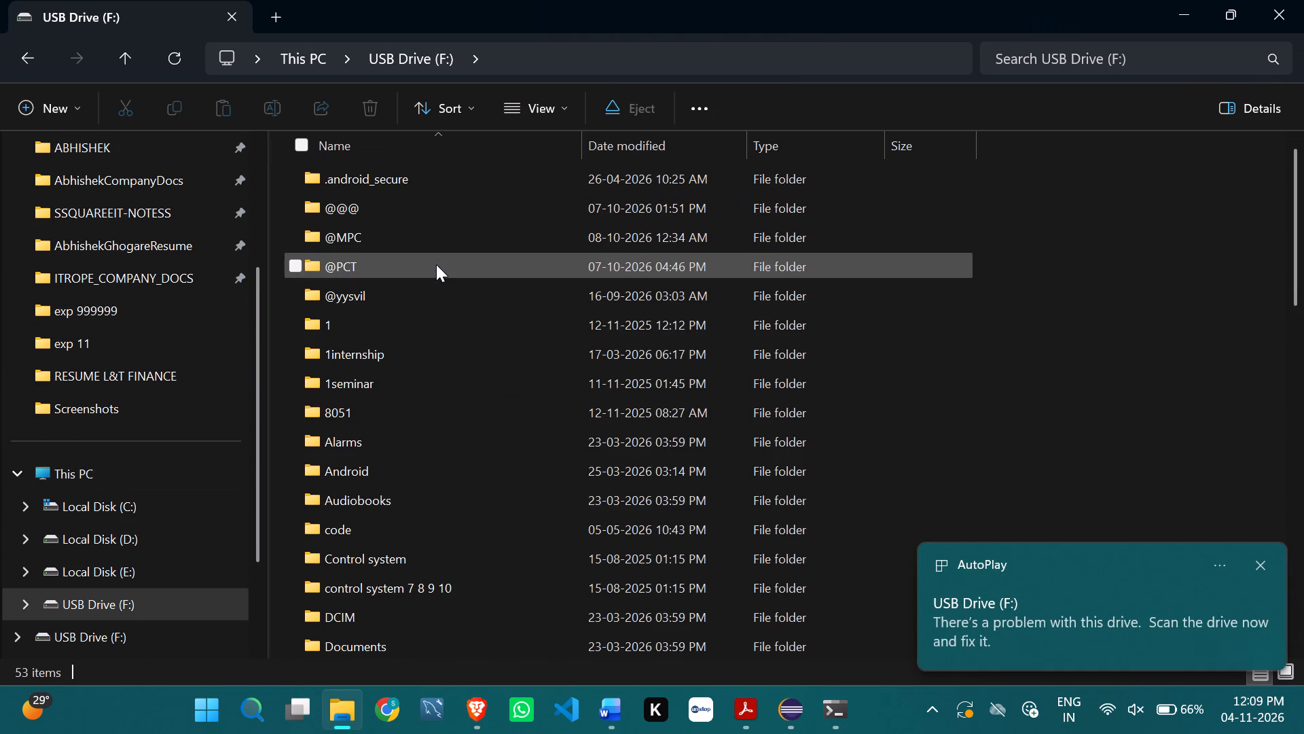
{"action": "double_click", "coordinate": [435, 256]}
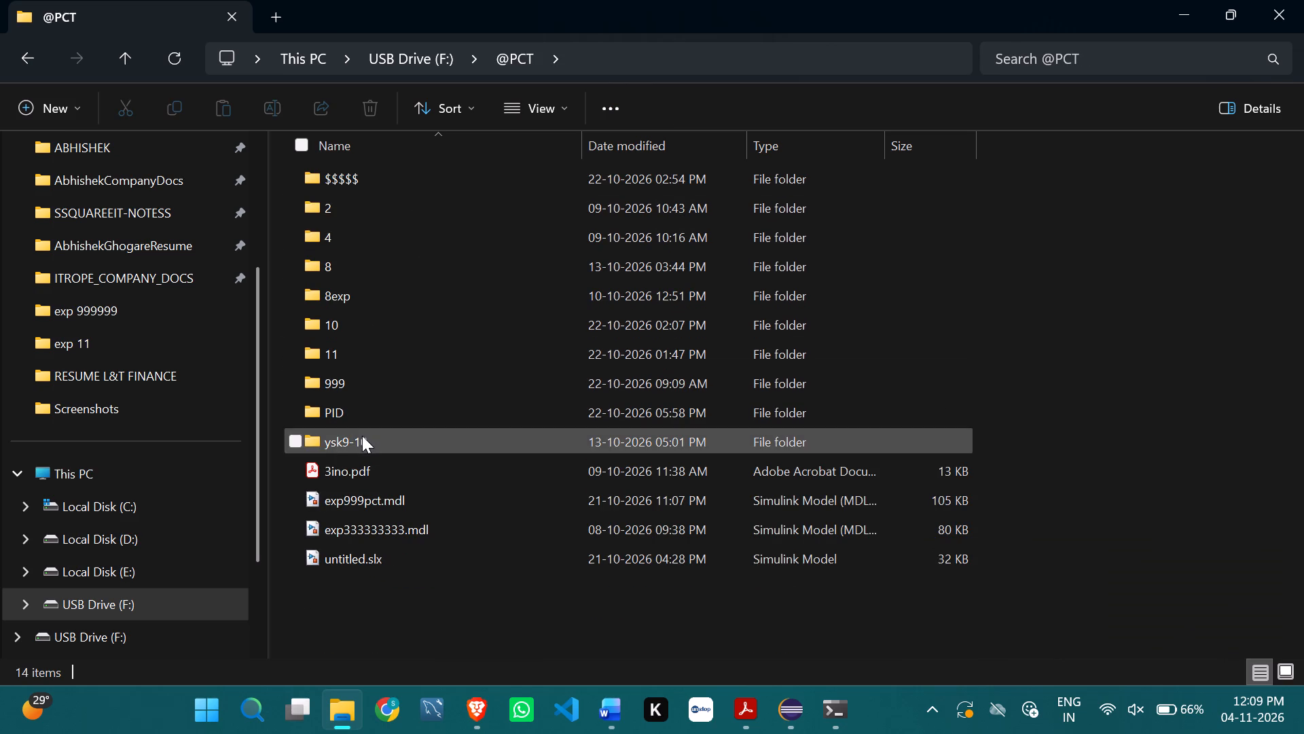
{"action": "left_click", "coordinate": [24, 58]}
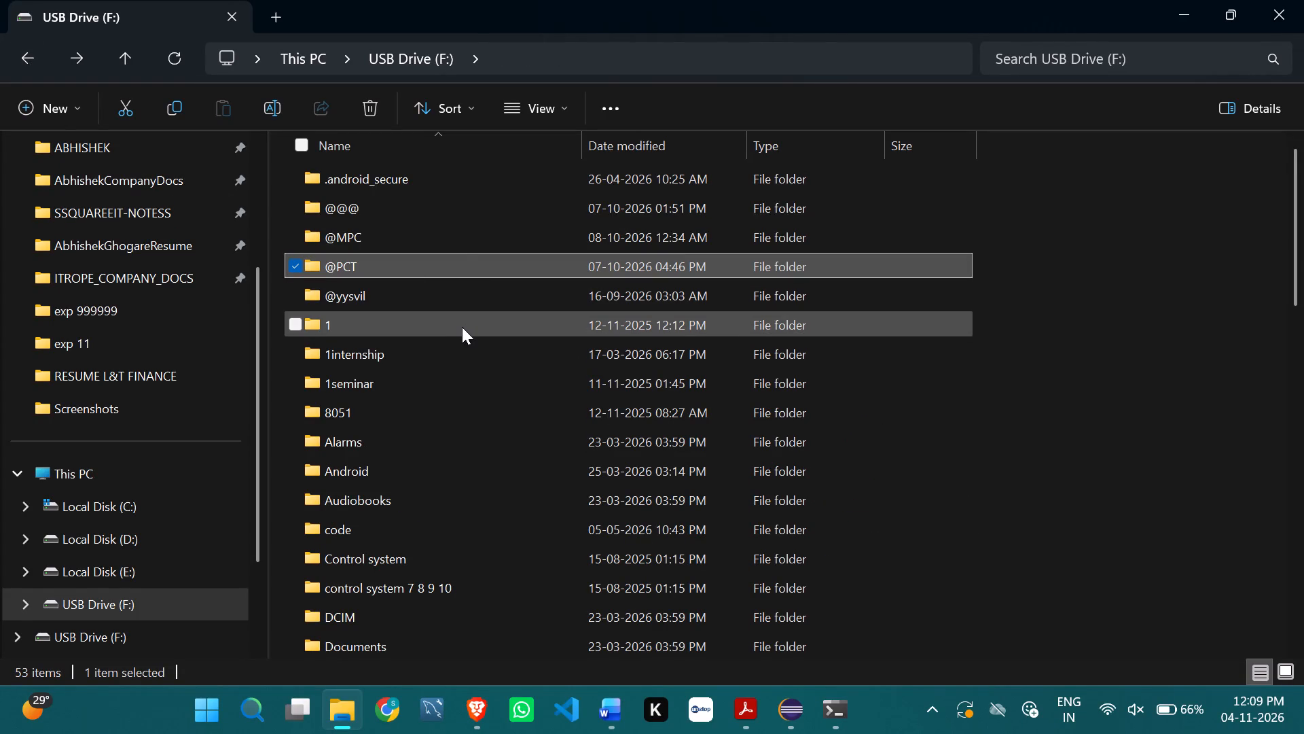
{"action": "double_click", "coordinate": [446, 321]}
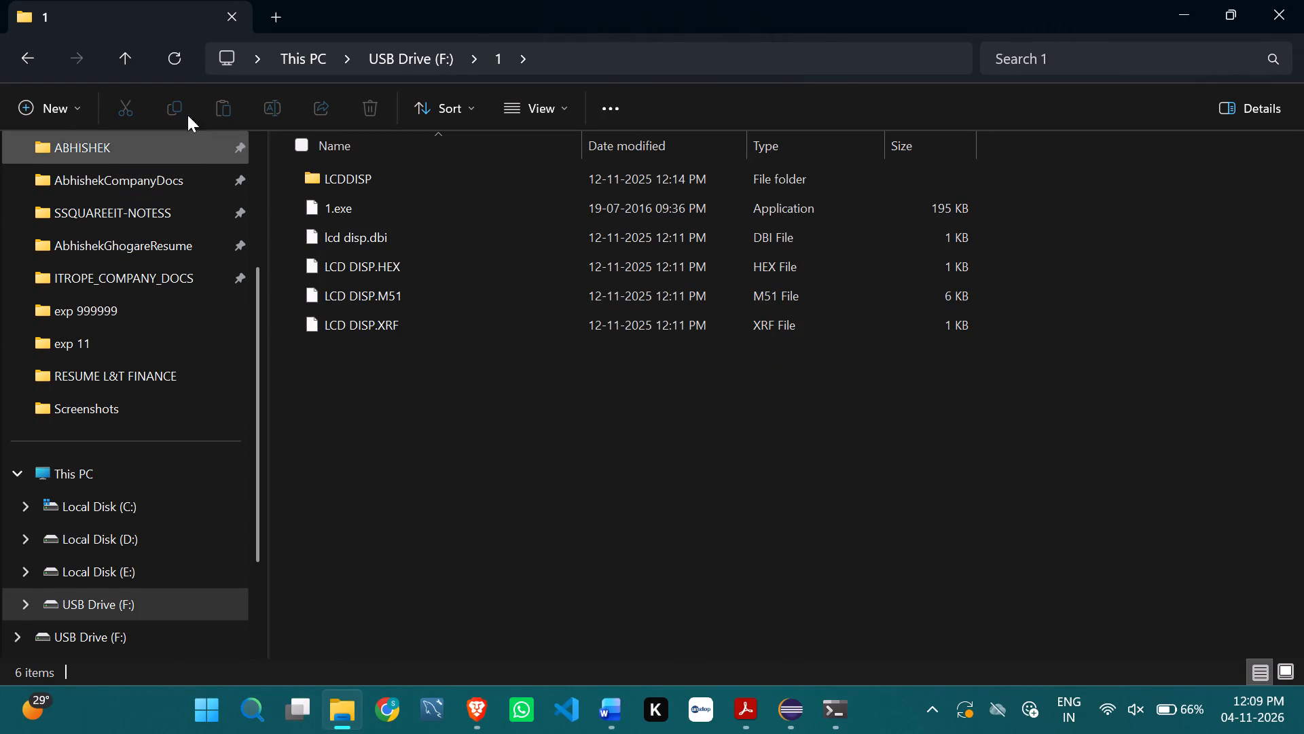
{"action": "left_click", "coordinate": [130, 47]}
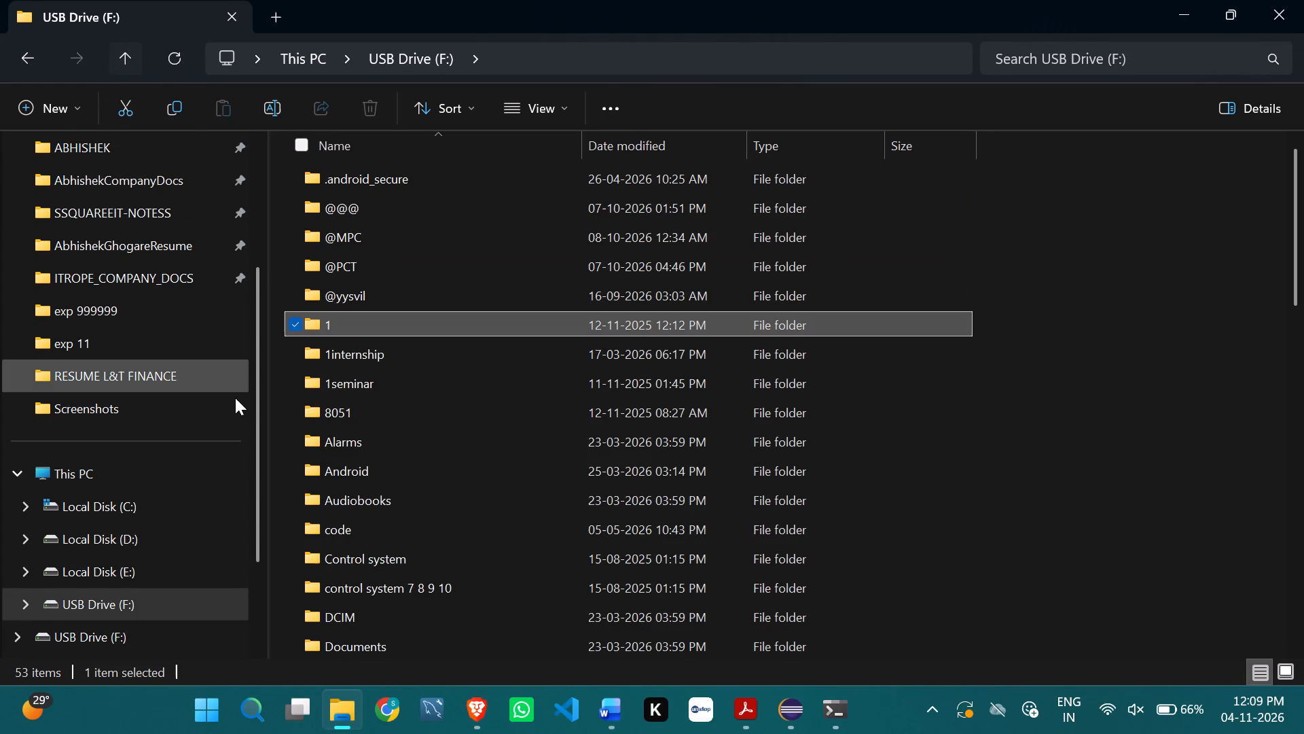
Look through the remaining root folders of USB Drive (F:) and inside its PCT folder, then return to This PC.
{"action": "scroll", "coordinate": [413, 527], "scroll_direction": "down", "scroll_amount": 2}
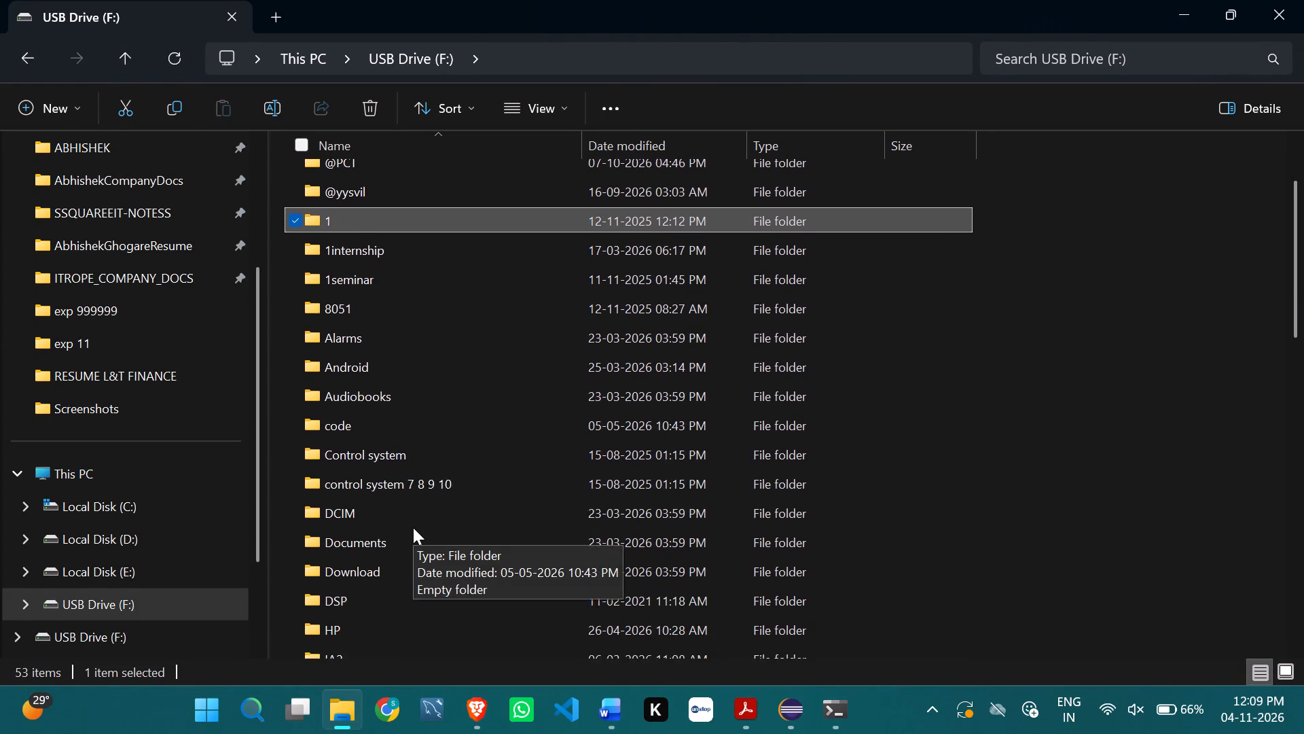
{"action": "scroll", "coordinate": [413, 527], "scroll_direction": "down", "scroll_amount": 6}
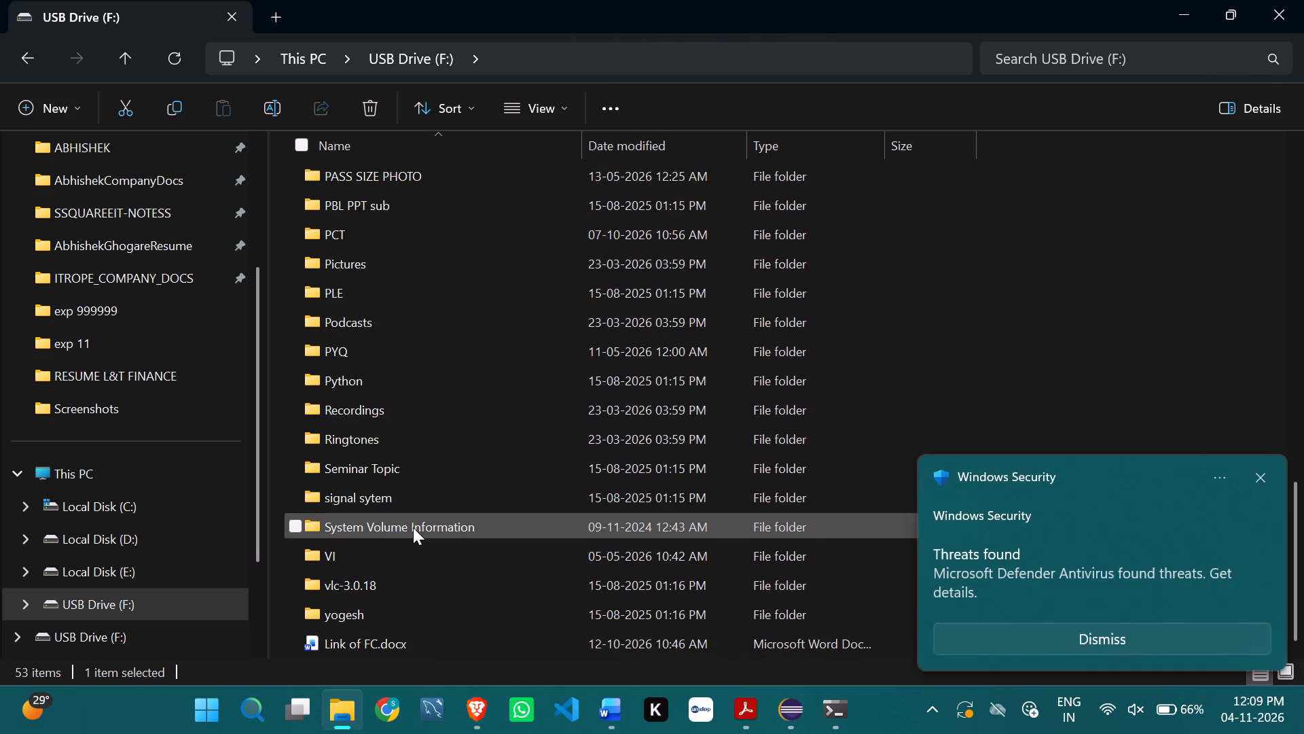
{"action": "scroll", "coordinate": [413, 527], "scroll_direction": "down", "scroll_amount": 1}
{"action": "scroll", "coordinate": [413, 527], "scroll_direction": "up", "scroll_amount": 1}
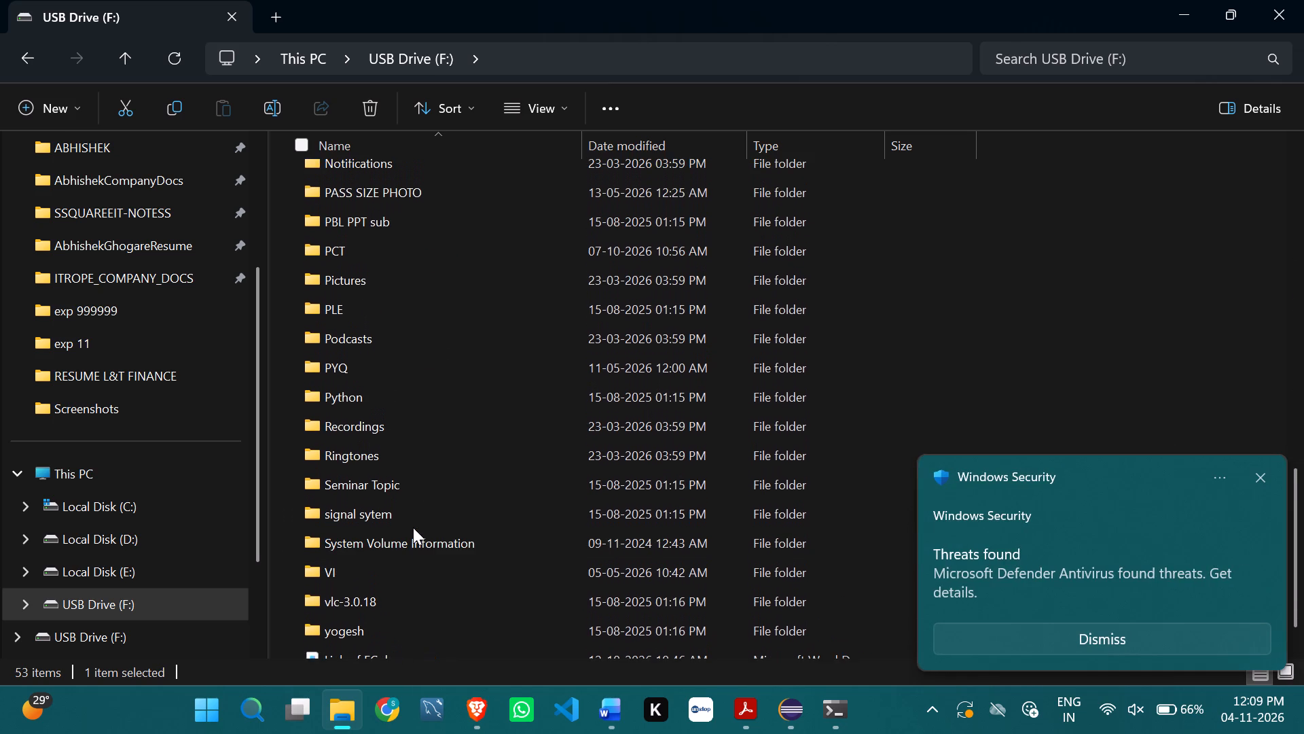
{"action": "scroll", "coordinate": [413, 527], "scroll_direction": "up", "scroll_amount": 1}
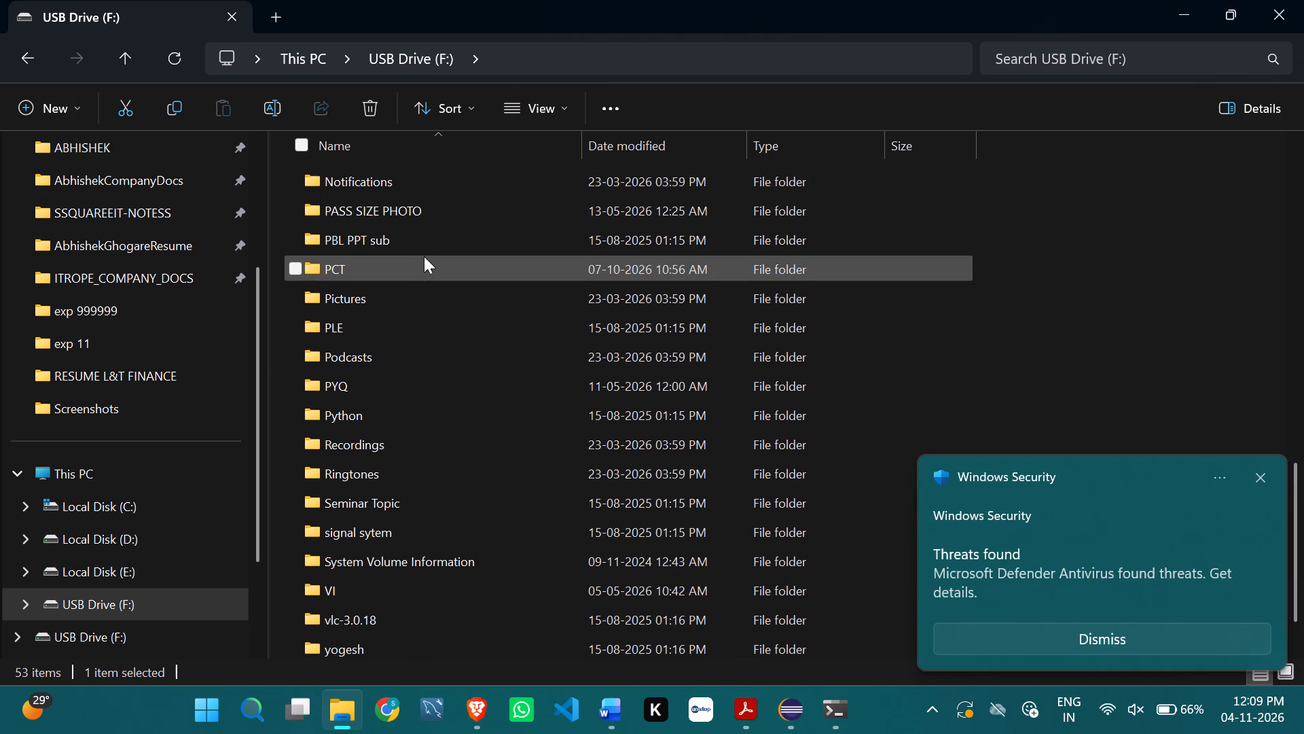
{"action": "double_click", "coordinate": [424, 256]}
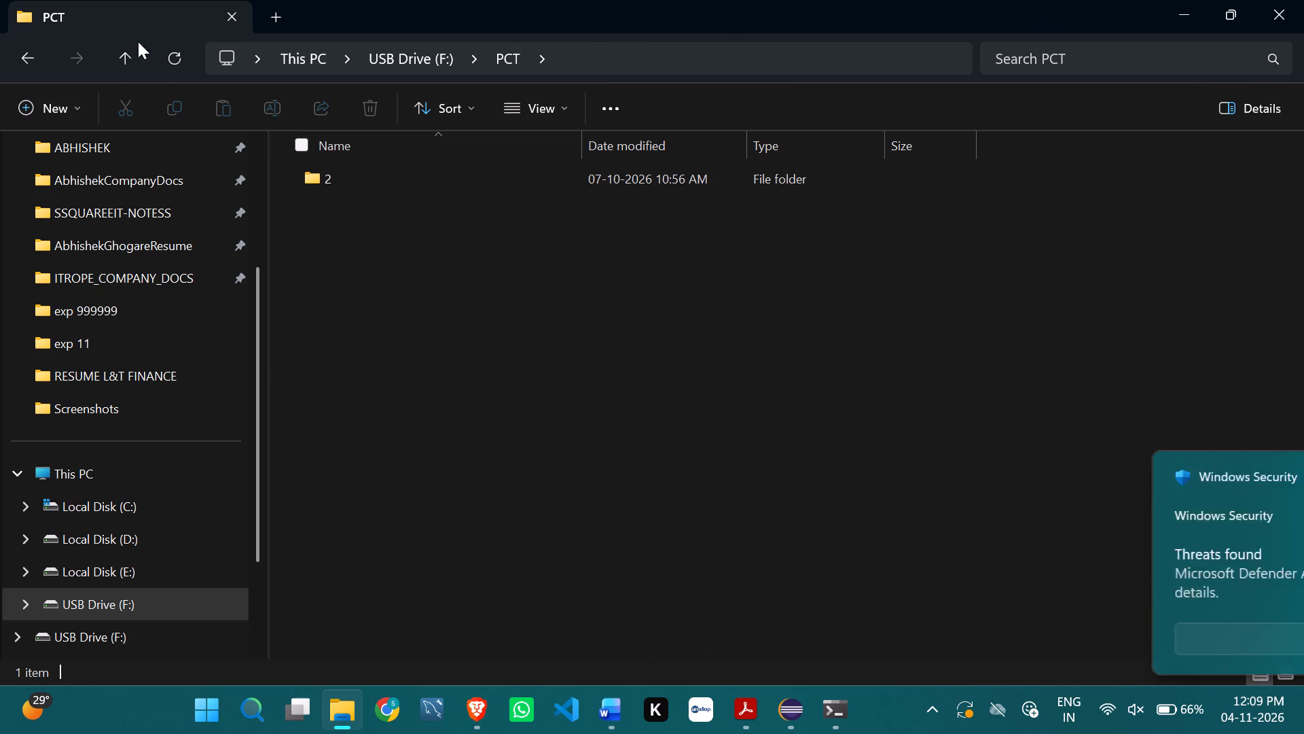
{"action": "left_click", "coordinate": [126, 75]}
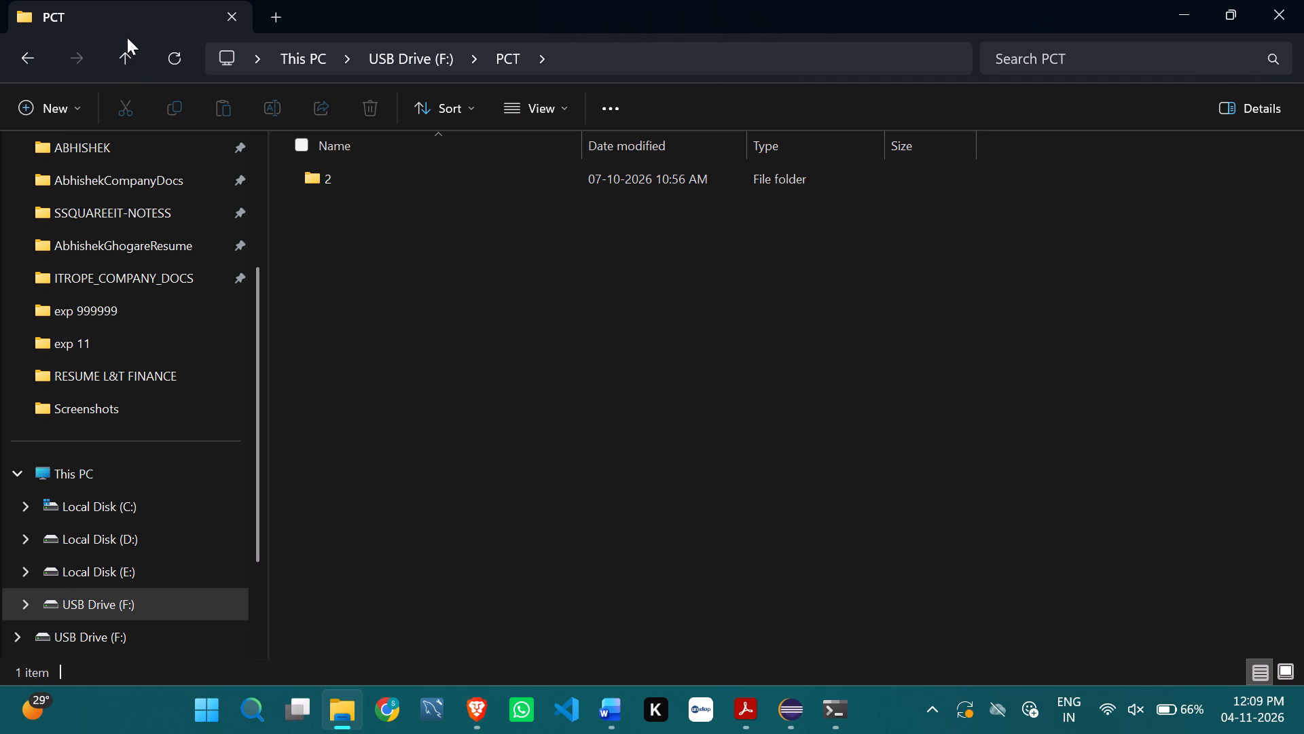
{"action": "left_click", "coordinate": [127, 37]}
{"action": "left_click", "coordinate": [120, 51]}
{"action": "left_click", "coordinate": [120, 51]}
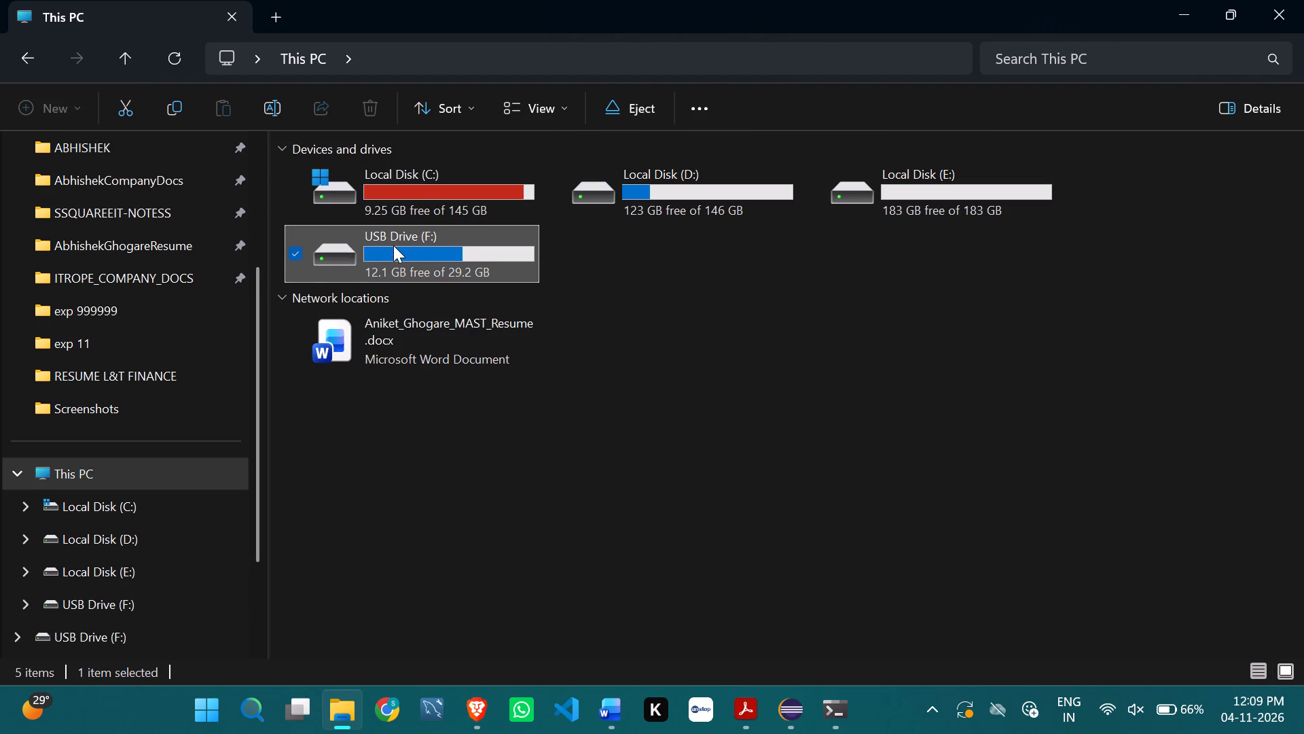
{"action": "double_click", "coordinate": [393, 245]}
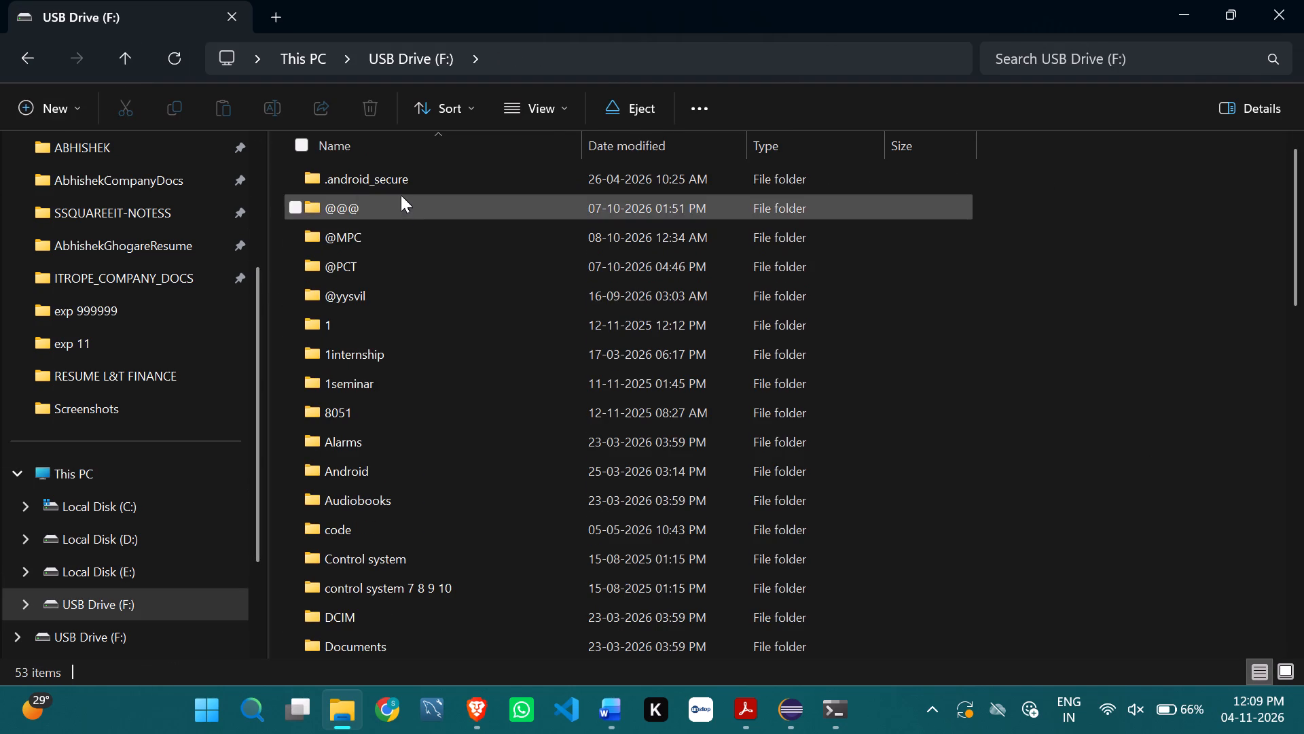
{"action": "double_click", "coordinate": [403, 214]}
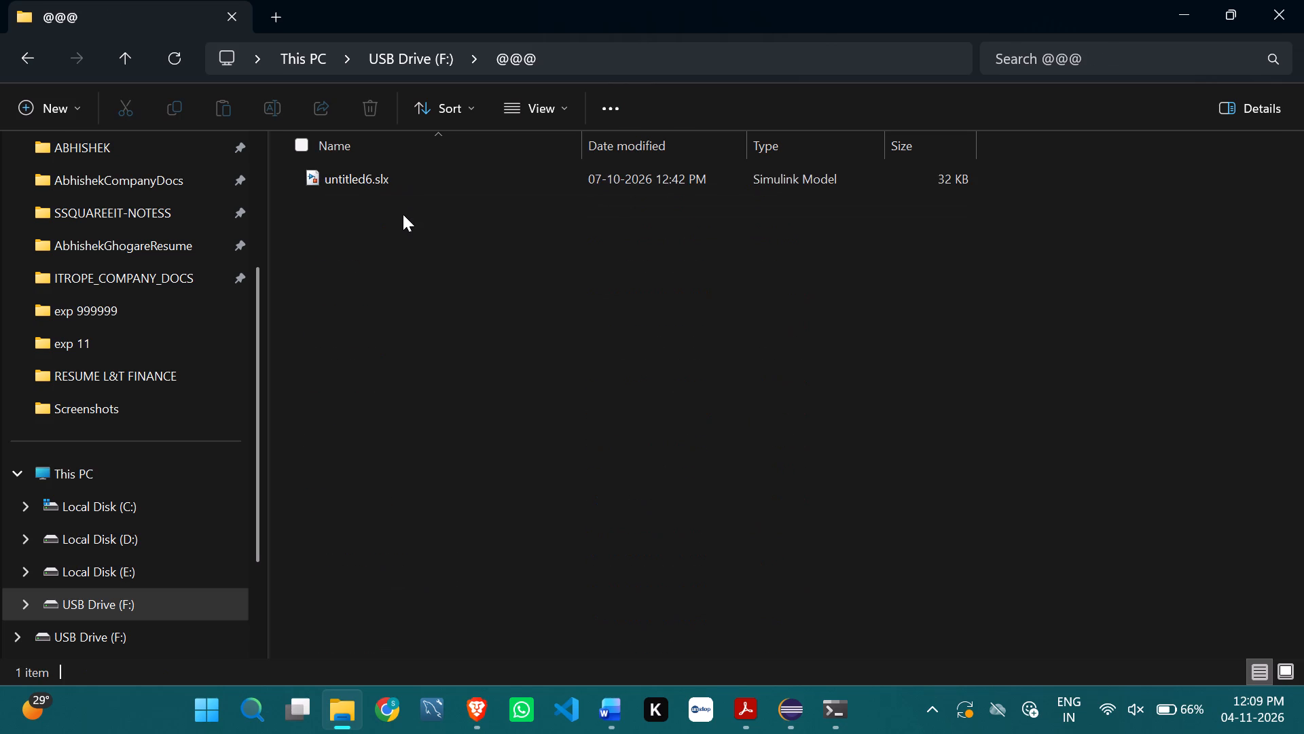
{"action": "left_click", "coordinate": [15, 73]}
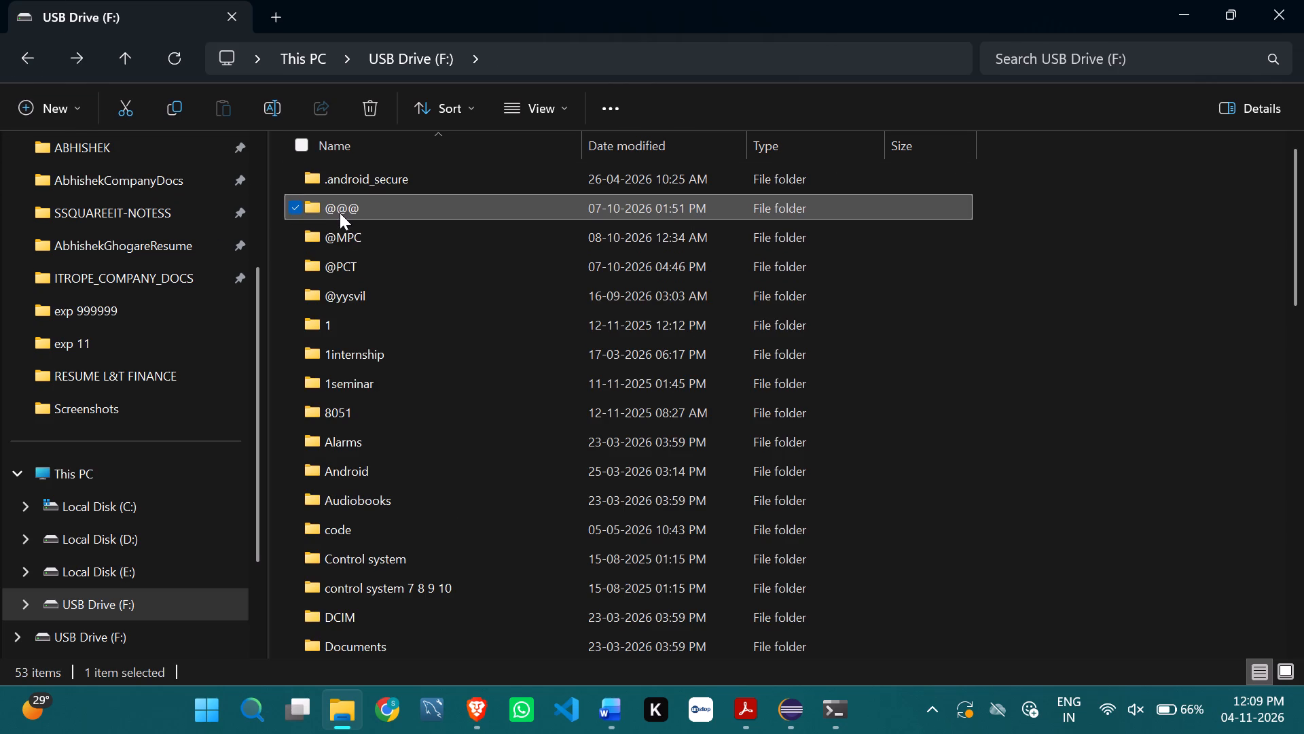
{"action": "double_click", "coordinate": [355, 231]}
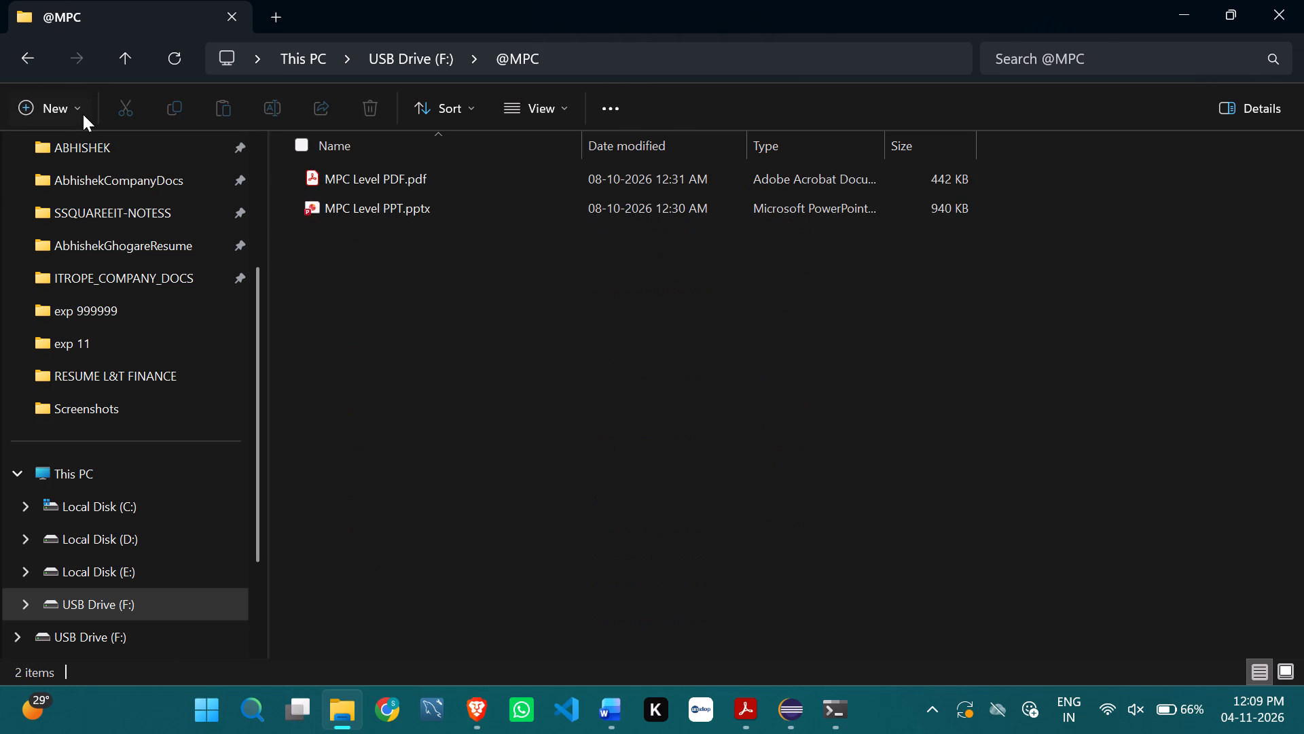
{"action": "left_click", "coordinate": [24, 60]}
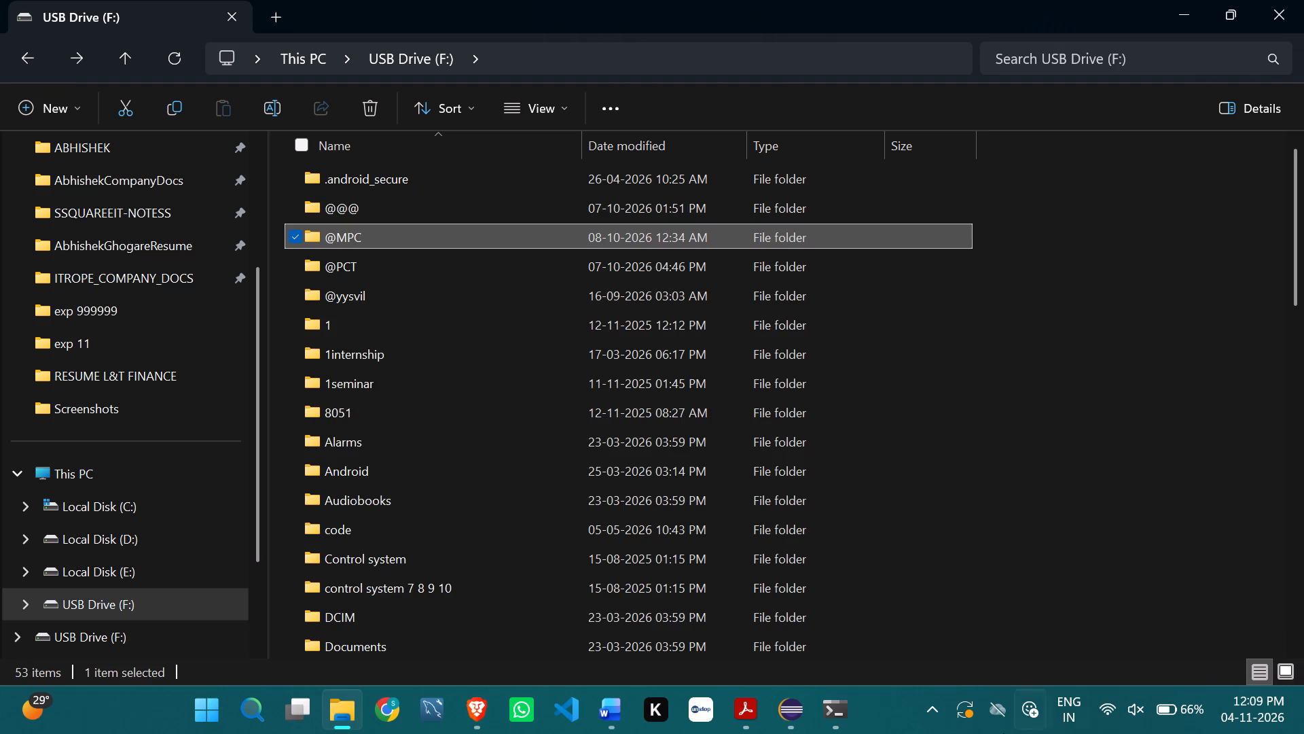
Safely eject the USB DISK 3.0 drive from the computer.
{"action": "left_click", "coordinate": [932, 695]}
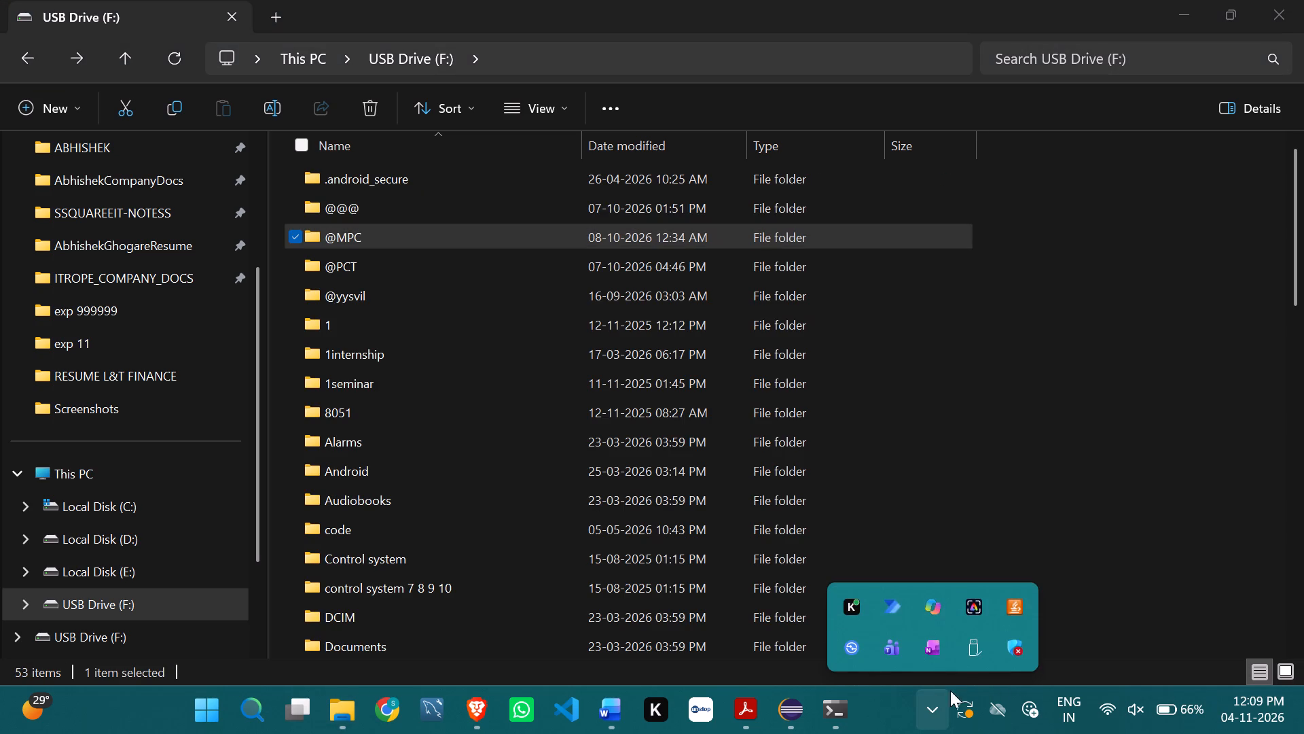
{"action": "left_click", "coordinate": [976, 643]}
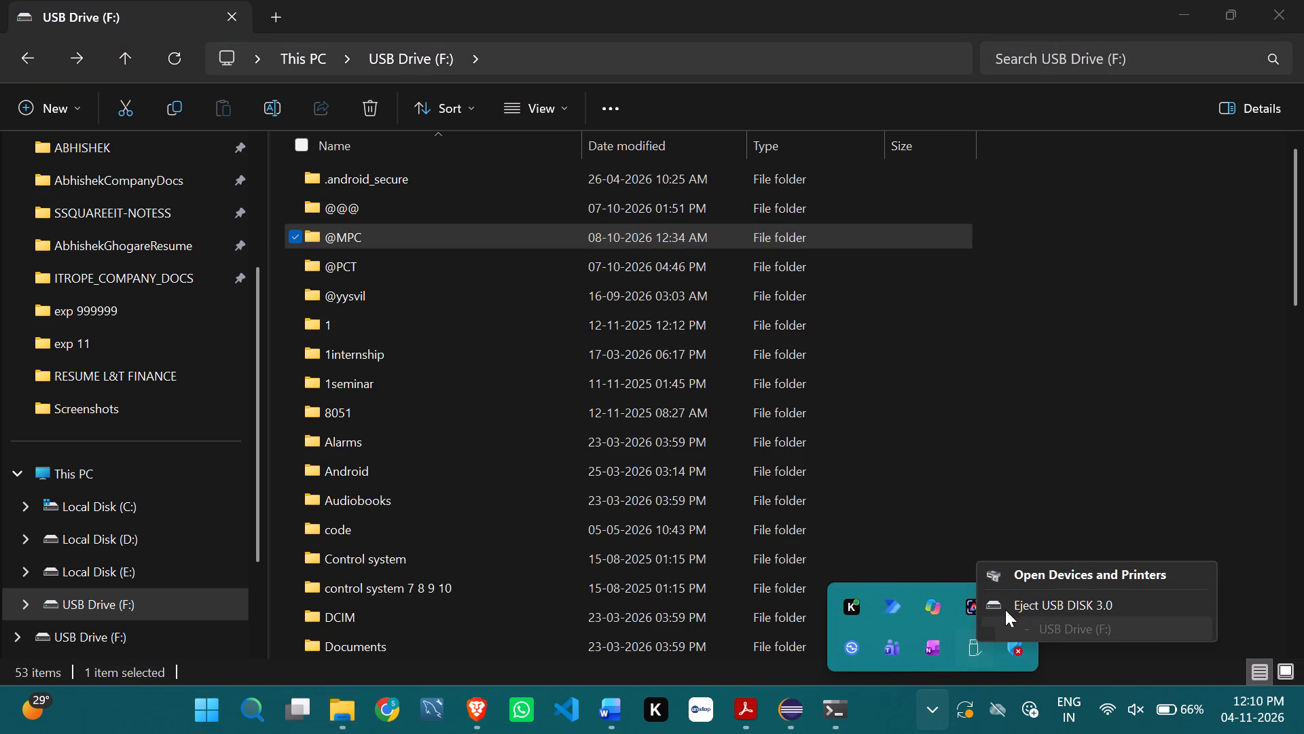
{"action": "left_click", "coordinate": [1009, 610]}
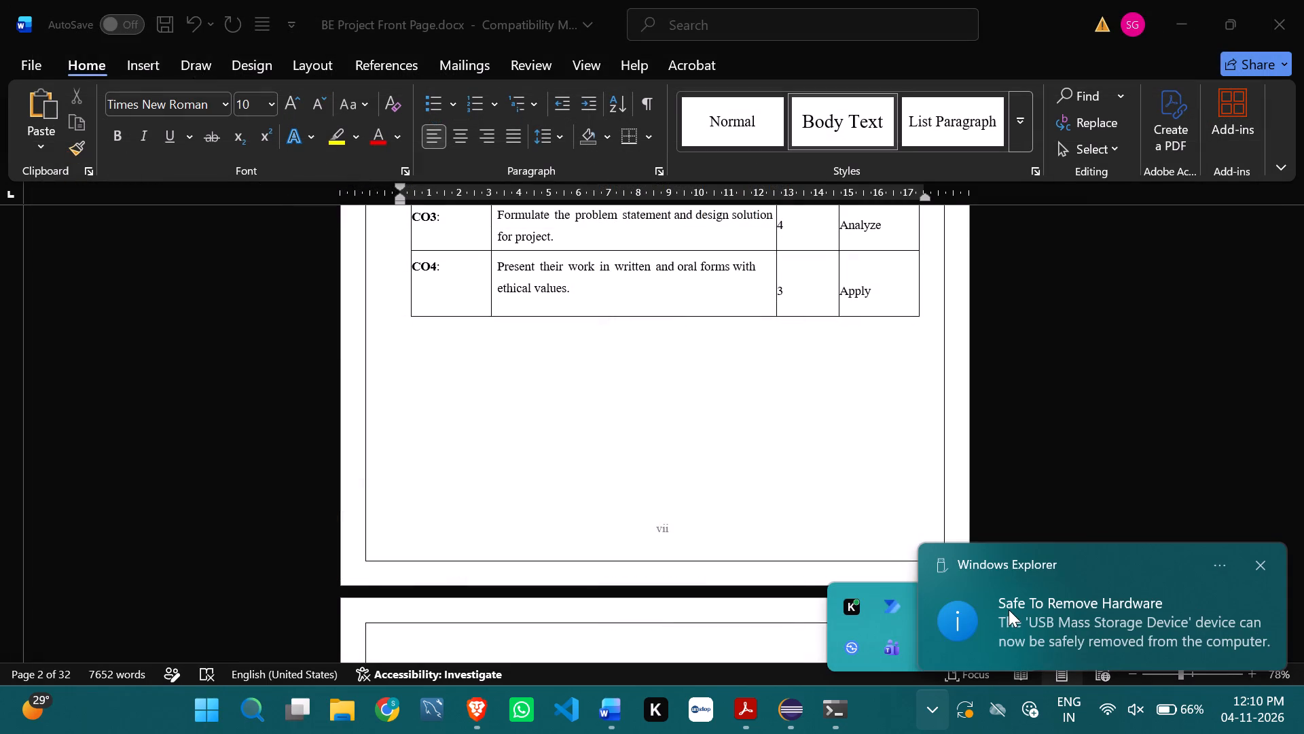
Return to the Word report and review the pages from the acknowledgement and abstract to the start of Chapter 1.
{"action": "left_click", "coordinate": [802, 316]}
{"action": "scroll", "coordinate": [802, 316], "scroll_direction": "down", "scroll_amount": 1}
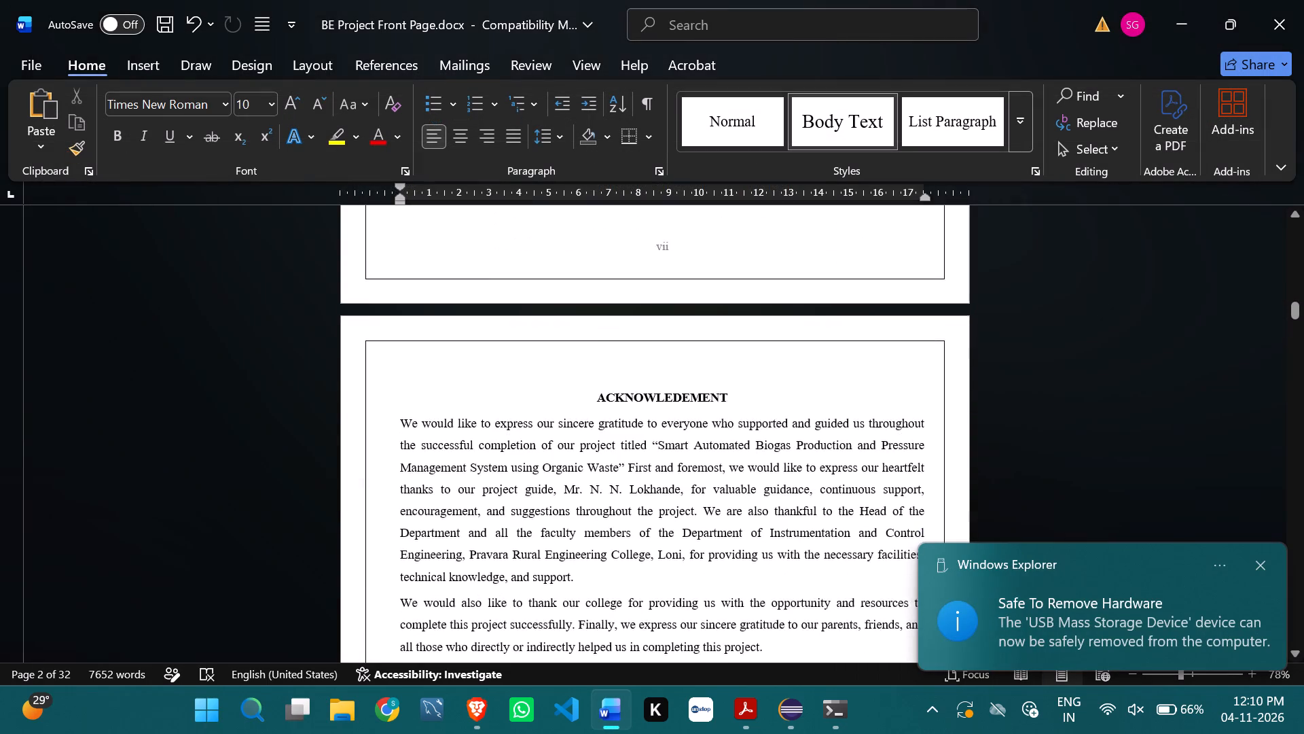
{"action": "scroll", "coordinate": [802, 316], "scroll_direction": "down", "scroll_amount": 2}
{"action": "left_click", "coordinate": [738, 436]}
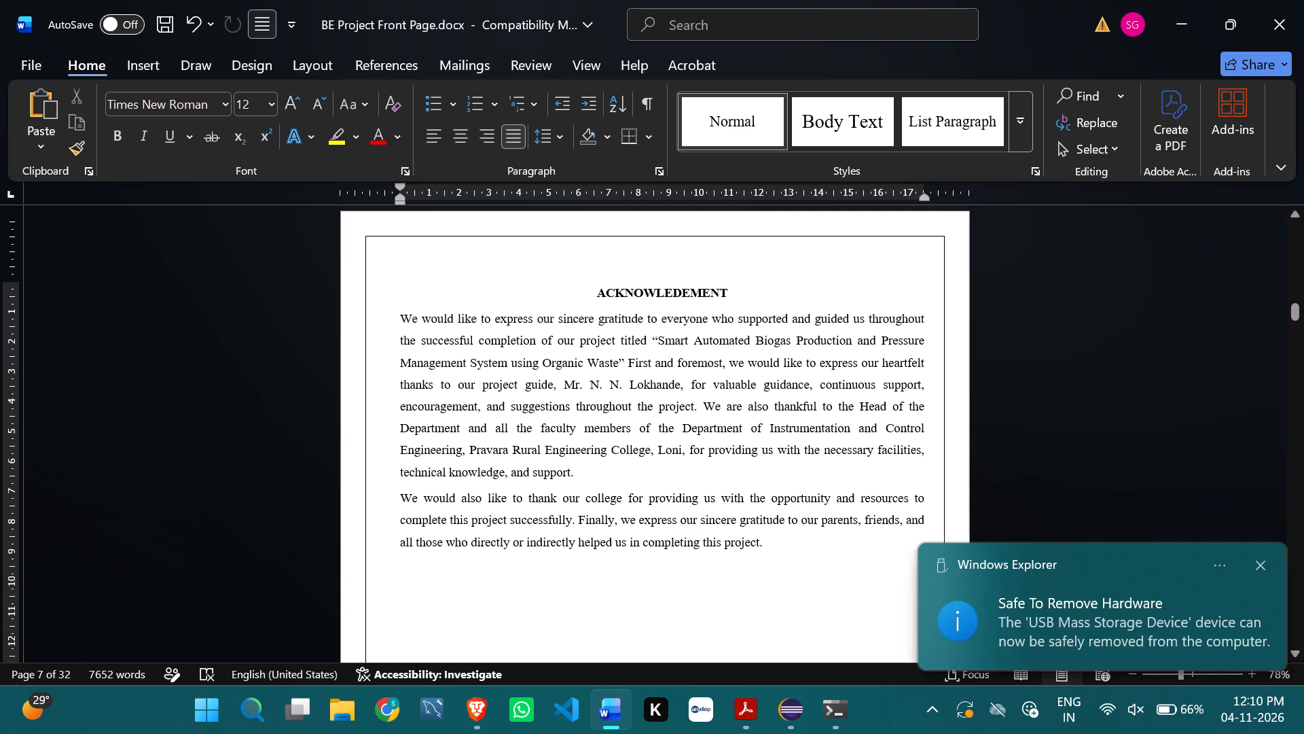
{"action": "scroll", "coordinate": [691, 439], "scroll_direction": "down", "scroll_amount": 5}
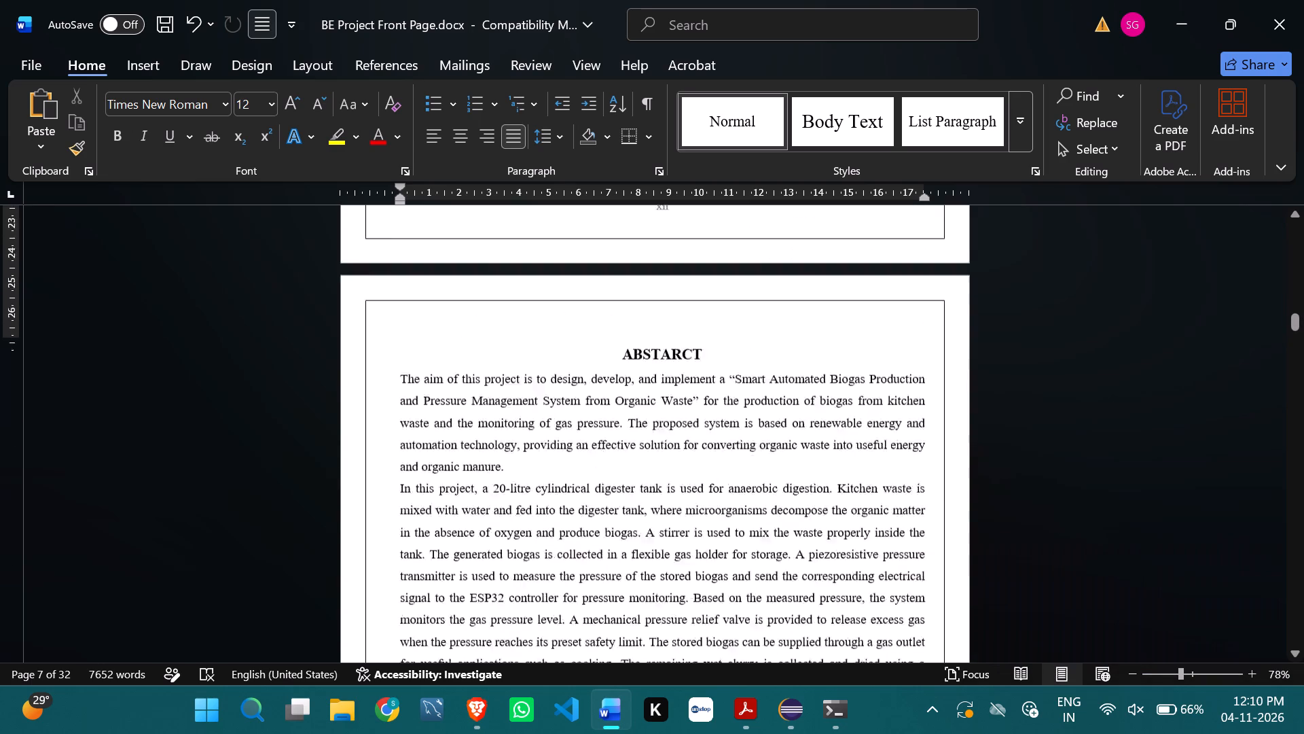
{"action": "scroll", "coordinate": [691, 439], "scroll_direction": "down", "scroll_amount": 8}
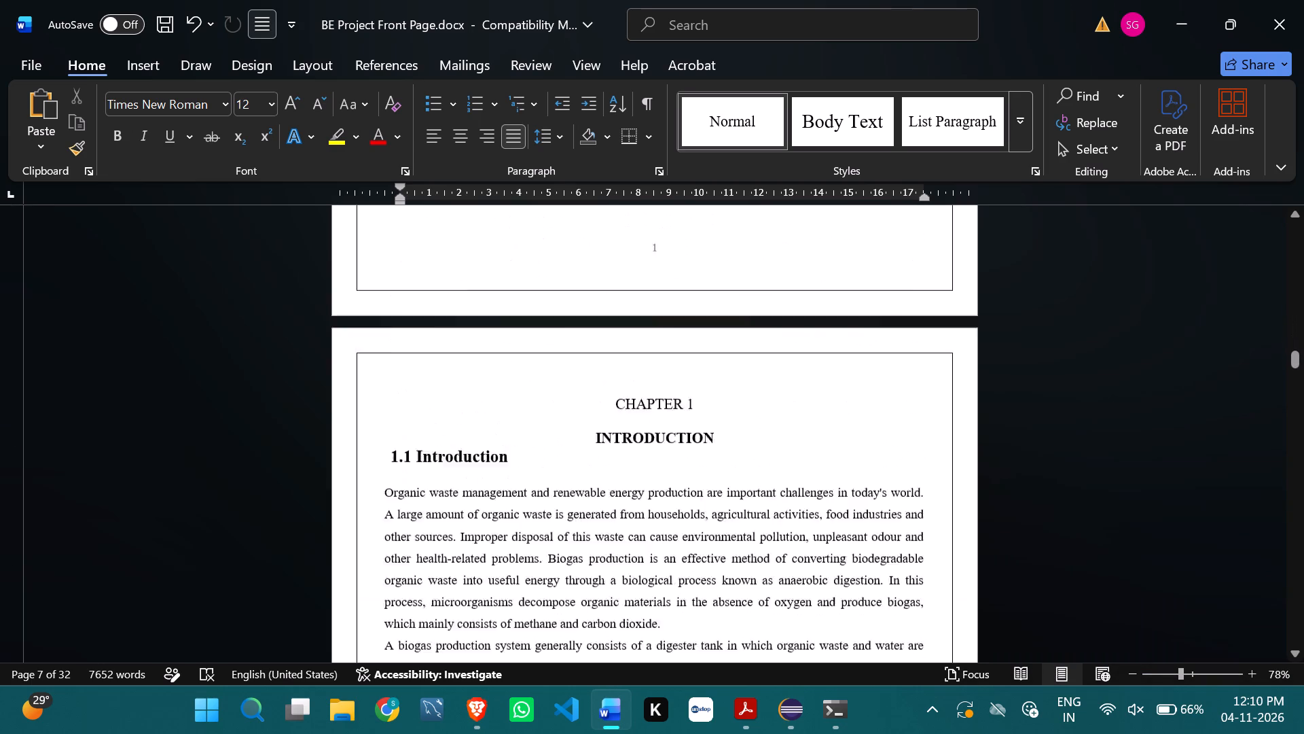
Replace the name above "Project Guide" in the certificate's signature block with that of the guide named in the acknowledgement.
{"action": "scroll", "coordinate": [691, 439], "scroll_direction": "up", "scroll_amount": 5}
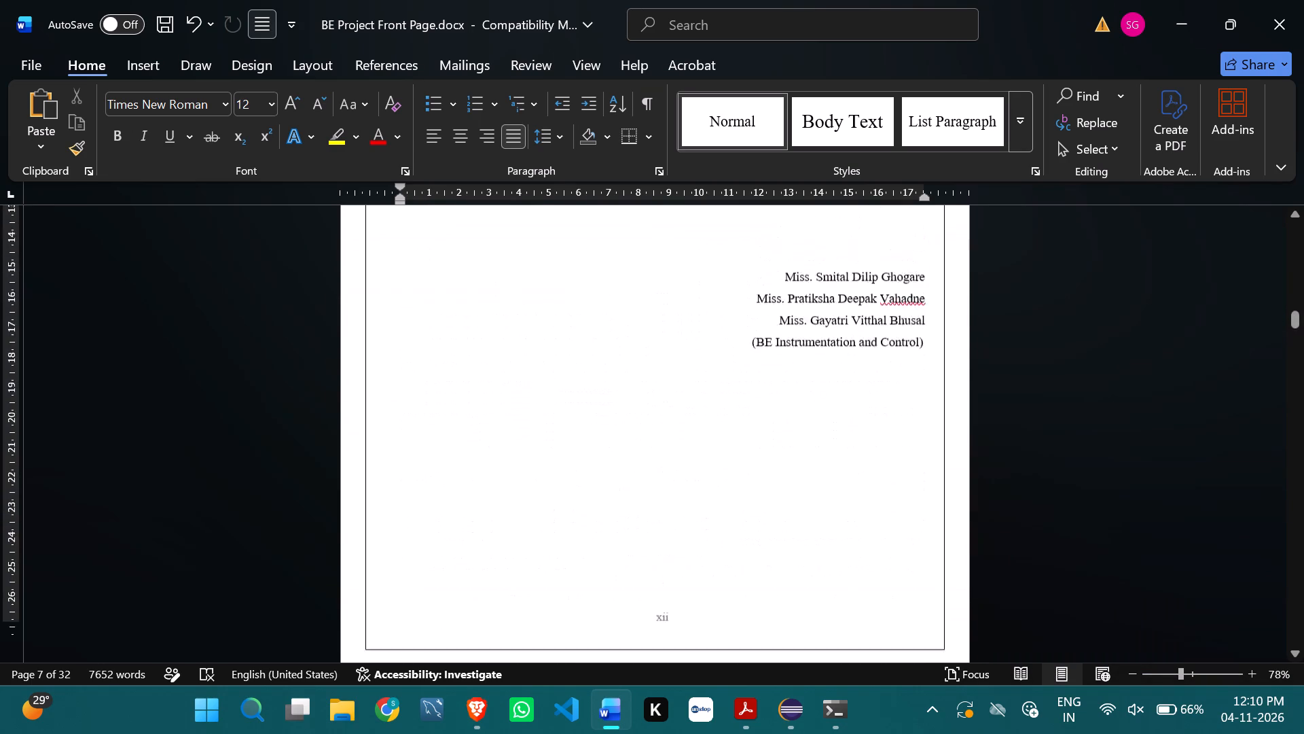
{"action": "scroll", "coordinate": [691, 439], "scroll_direction": "up", "scroll_amount": 5}
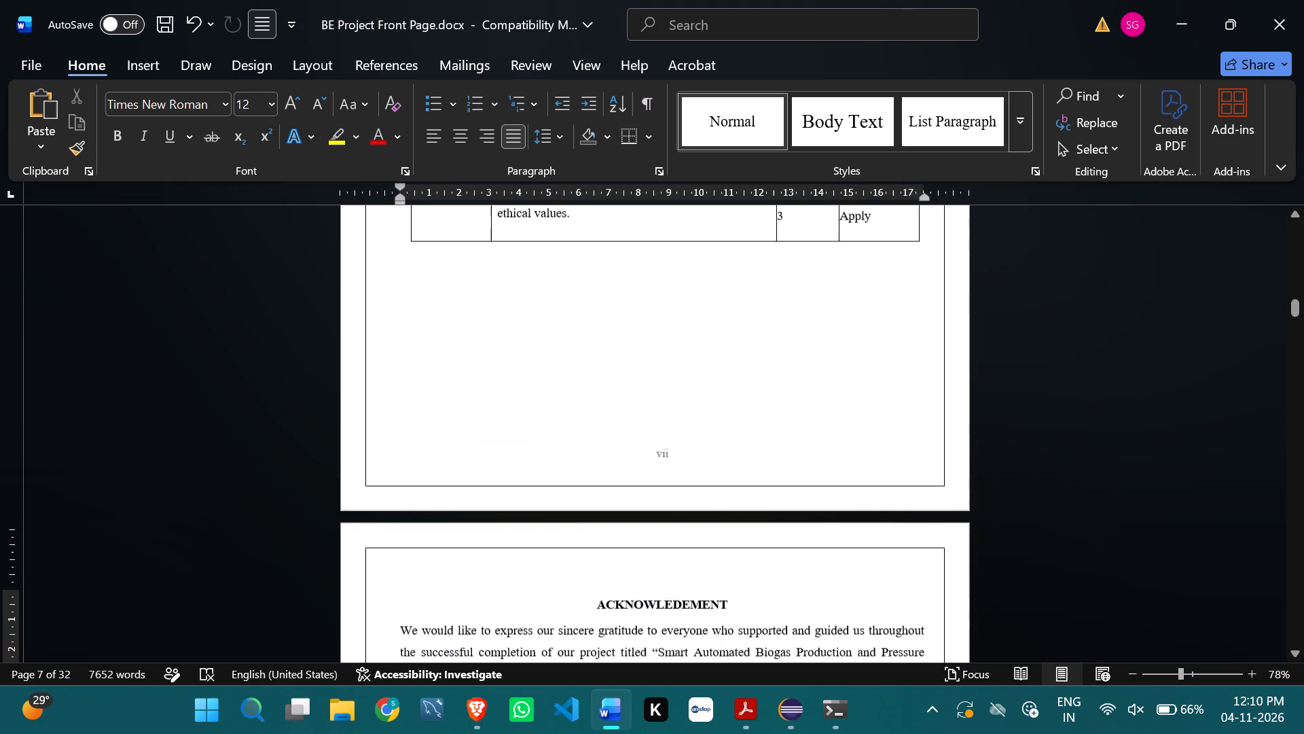
{"action": "scroll", "coordinate": [691, 439], "scroll_direction": "up", "scroll_amount": 9}
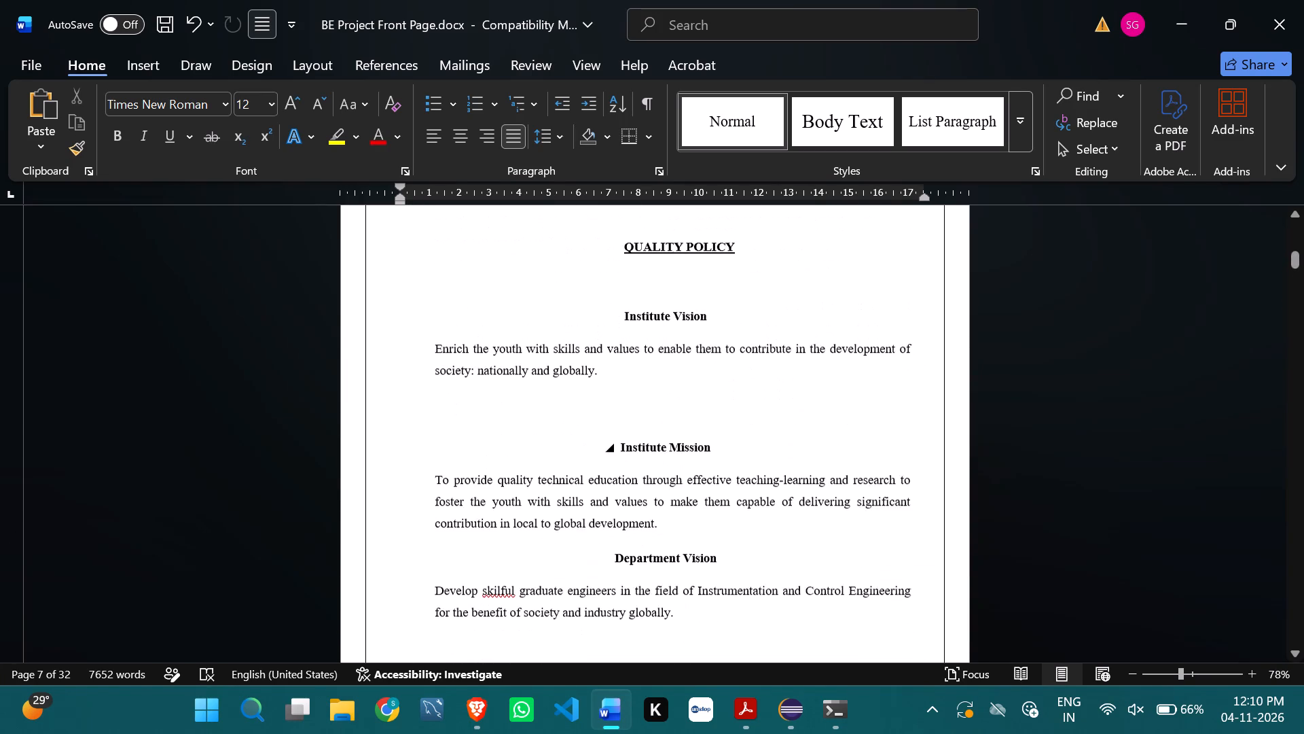
{"action": "scroll", "coordinate": [691, 439], "scroll_direction": "up", "scroll_amount": 1}
{"action": "scroll", "coordinate": [691, 439], "scroll_direction": "down", "scroll_amount": 3}
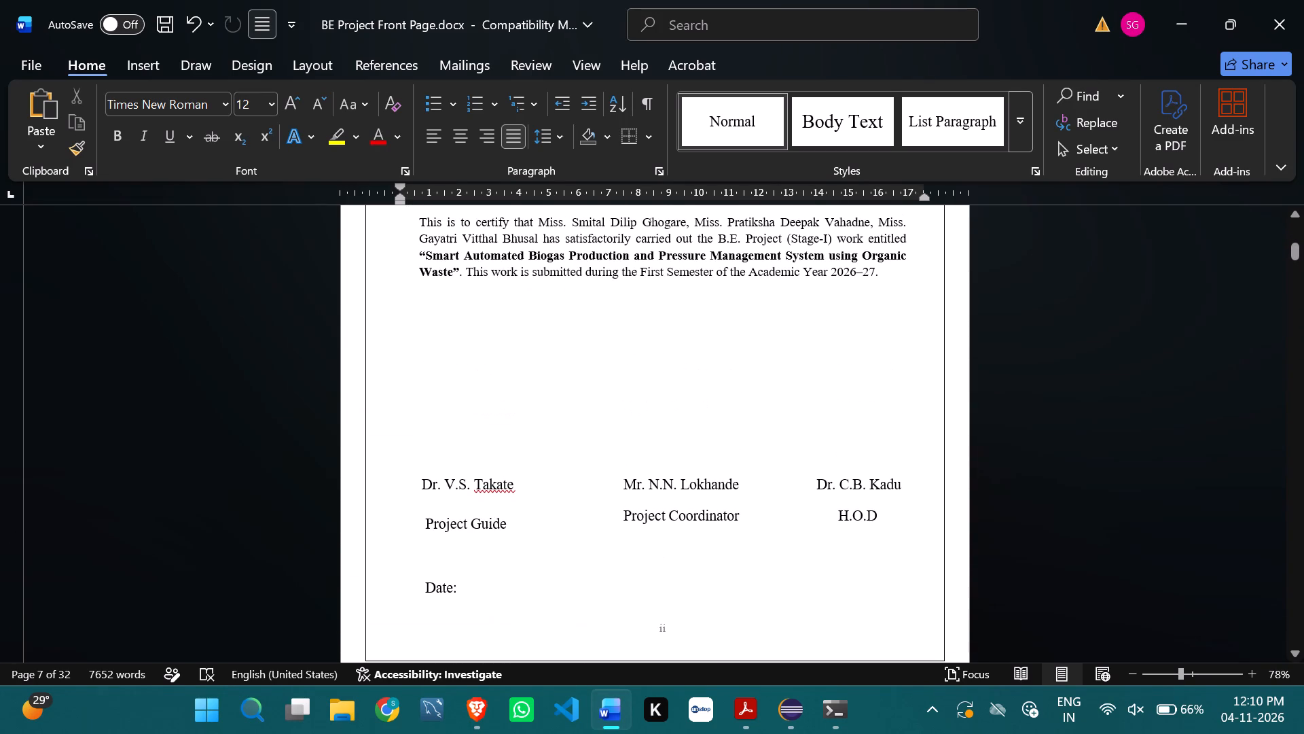
{"action": "left_click_drag", "start_coordinate": [531, 476], "coordinate": [427, 481]}
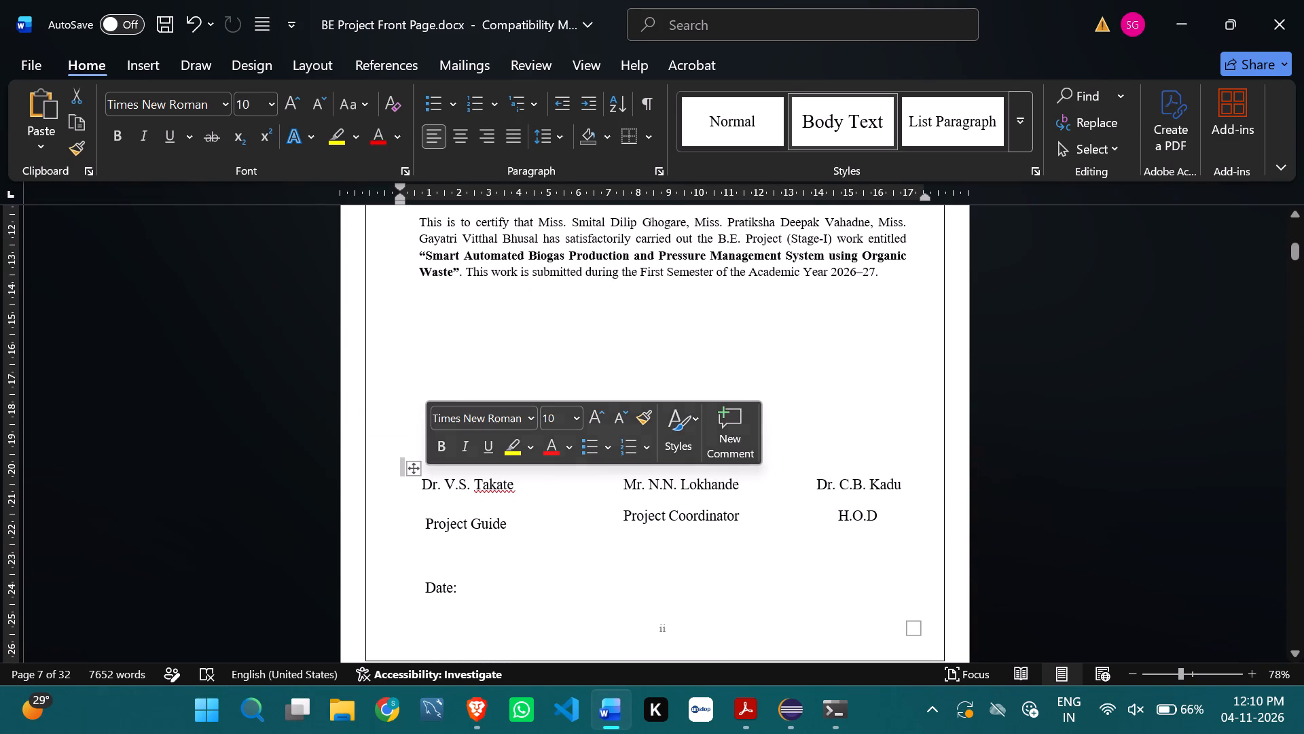
{"action": "left_click_drag", "start_coordinate": [424, 489], "coordinate": [509, 480]}
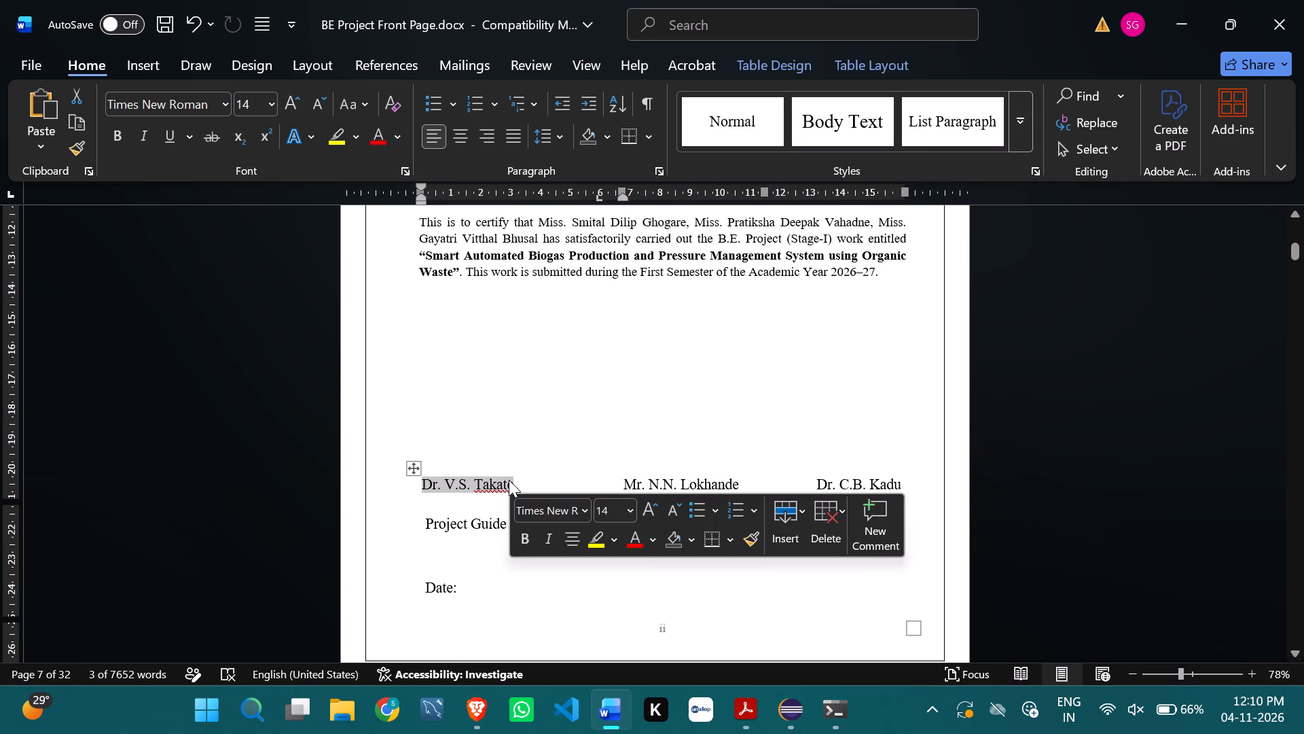
{"action": "key", "text": "shift+m"}
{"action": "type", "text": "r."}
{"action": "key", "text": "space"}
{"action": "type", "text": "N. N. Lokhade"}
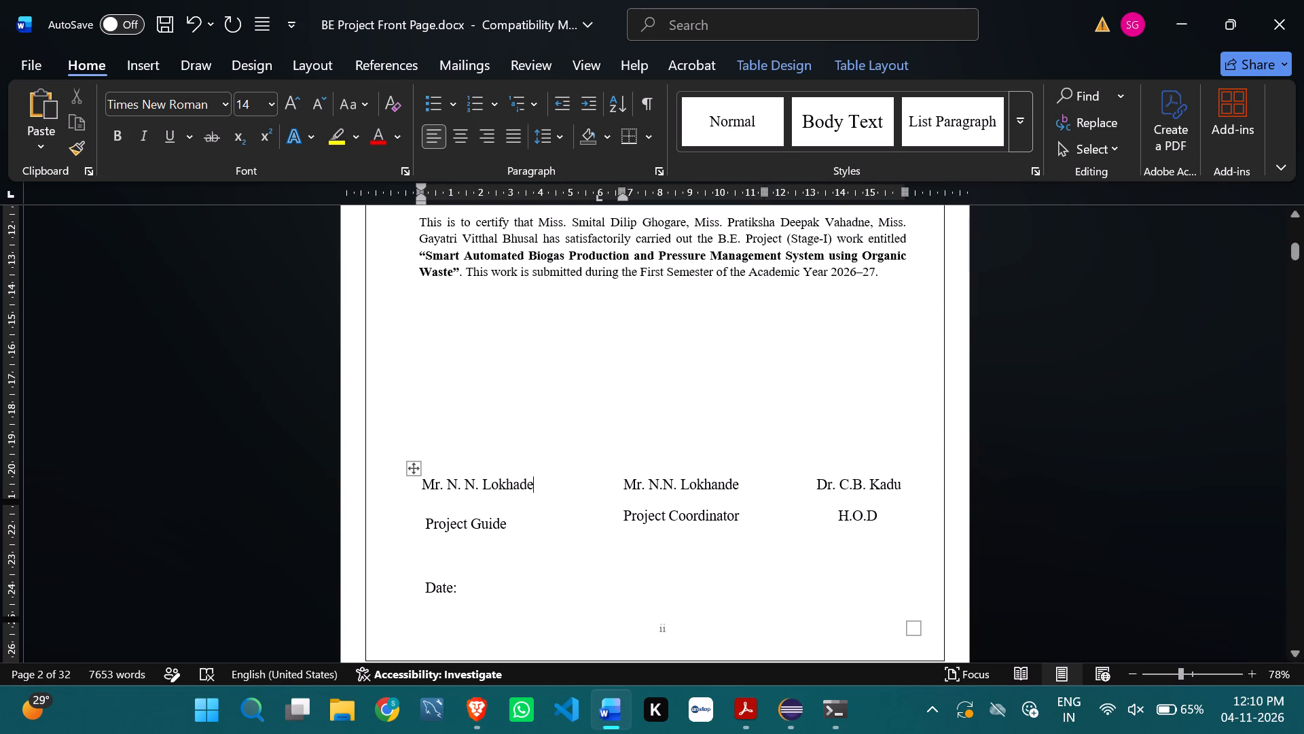
Review the report's pages from the certificate through the program outcomes, acknowledgement and abstract to the contents page.
{"action": "scroll", "coordinate": [732, 461], "scroll_direction": "down", "scroll_amount": 10}
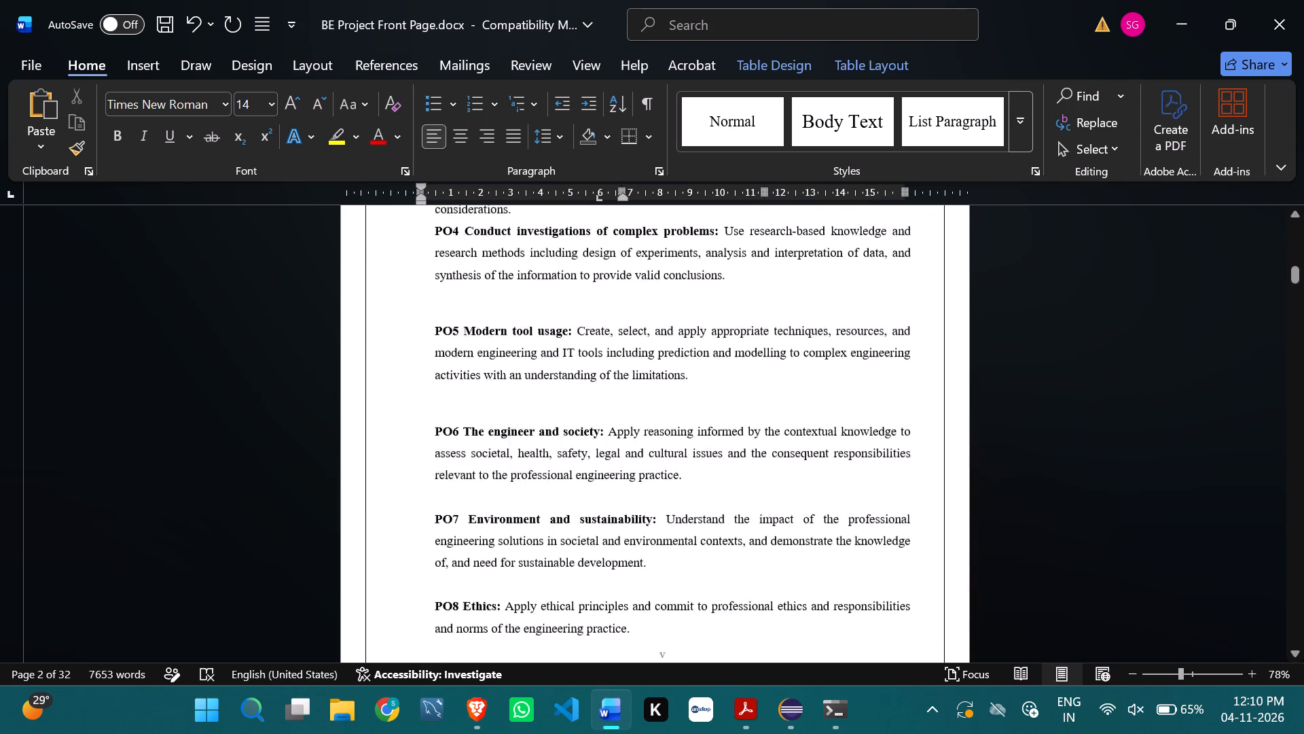
{"action": "scroll", "coordinate": [732, 461], "scroll_direction": "down", "scroll_amount": 3}
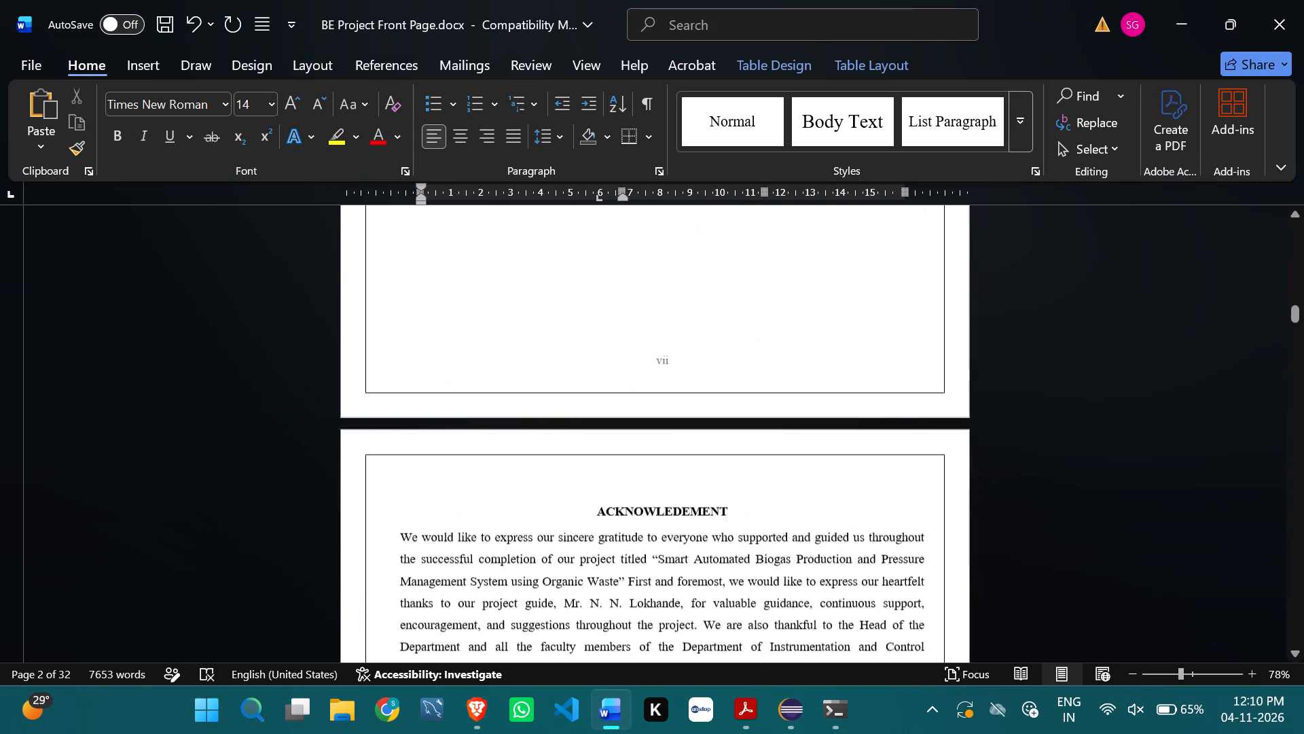
{"action": "scroll", "coordinate": [732, 461], "scroll_direction": "down", "scroll_amount": 3}
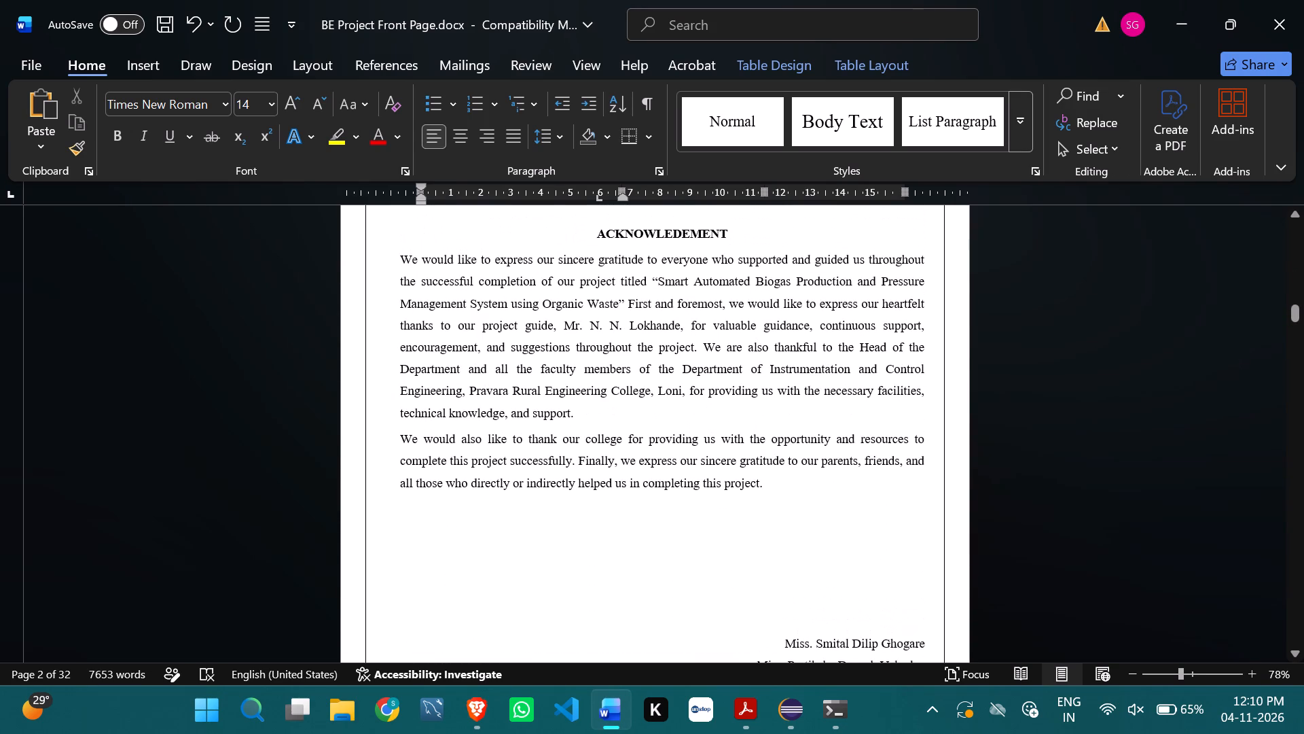
{"action": "scroll", "coordinate": [732, 461], "scroll_direction": "down", "scroll_amount": 2}
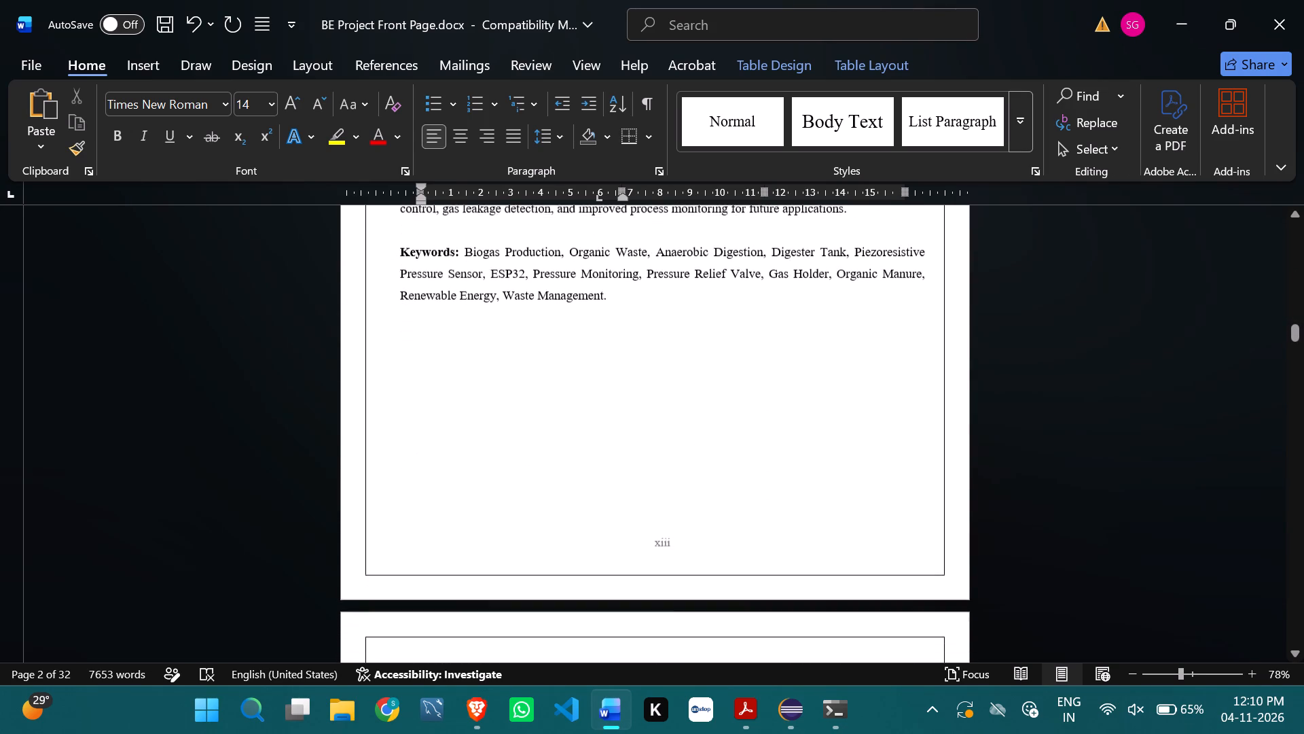
{"action": "scroll", "coordinate": [732, 461], "scroll_direction": "down", "scroll_amount": 3}
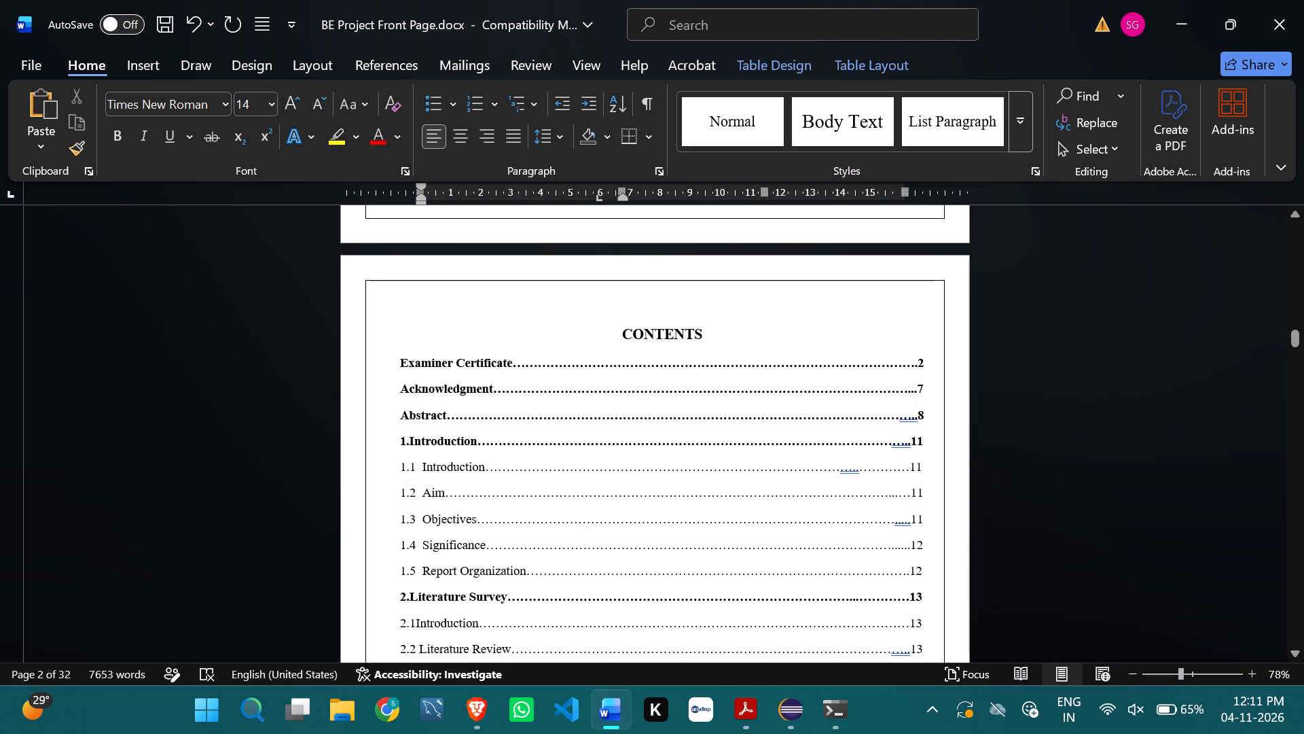
{"action": "scroll", "coordinate": [576, 348], "scroll_direction": "down", "scroll_amount": 1}
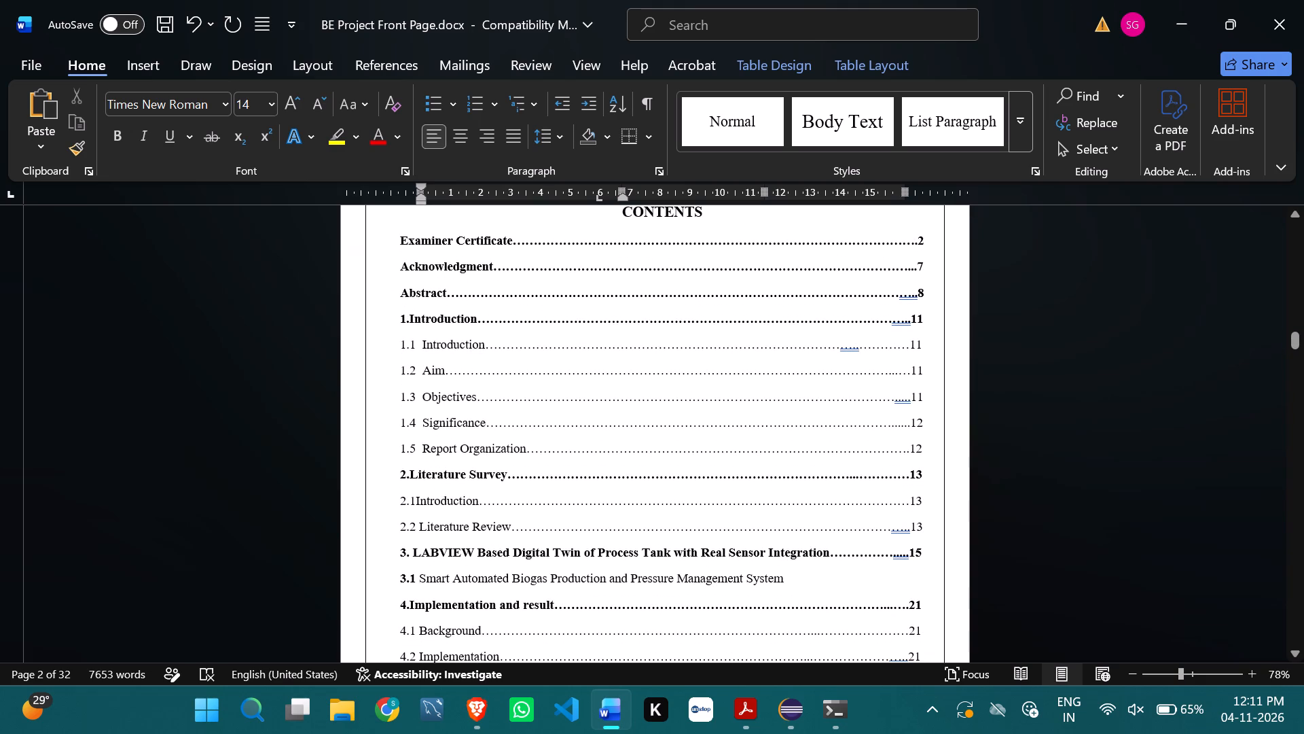
{"action": "scroll", "coordinate": [576, 348], "scroll_direction": "down", "scroll_amount": 3}
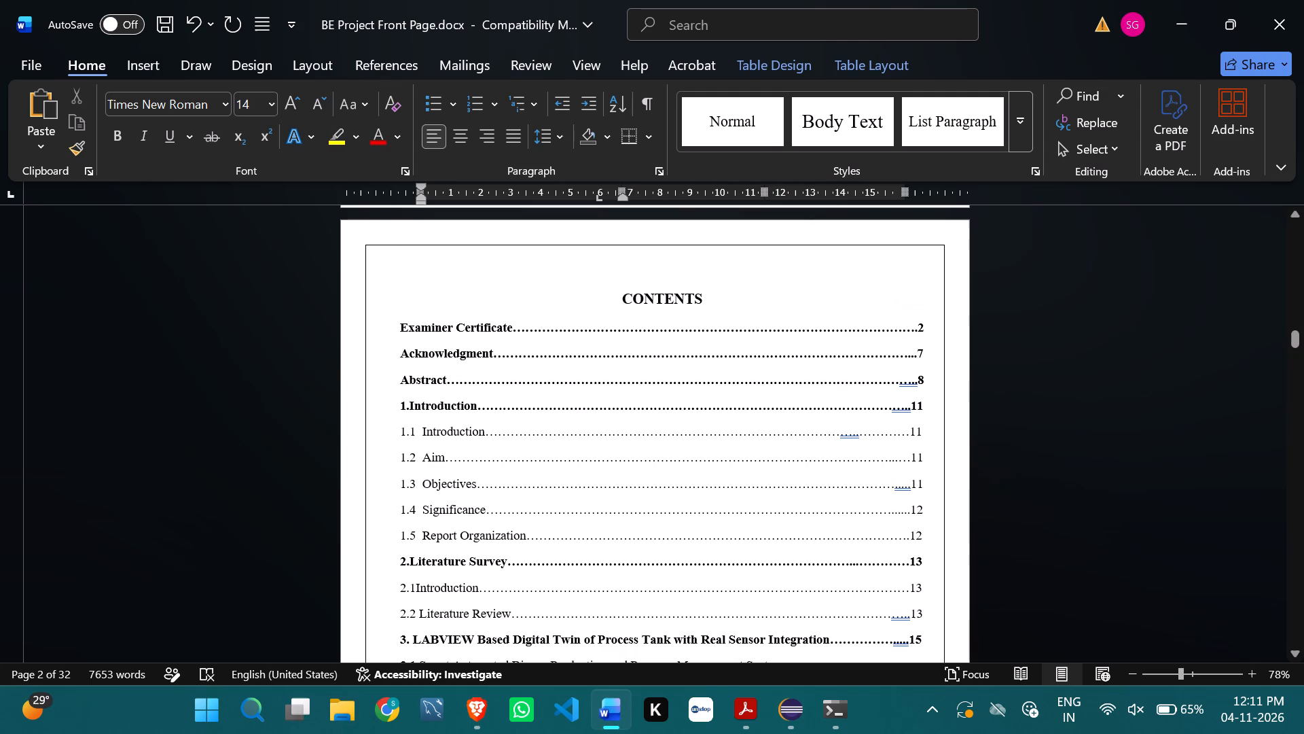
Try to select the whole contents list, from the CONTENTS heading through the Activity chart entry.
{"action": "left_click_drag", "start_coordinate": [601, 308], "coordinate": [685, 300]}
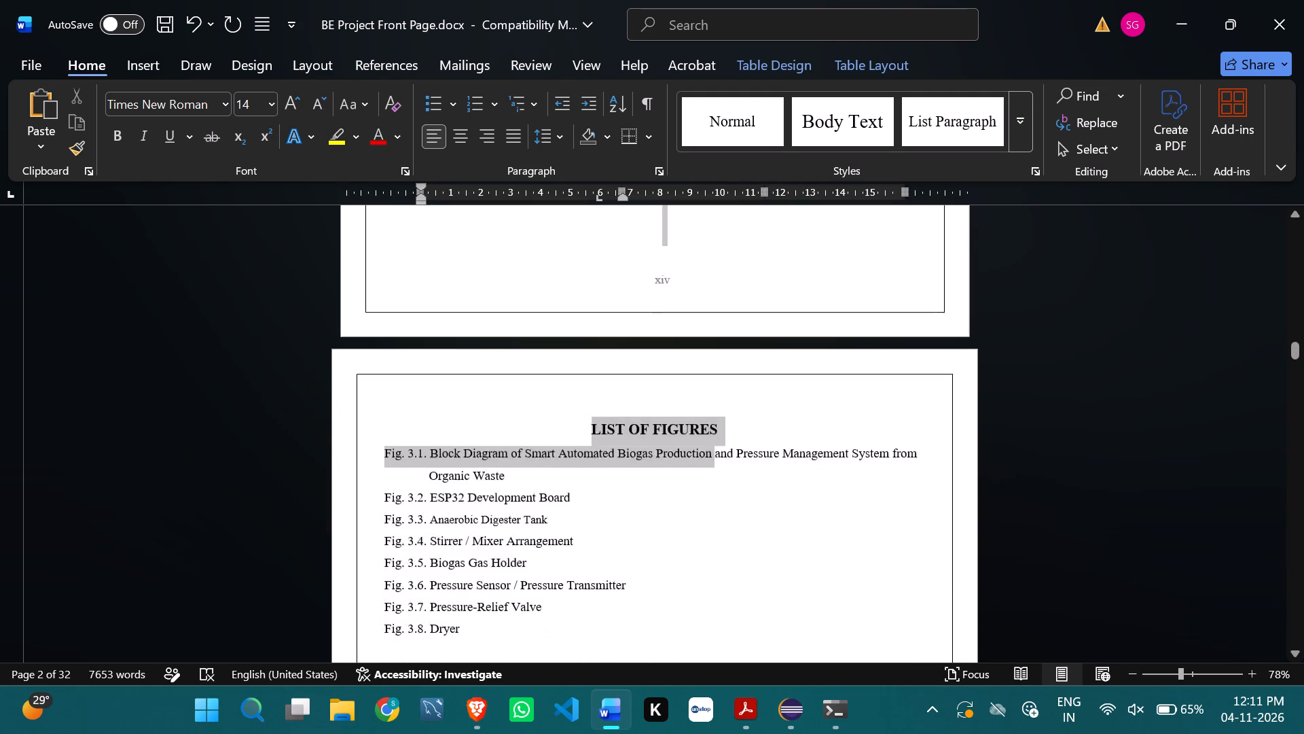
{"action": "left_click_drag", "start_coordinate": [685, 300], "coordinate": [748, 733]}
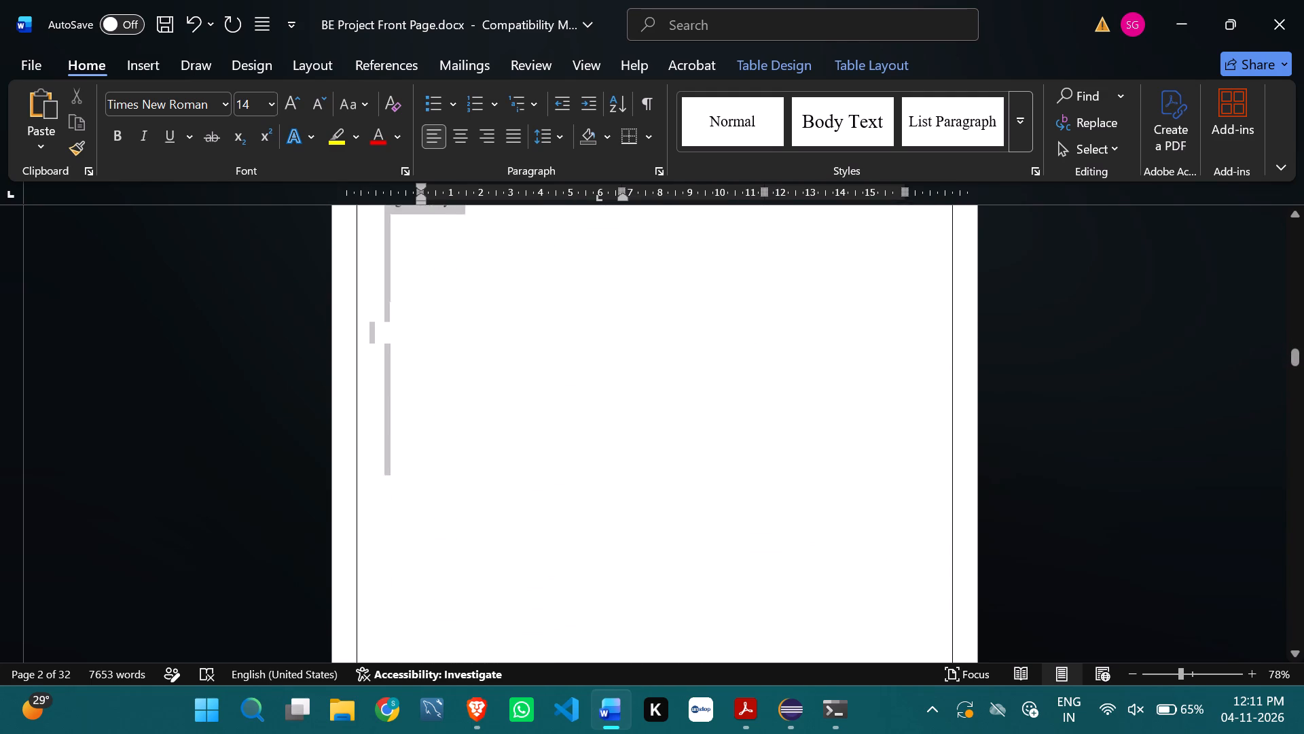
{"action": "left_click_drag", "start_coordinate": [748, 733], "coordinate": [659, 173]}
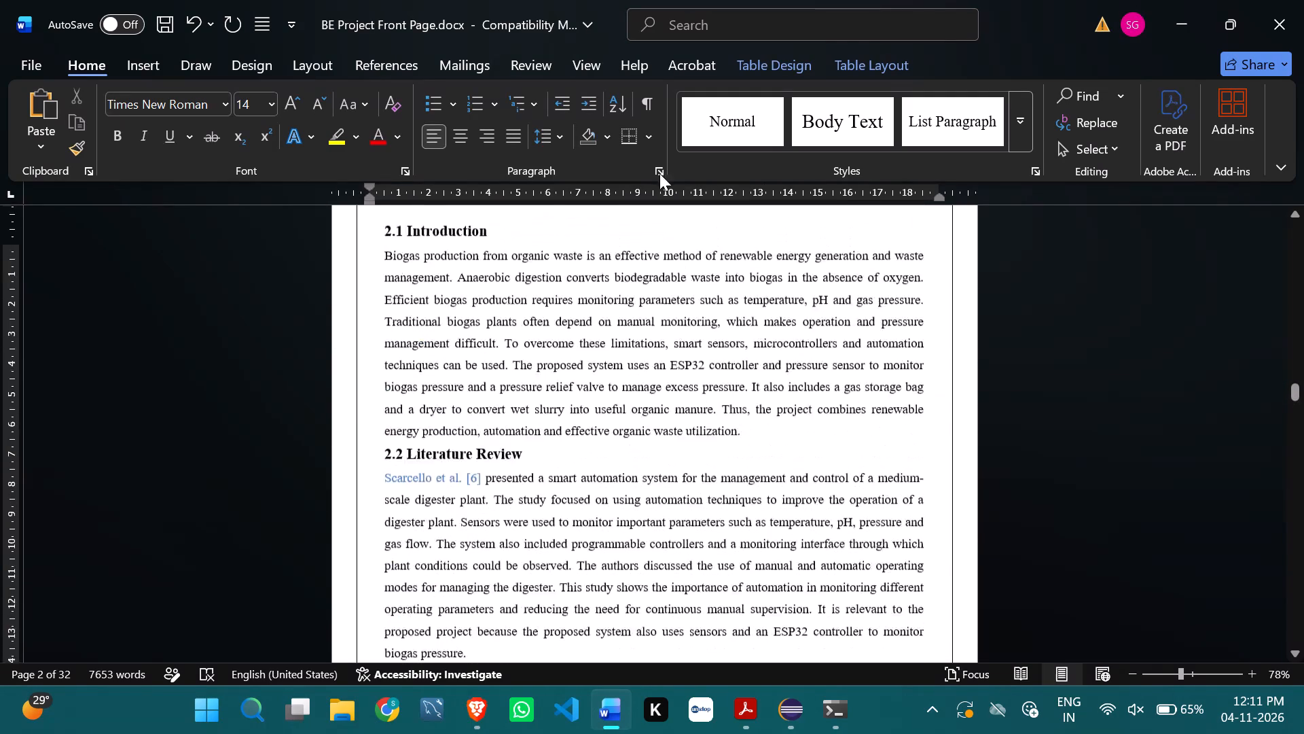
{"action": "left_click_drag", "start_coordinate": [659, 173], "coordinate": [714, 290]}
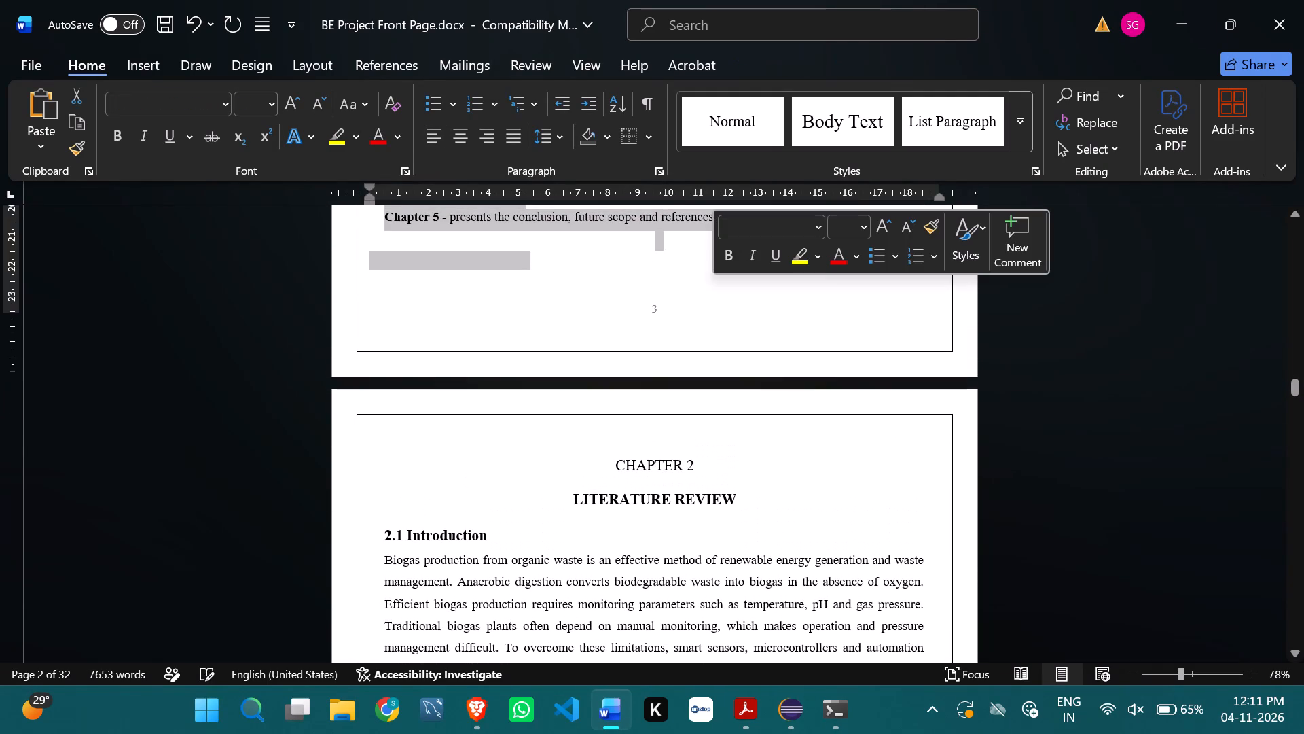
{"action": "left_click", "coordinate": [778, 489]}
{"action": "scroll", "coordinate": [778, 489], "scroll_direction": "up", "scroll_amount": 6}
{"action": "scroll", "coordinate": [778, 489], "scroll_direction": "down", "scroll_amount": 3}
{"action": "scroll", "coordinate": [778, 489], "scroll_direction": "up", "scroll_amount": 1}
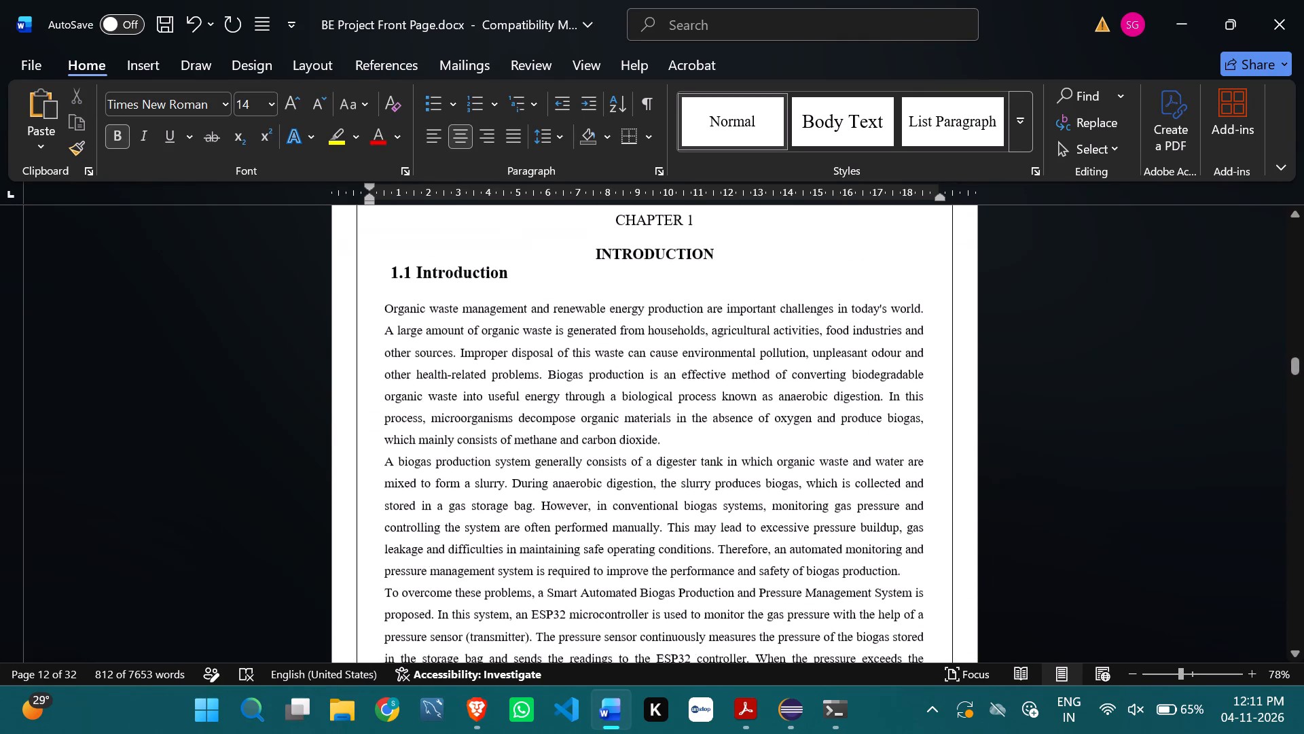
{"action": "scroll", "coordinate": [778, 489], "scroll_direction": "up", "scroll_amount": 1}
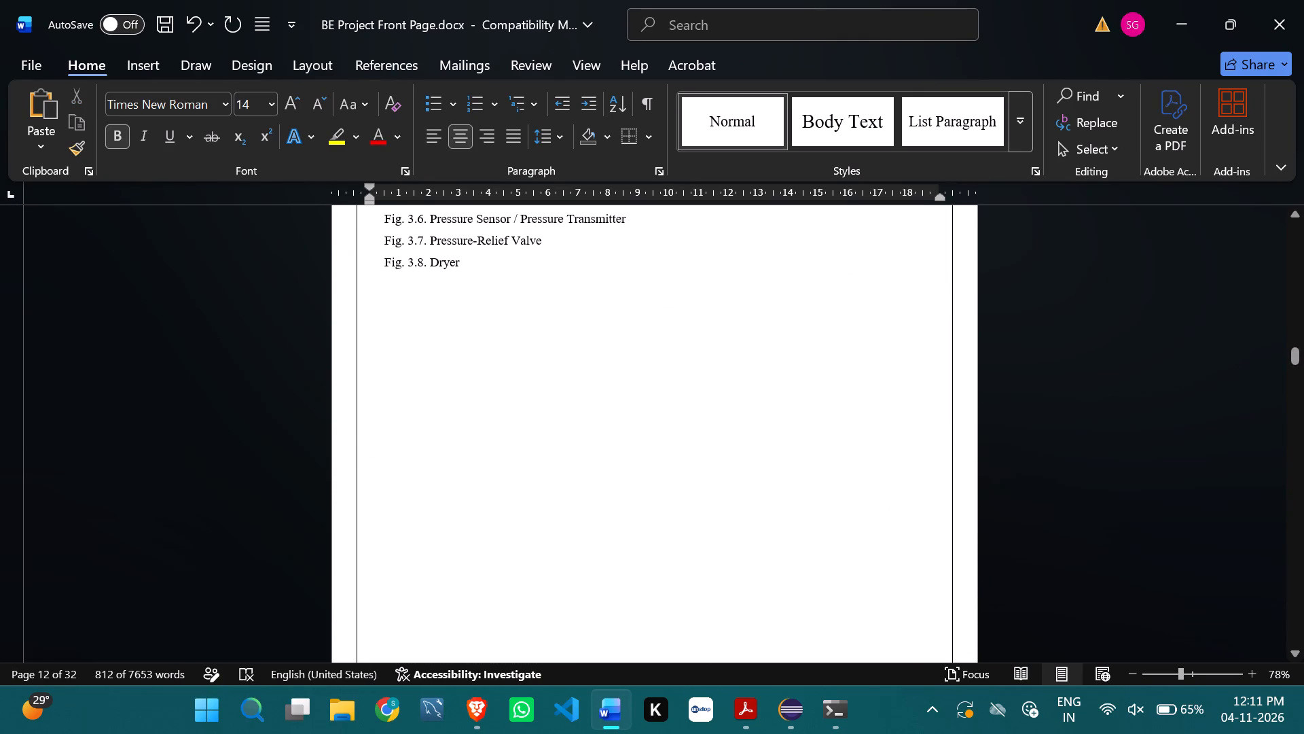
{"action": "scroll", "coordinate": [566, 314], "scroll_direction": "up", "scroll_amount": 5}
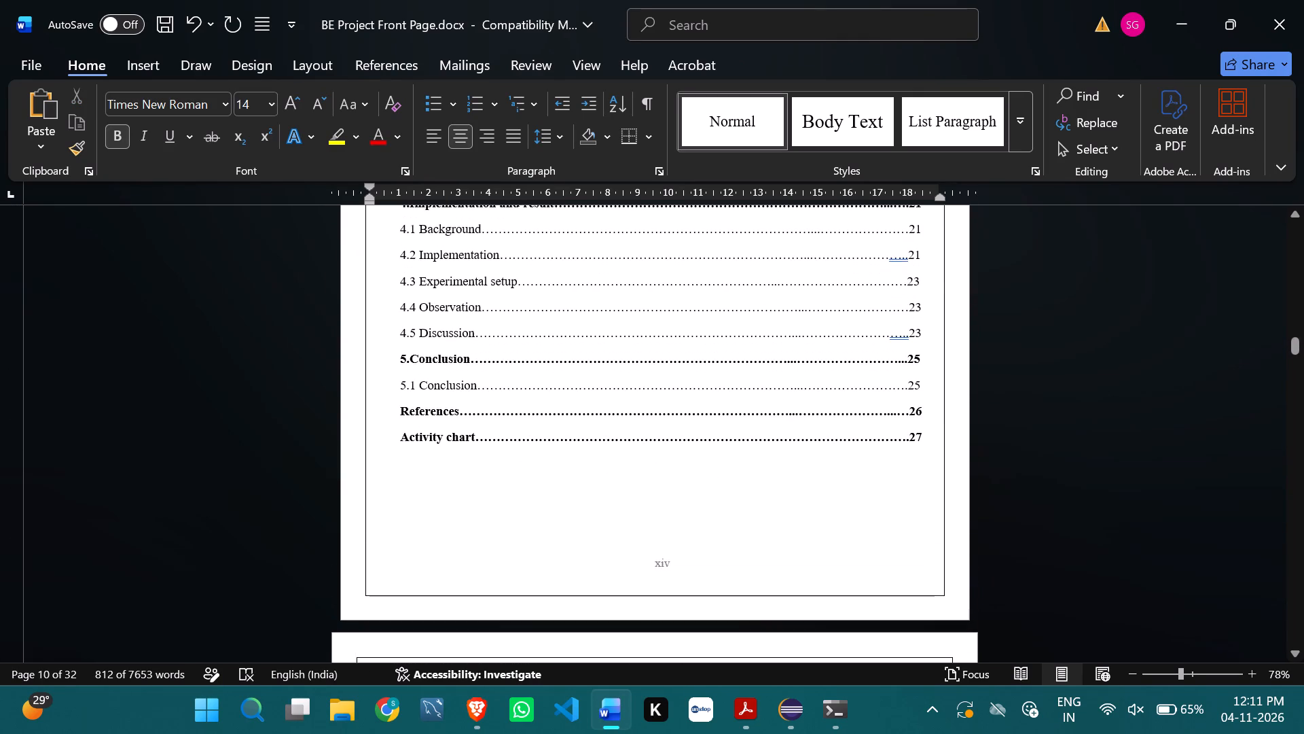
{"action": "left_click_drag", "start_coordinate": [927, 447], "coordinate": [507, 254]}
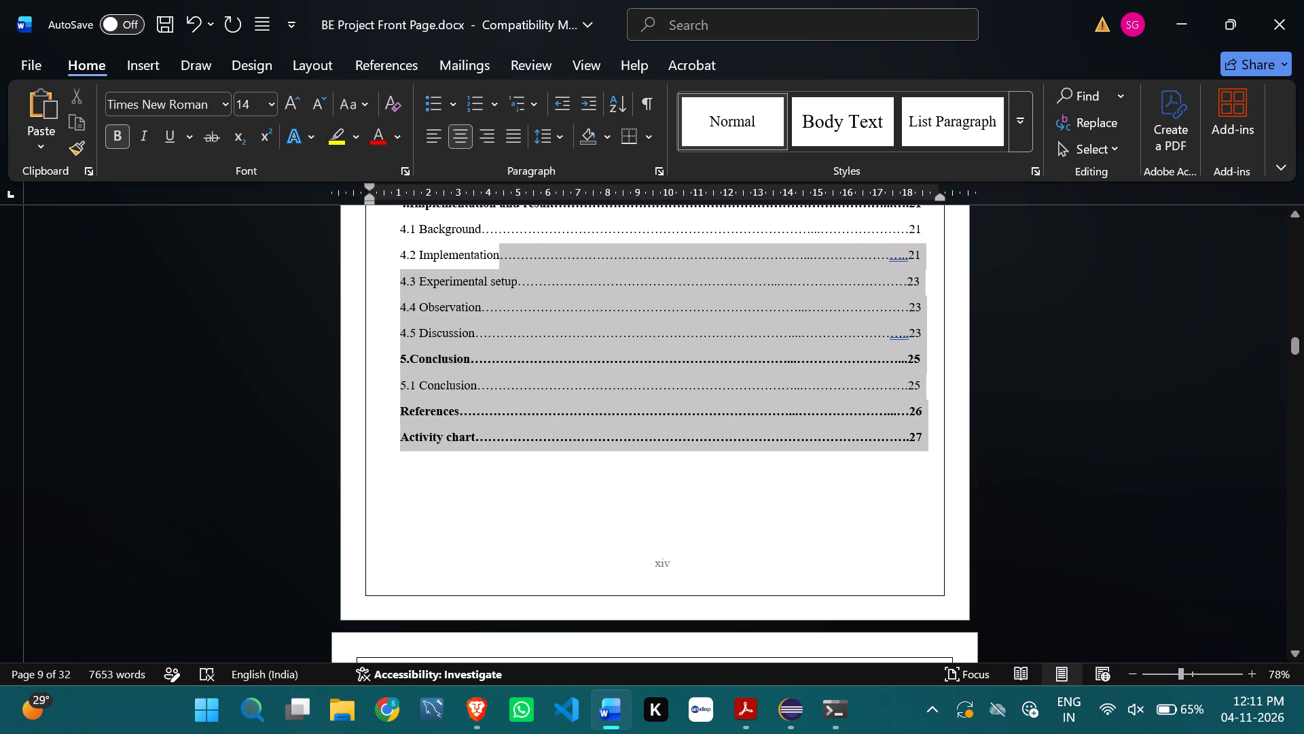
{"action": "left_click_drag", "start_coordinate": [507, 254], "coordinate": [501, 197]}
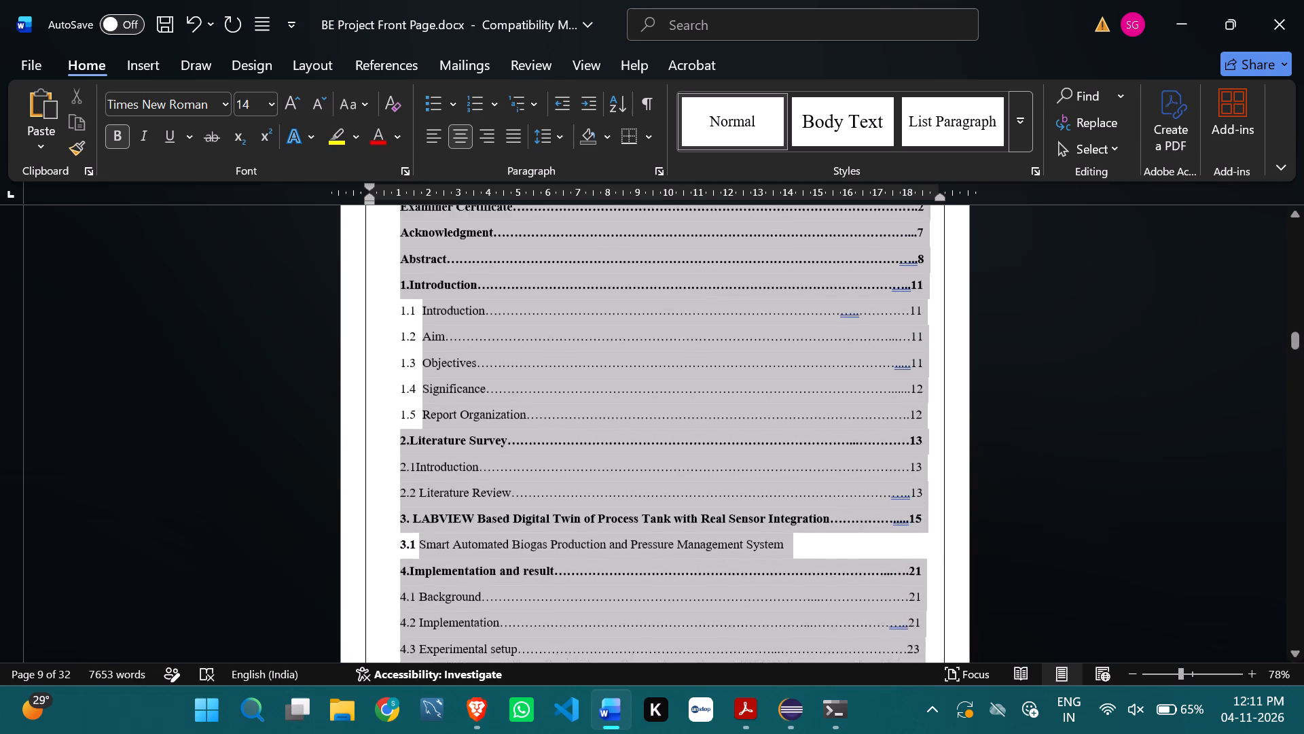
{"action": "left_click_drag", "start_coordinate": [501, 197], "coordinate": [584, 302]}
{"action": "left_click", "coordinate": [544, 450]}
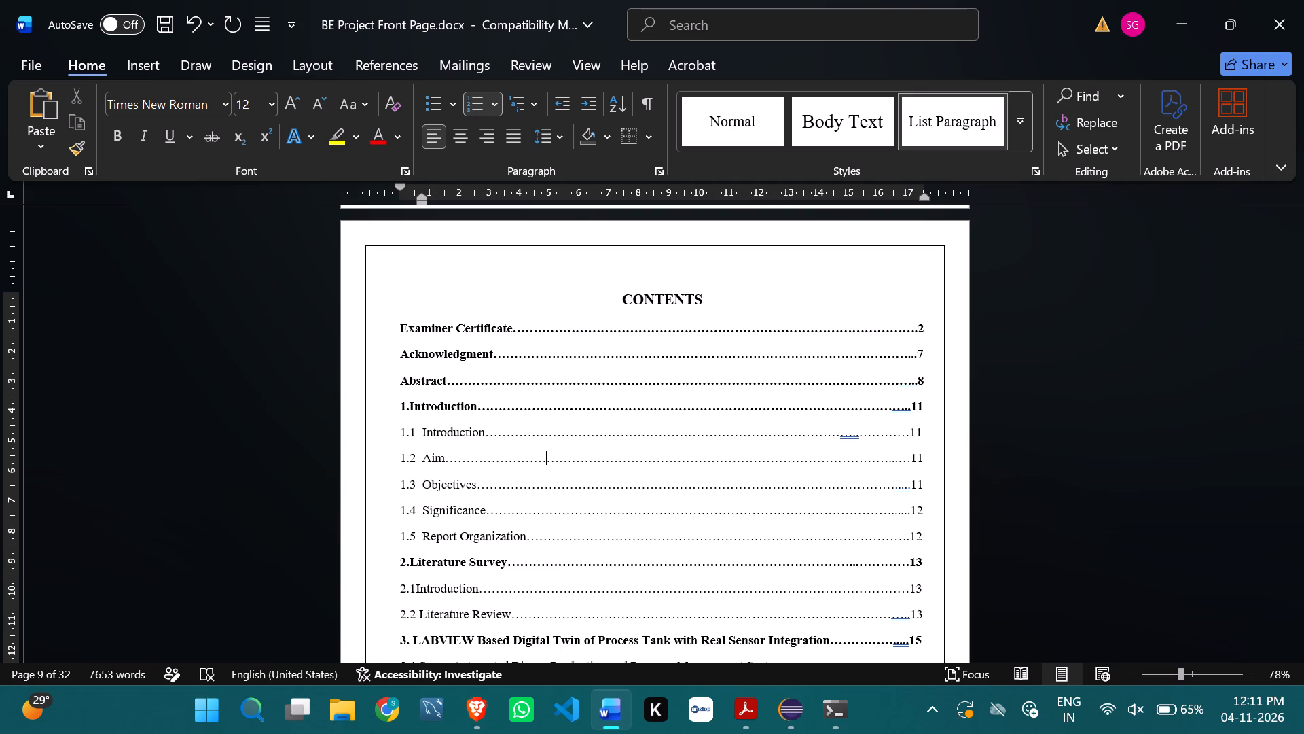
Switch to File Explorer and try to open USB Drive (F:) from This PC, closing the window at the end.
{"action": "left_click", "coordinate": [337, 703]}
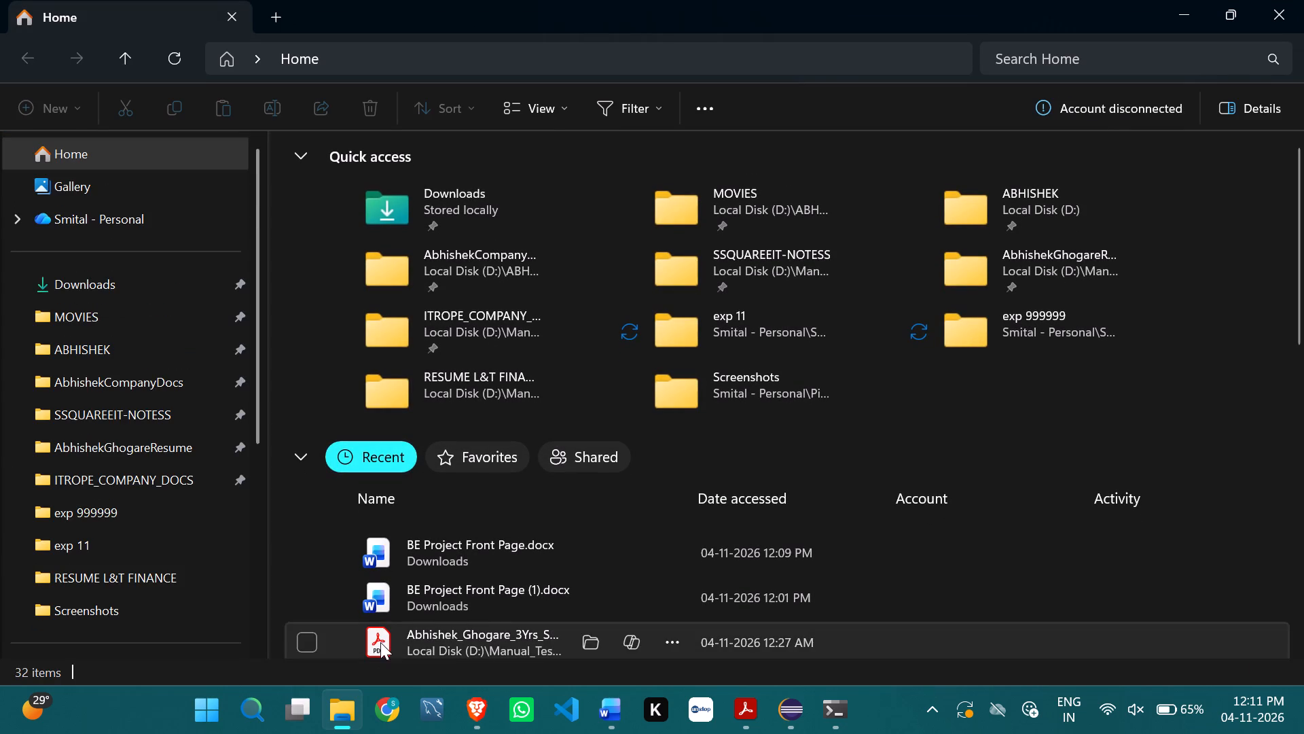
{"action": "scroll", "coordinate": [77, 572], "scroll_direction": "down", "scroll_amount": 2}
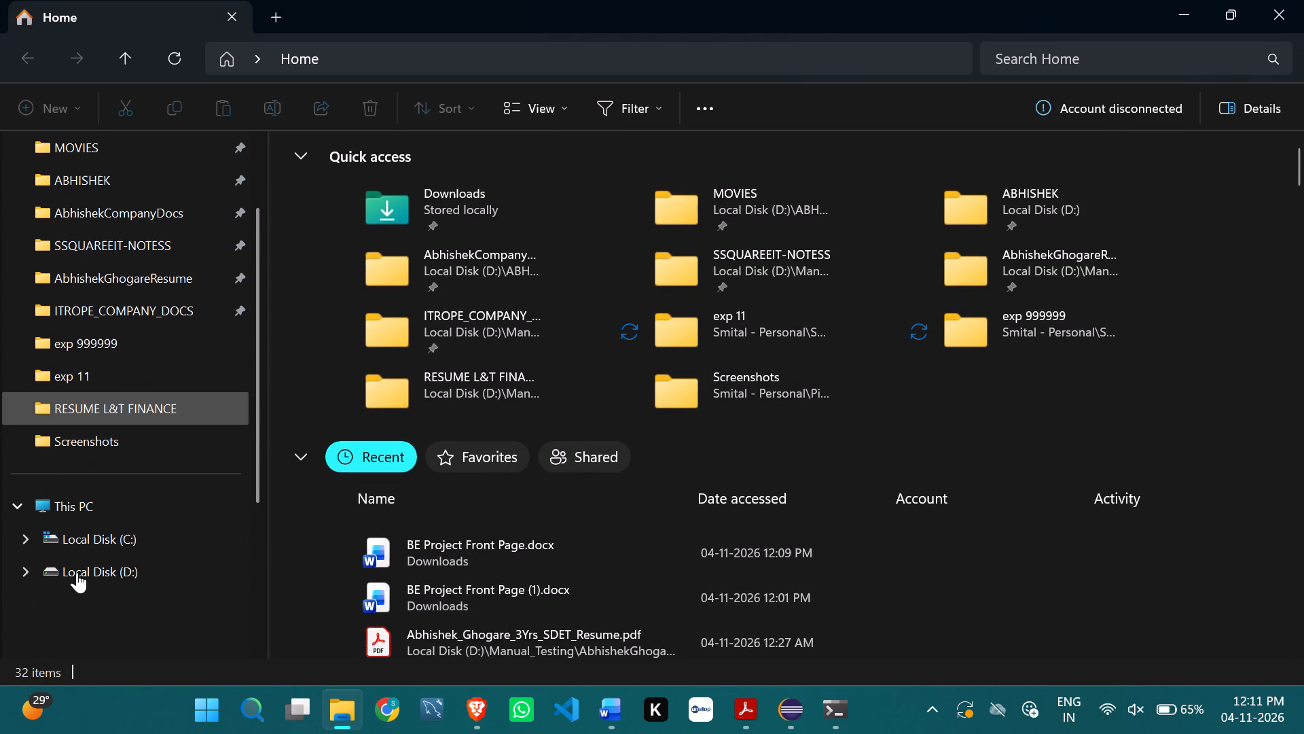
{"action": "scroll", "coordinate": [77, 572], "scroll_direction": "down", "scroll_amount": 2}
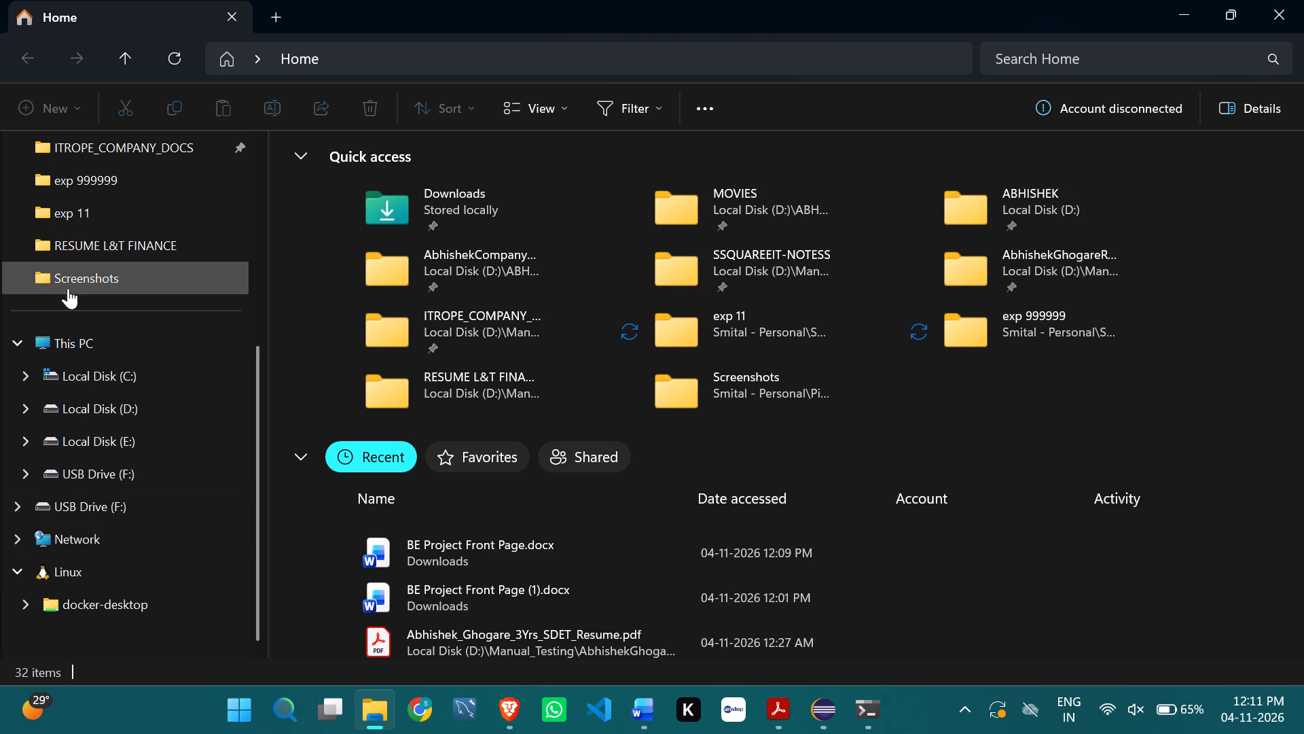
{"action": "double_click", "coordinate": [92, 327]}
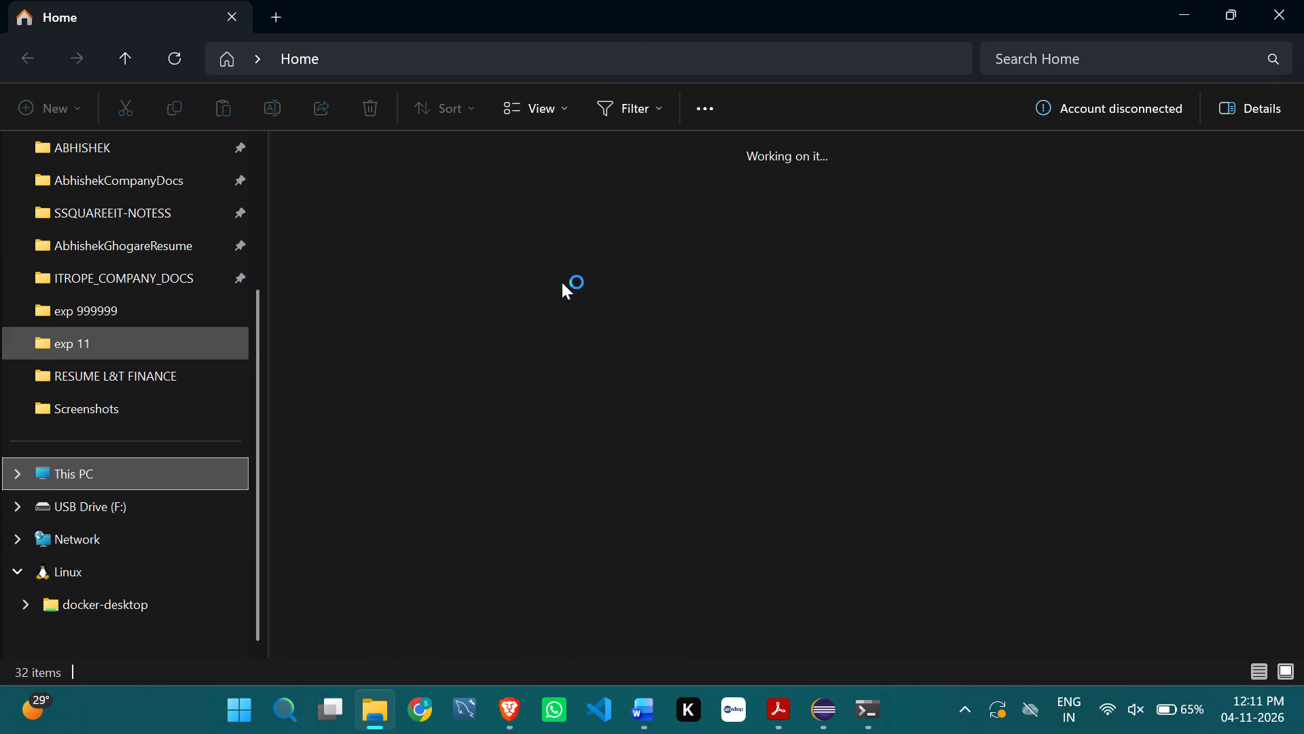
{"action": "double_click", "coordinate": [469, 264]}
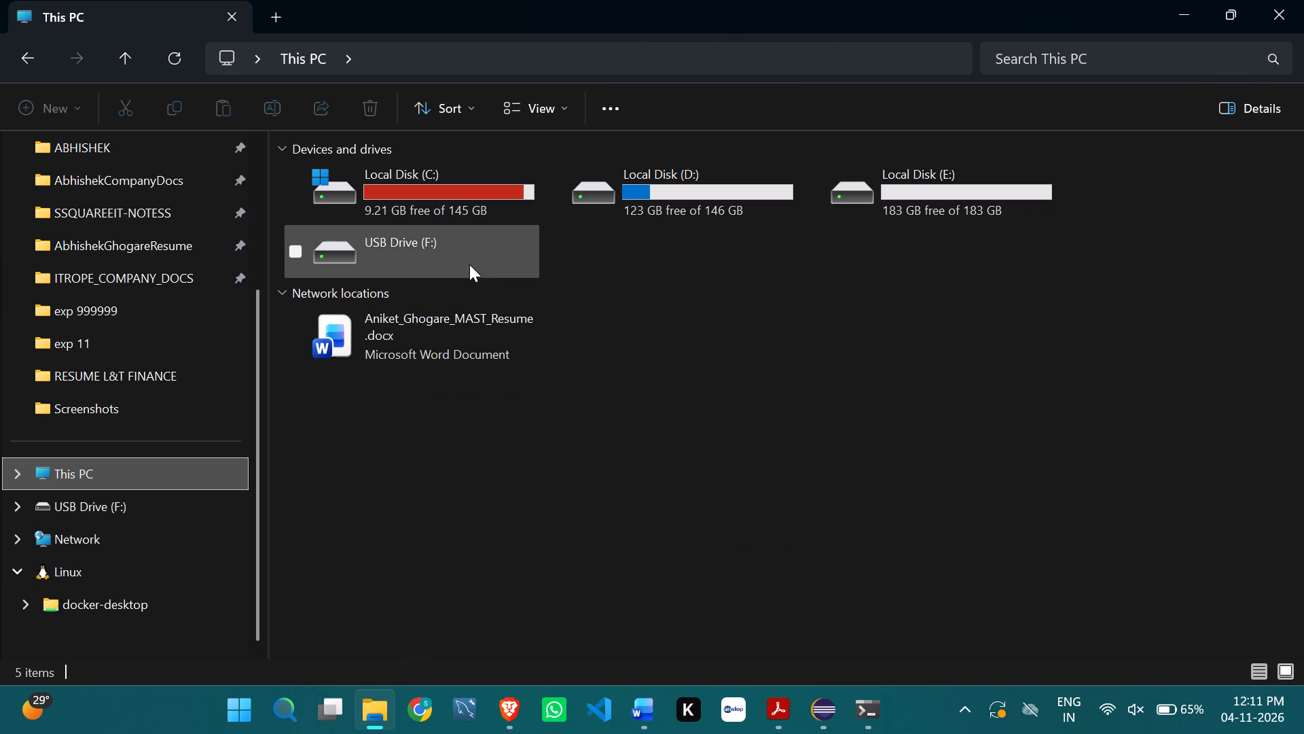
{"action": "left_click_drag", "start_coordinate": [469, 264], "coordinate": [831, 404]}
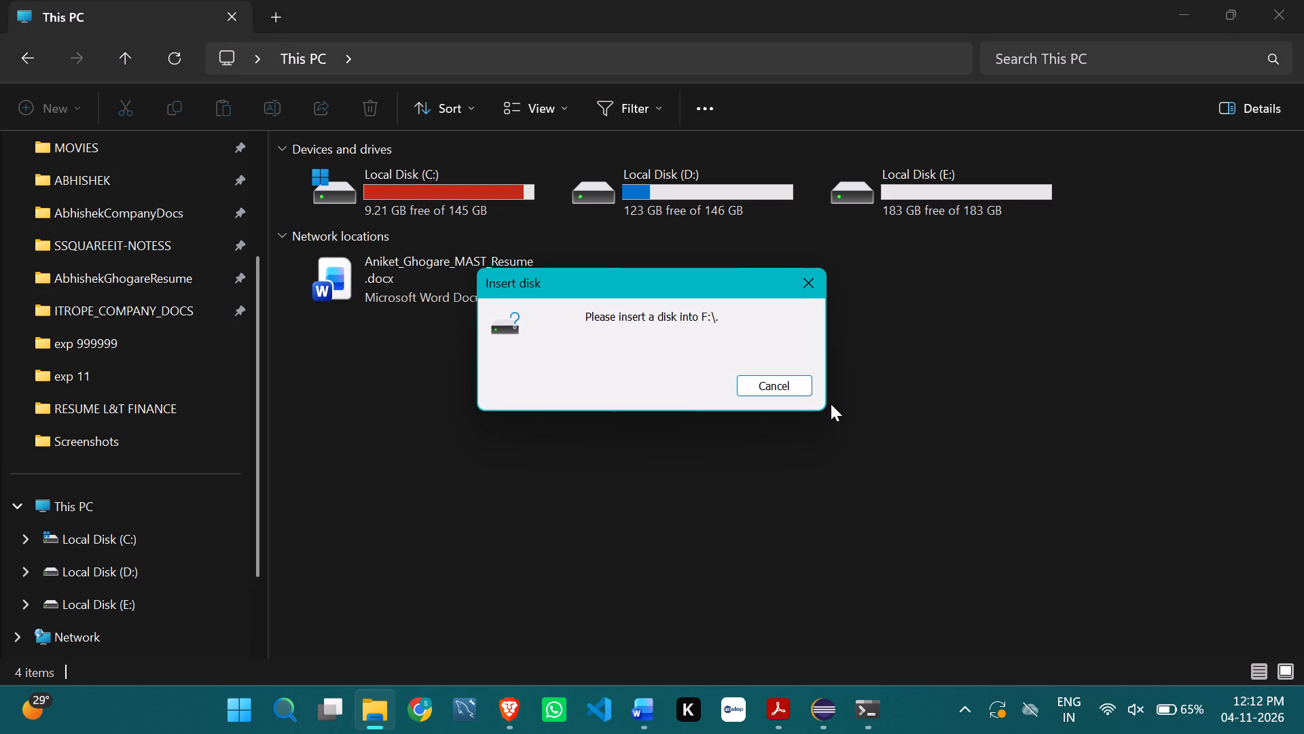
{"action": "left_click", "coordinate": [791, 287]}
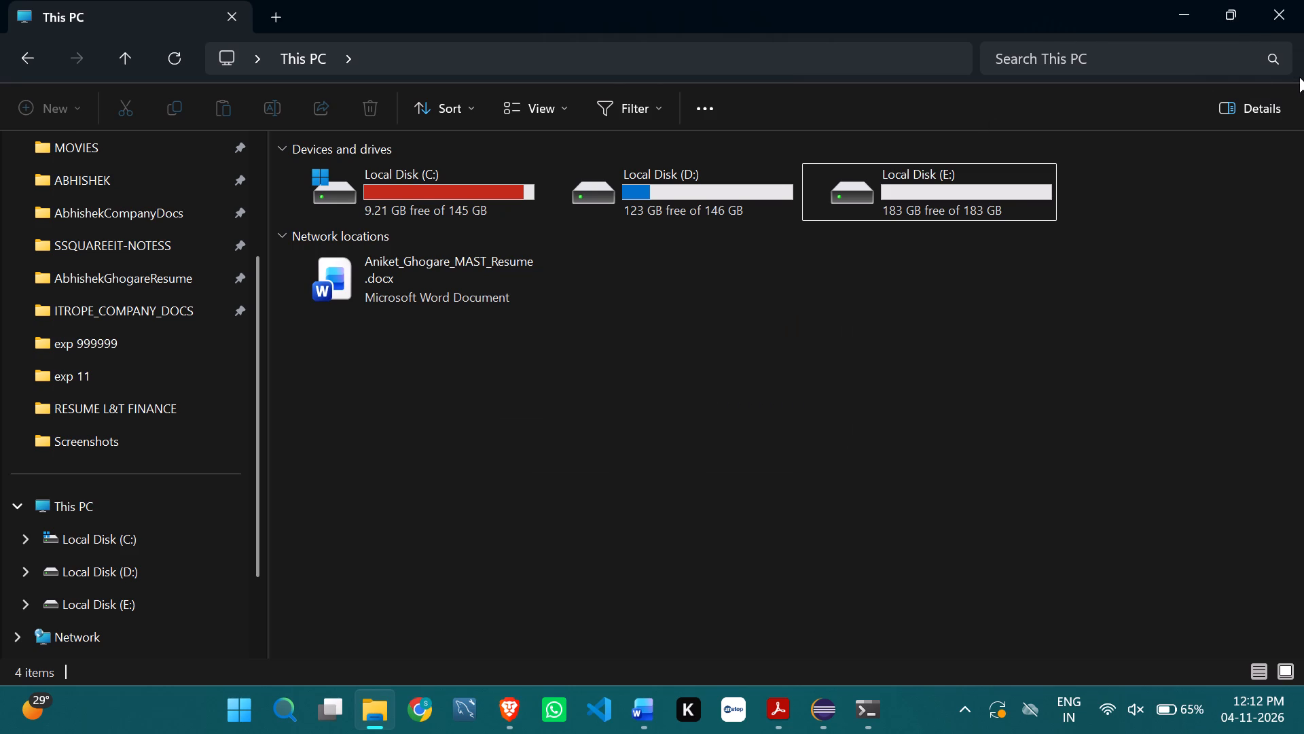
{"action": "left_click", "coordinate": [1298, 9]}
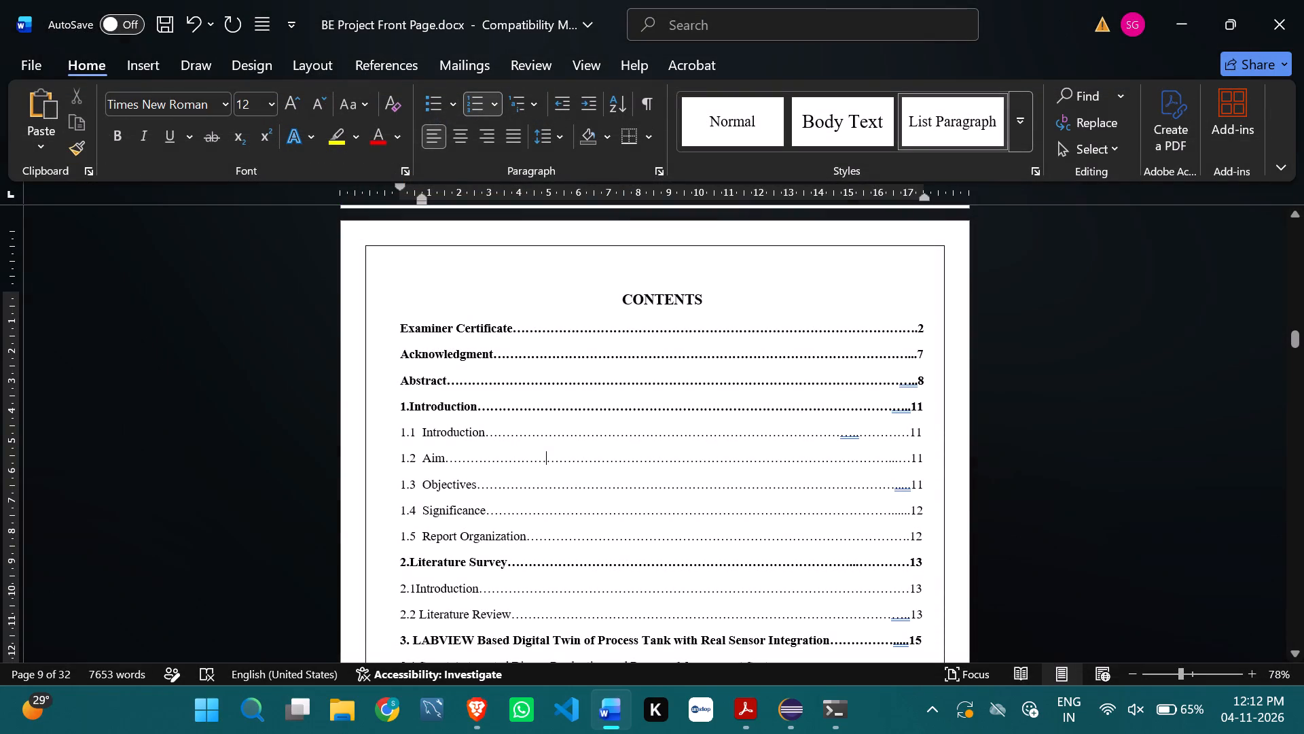
Reopen File Explorer, open USB Drive (F:) from This PC and look through its top-level files and folders.
{"action": "left_click", "coordinate": [336, 712]}
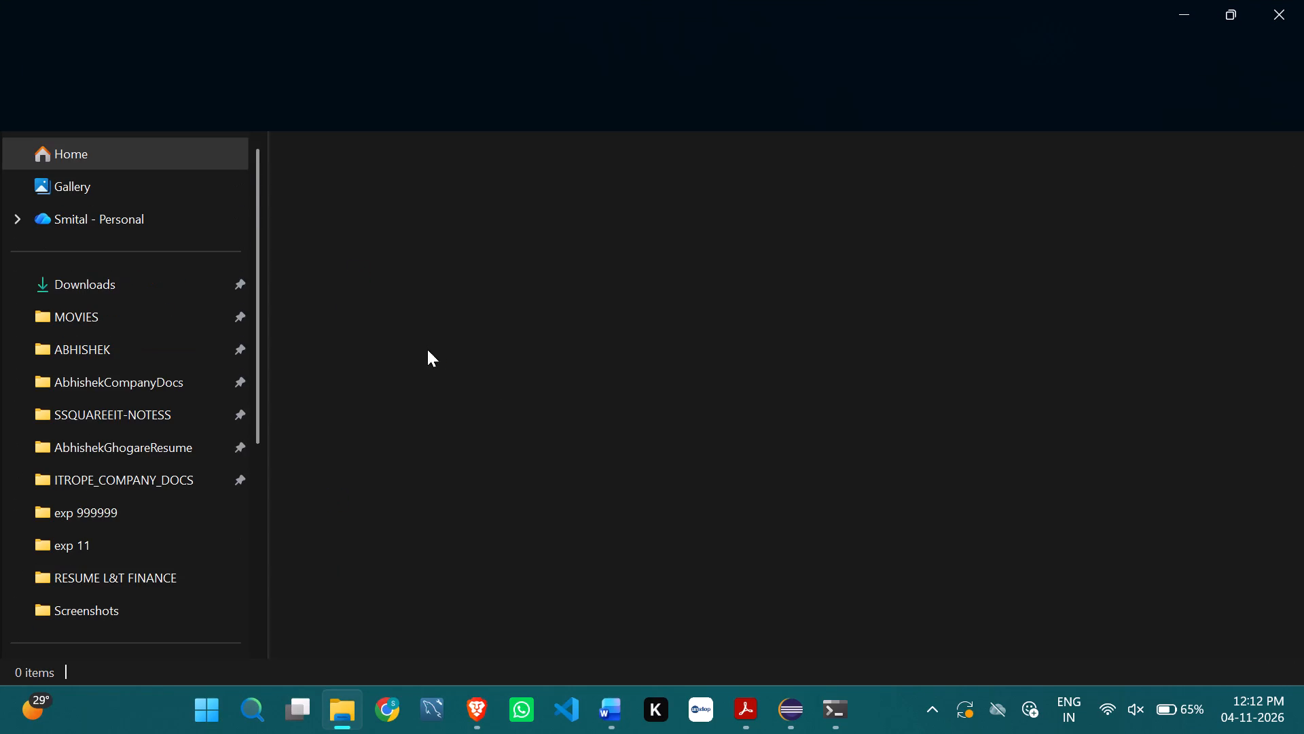
{"action": "scroll", "coordinate": [207, 371], "scroll_direction": "down", "scroll_amount": 1}
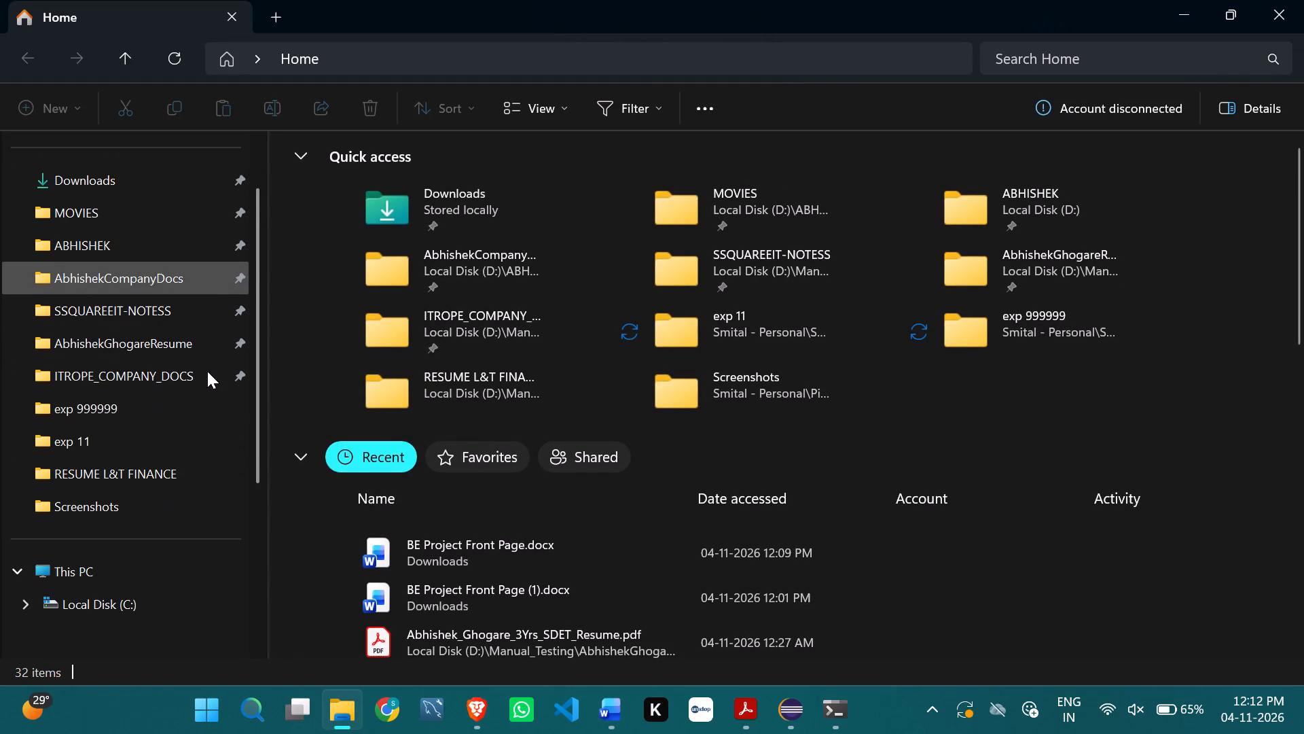
{"action": "double_click", "coordinate": [153, 572]}
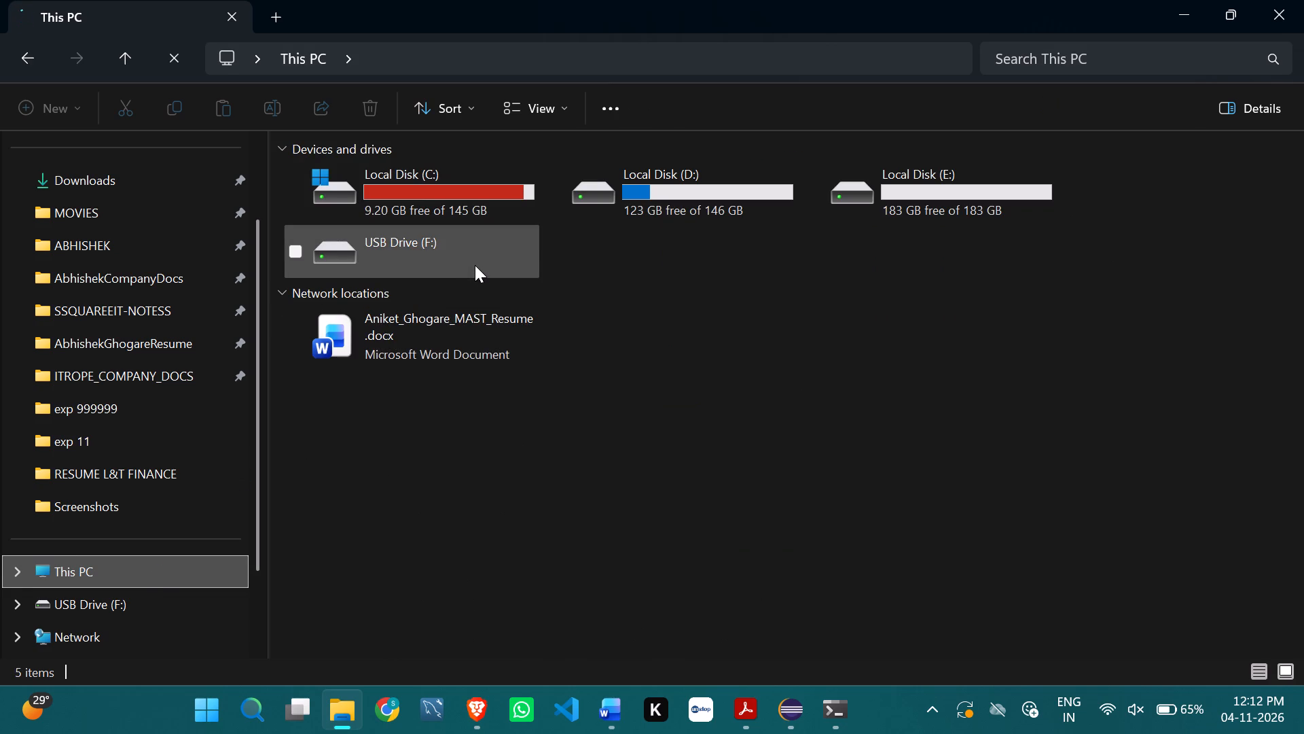
{"action": "double_click", "coordinate": [475, 265]}
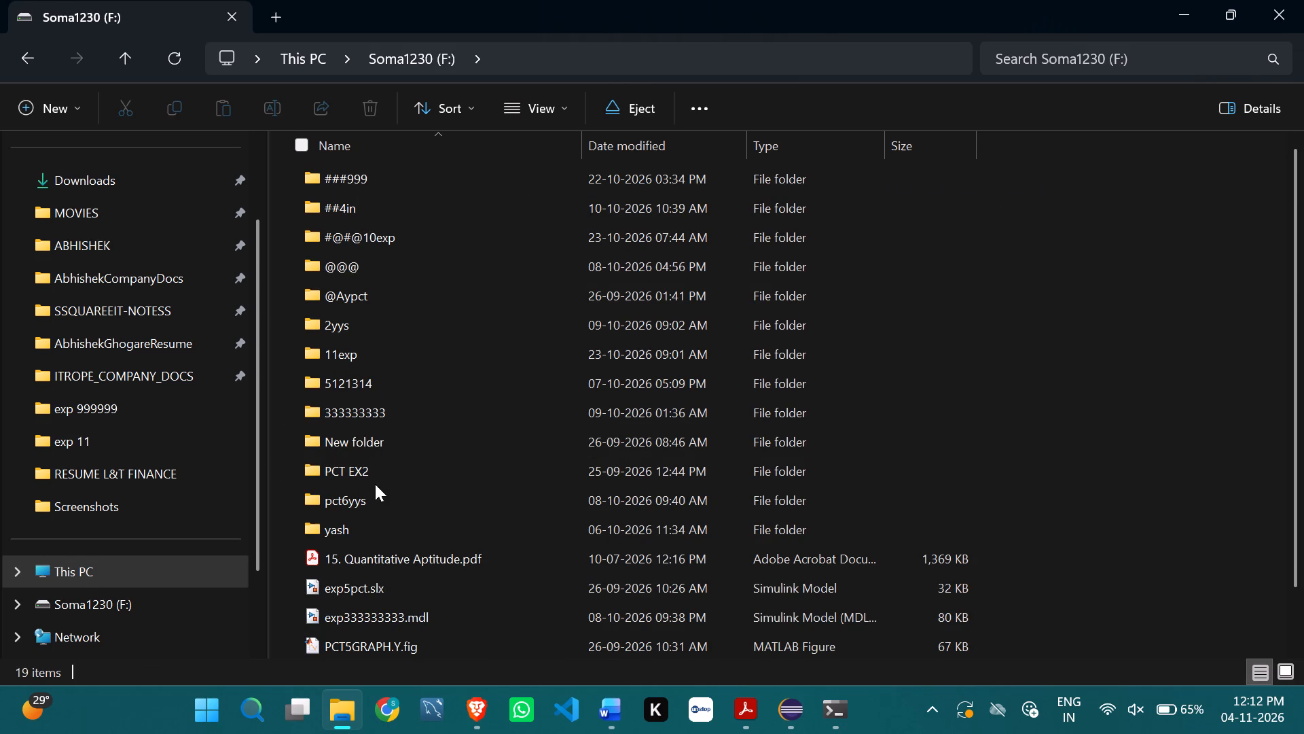
{"action": "scroll", "coordinate": [380, 456], "scroll_direction": "right", "scroll_amount": 1}
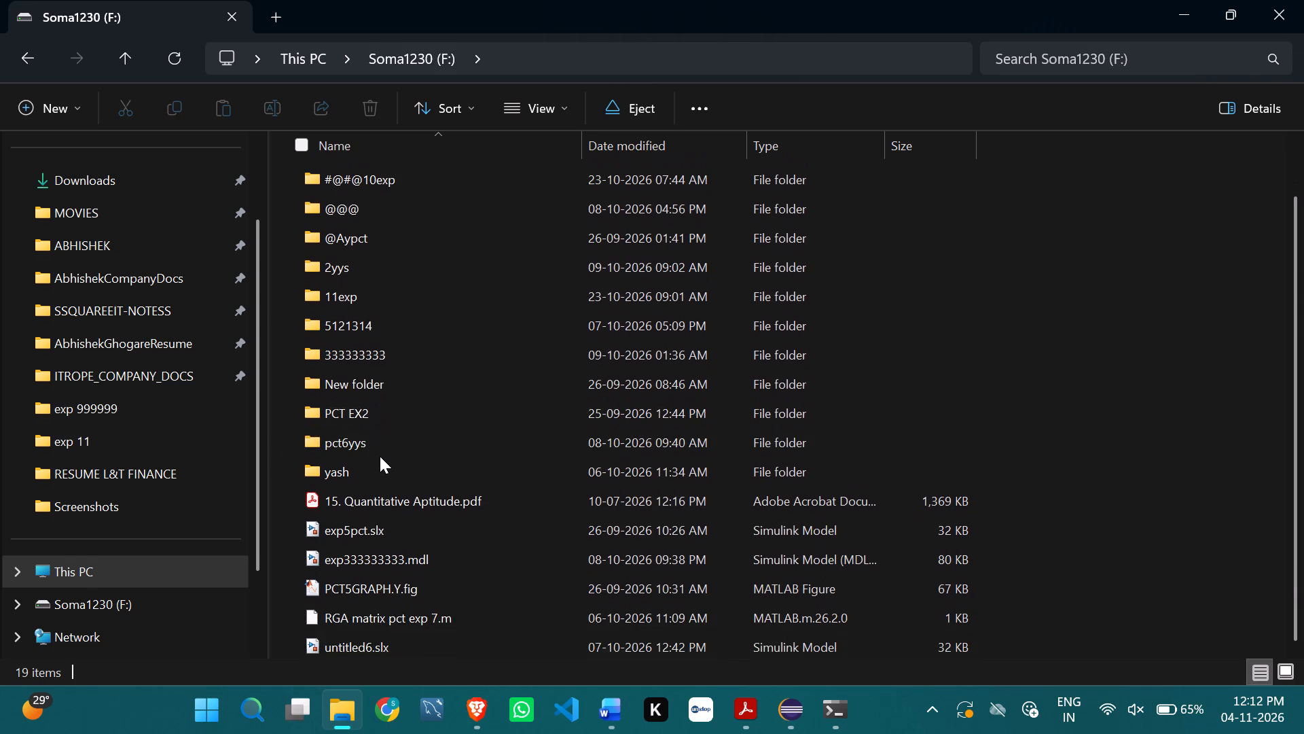
{"action": "scroll", "coordinate": [380, 456], "scroll_direction": "right", "scroll_amount": 1}
{"action": "scroll", "coordinate": [380, 456], "scroll_direction": "up", "scroll_amount": 3}
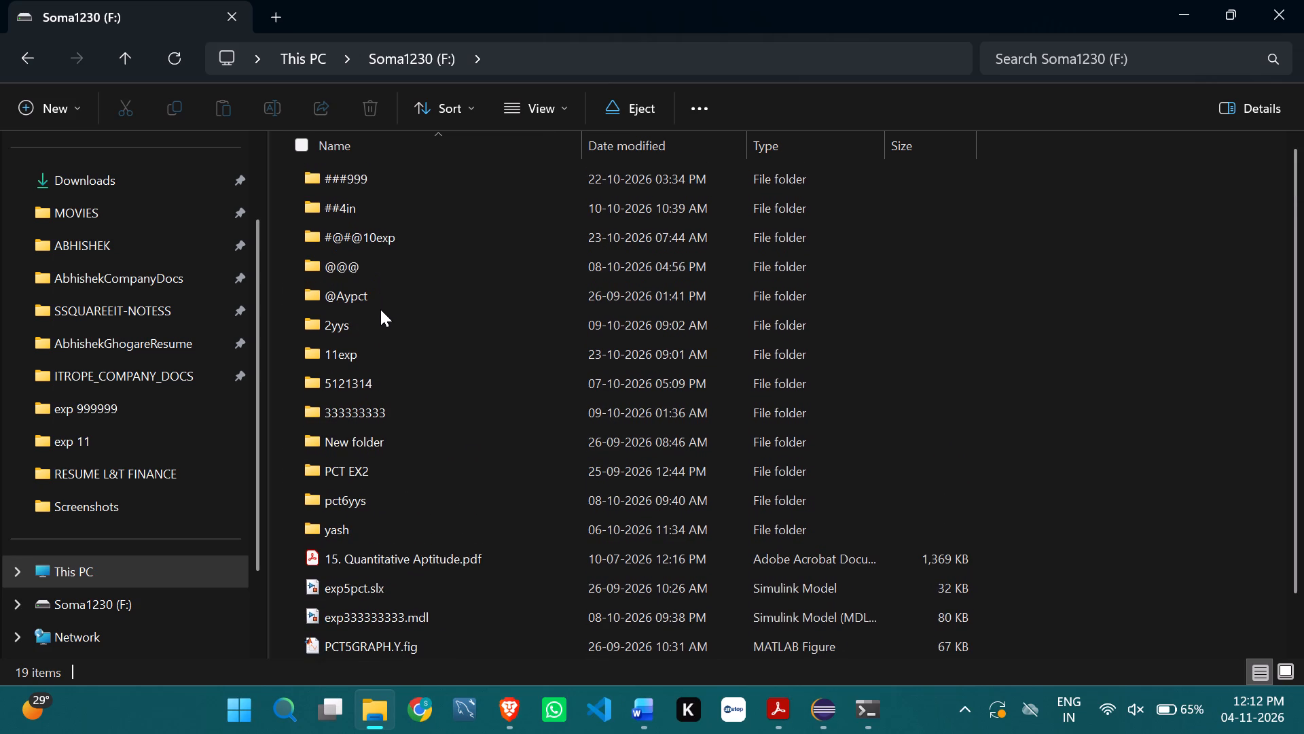
{"action": "double_click", "coordinate": [373, 292]}
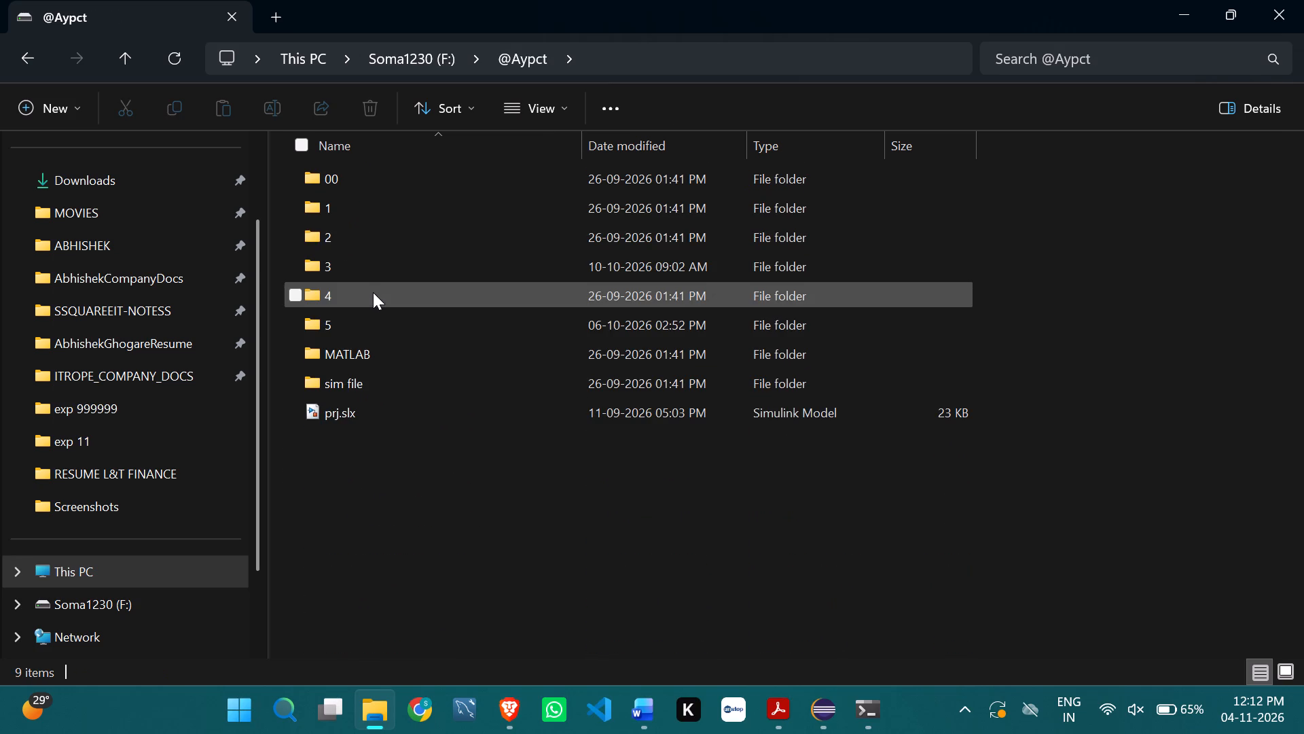
{"action": "double_click", "coordinate": [373, 359]}
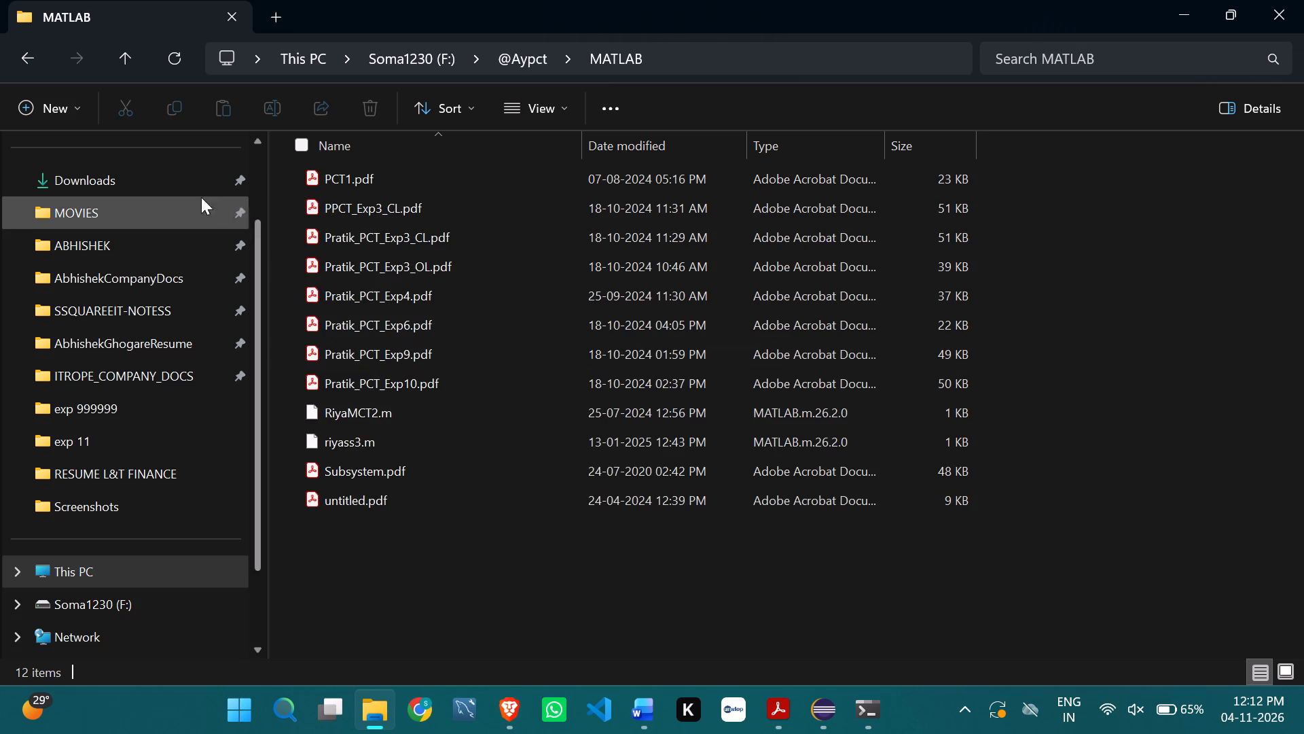
{"action": "left_click", "coordinate": [23, 48]}
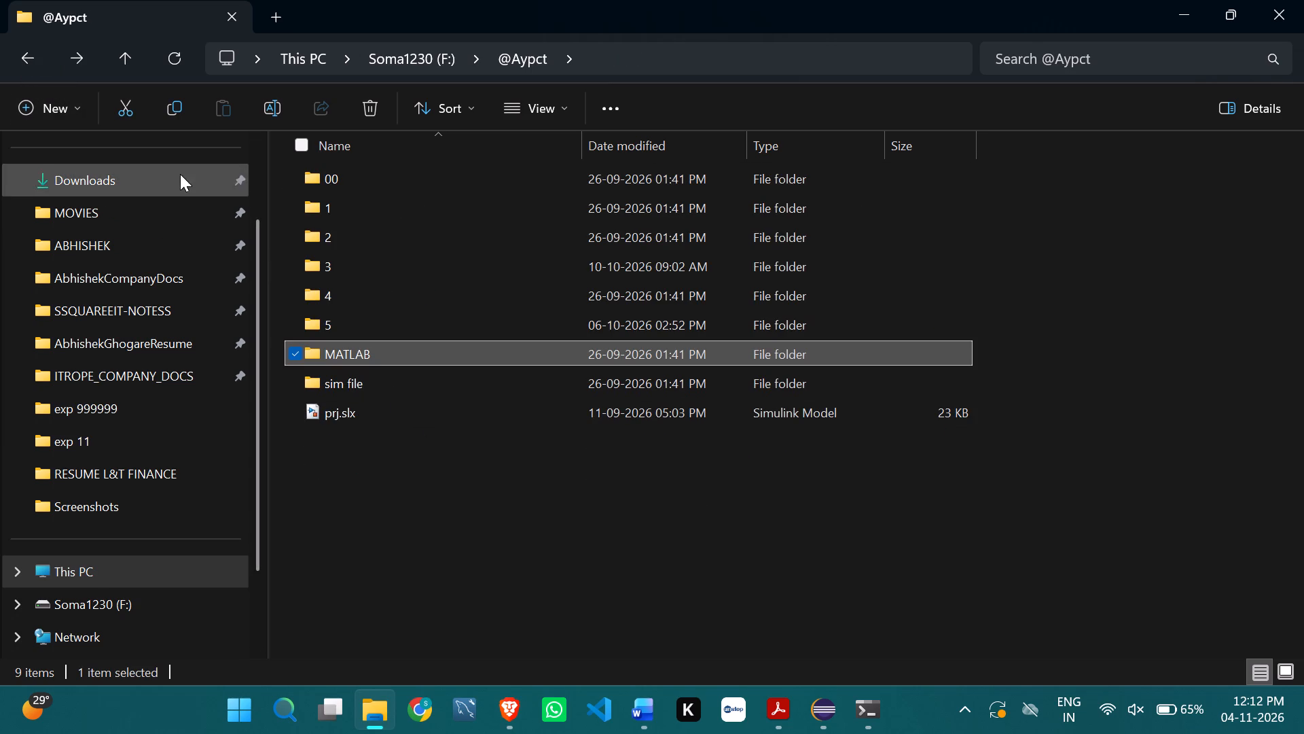
{"action": "left_click", "coordinate": [22, 58]}
{"action": "double_click", "coordinate": [366, 274]}
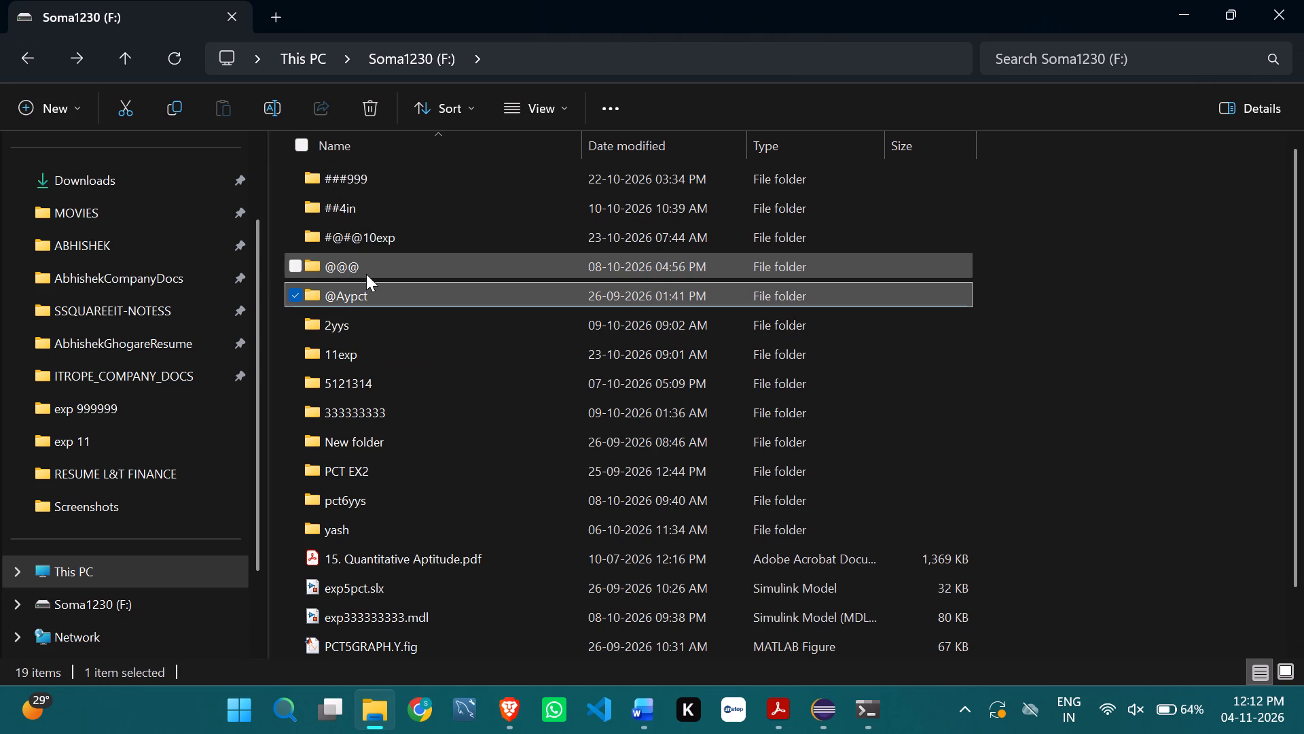
{"action": "left_click", "coordinate": [29, 59]}
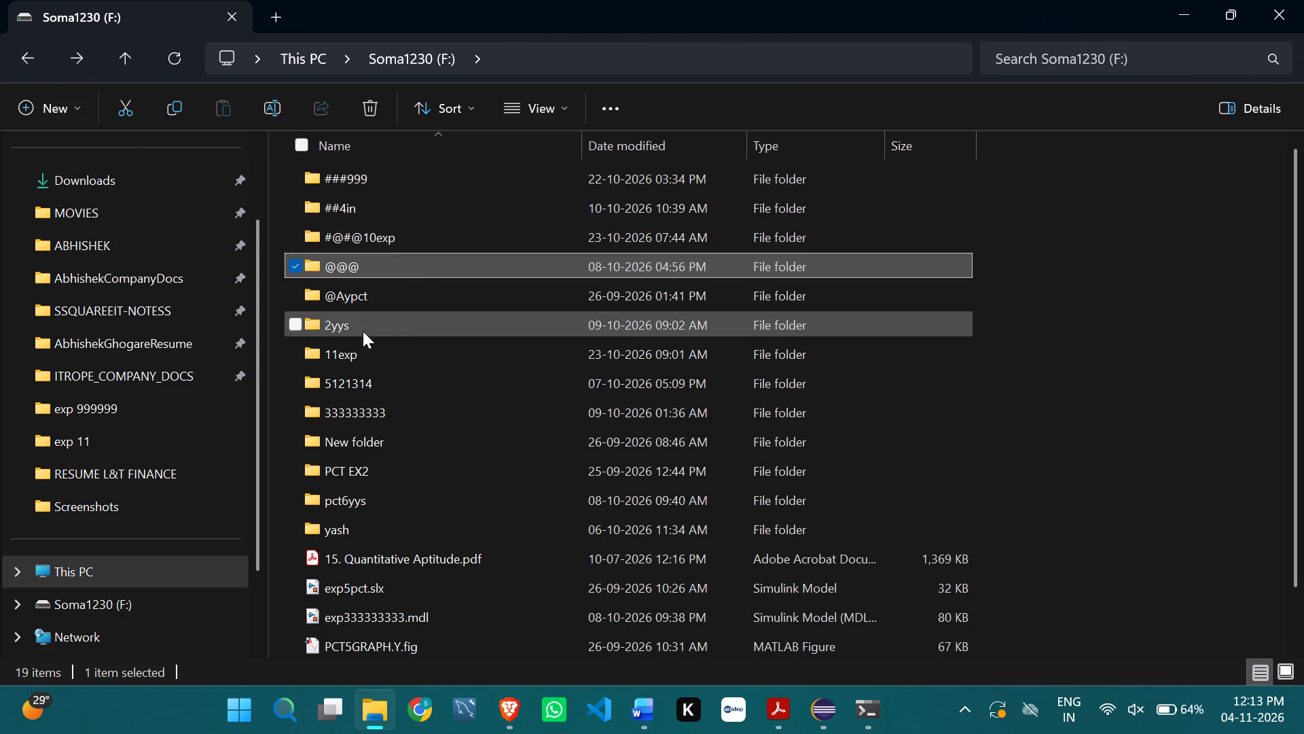
{"action": "double_click", "coordinate": [373, 298]}
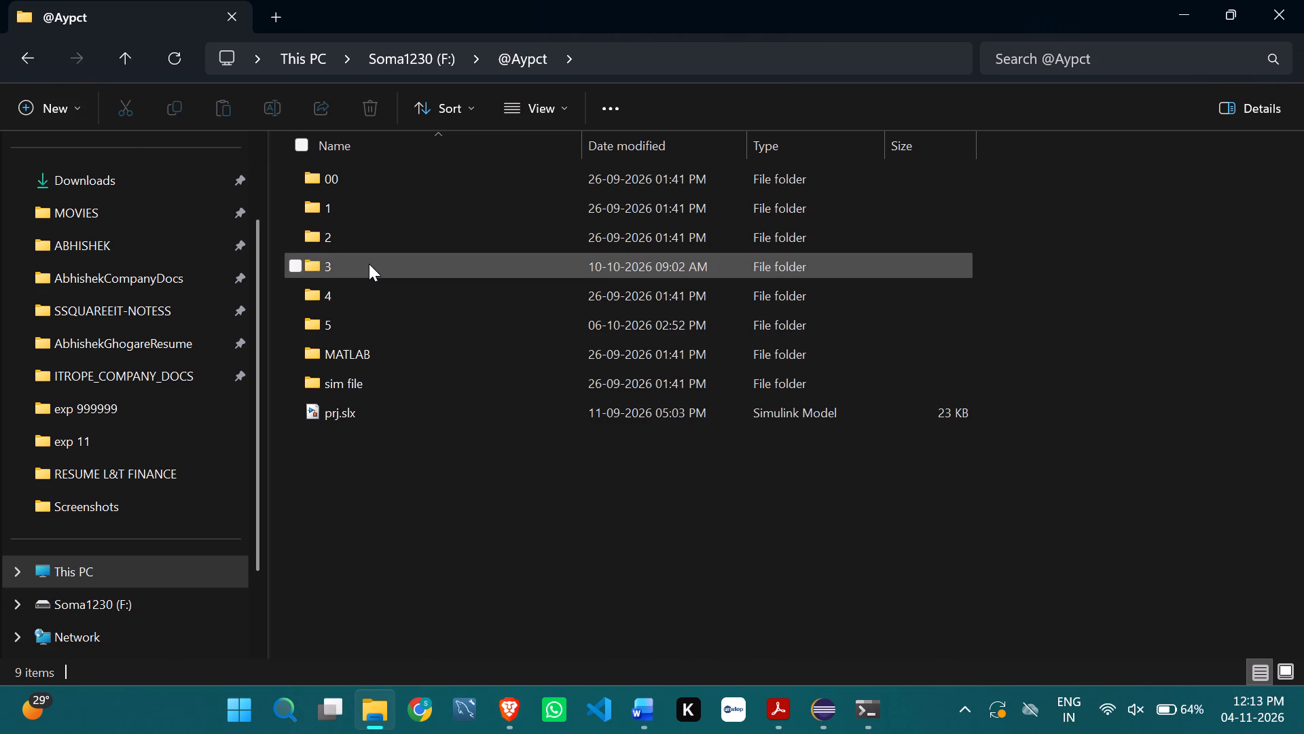
{"action": "left_click", "coordinate": [1293, 0]}
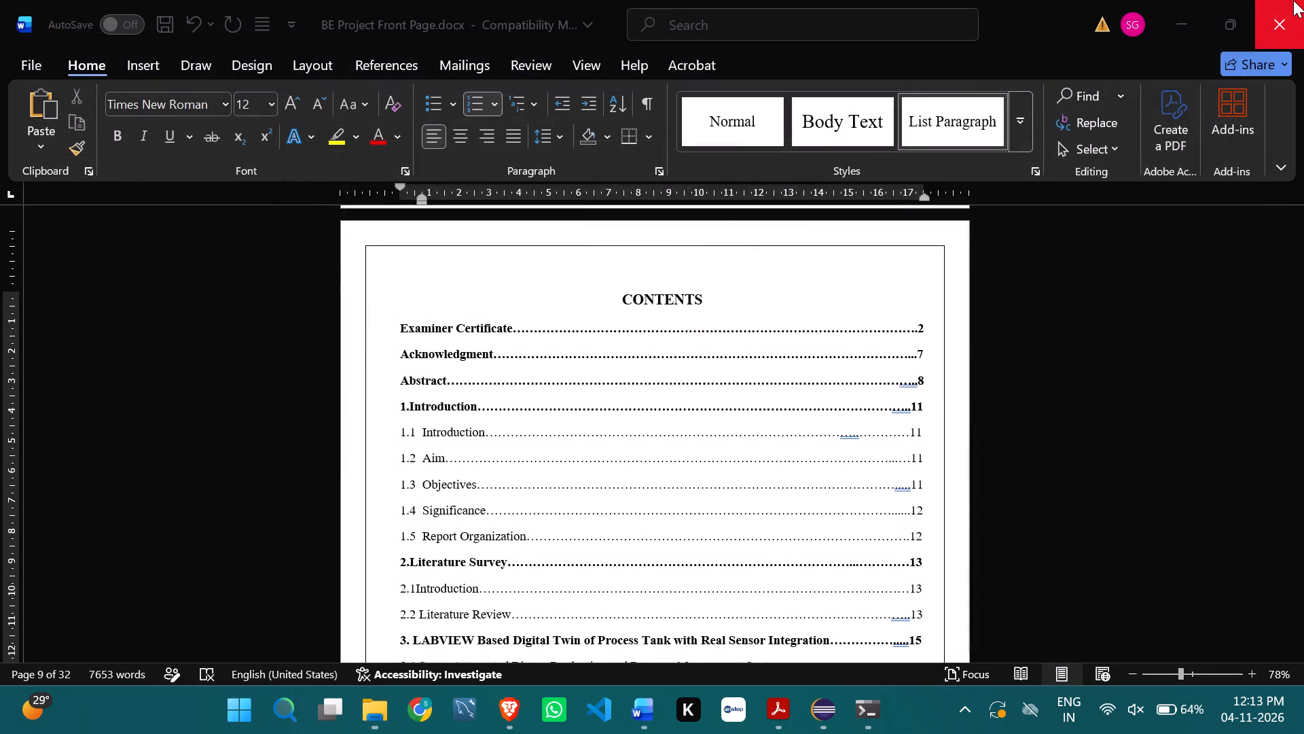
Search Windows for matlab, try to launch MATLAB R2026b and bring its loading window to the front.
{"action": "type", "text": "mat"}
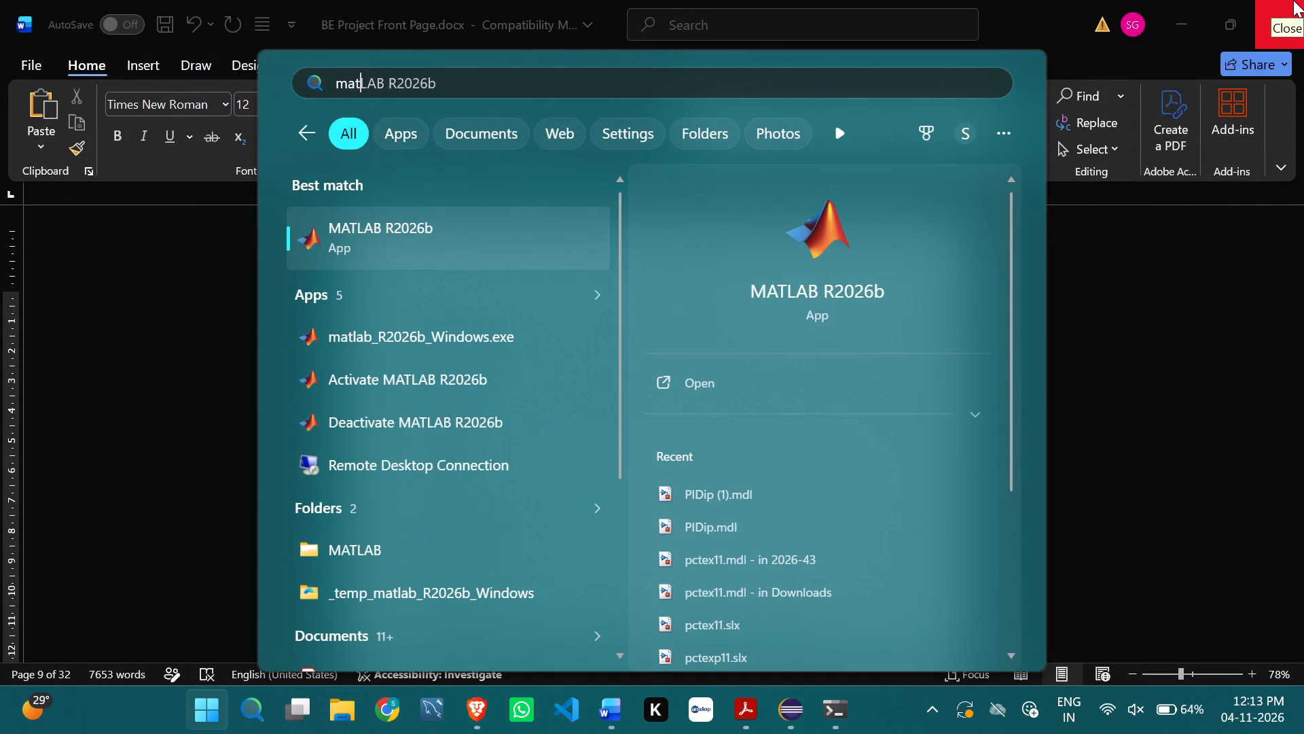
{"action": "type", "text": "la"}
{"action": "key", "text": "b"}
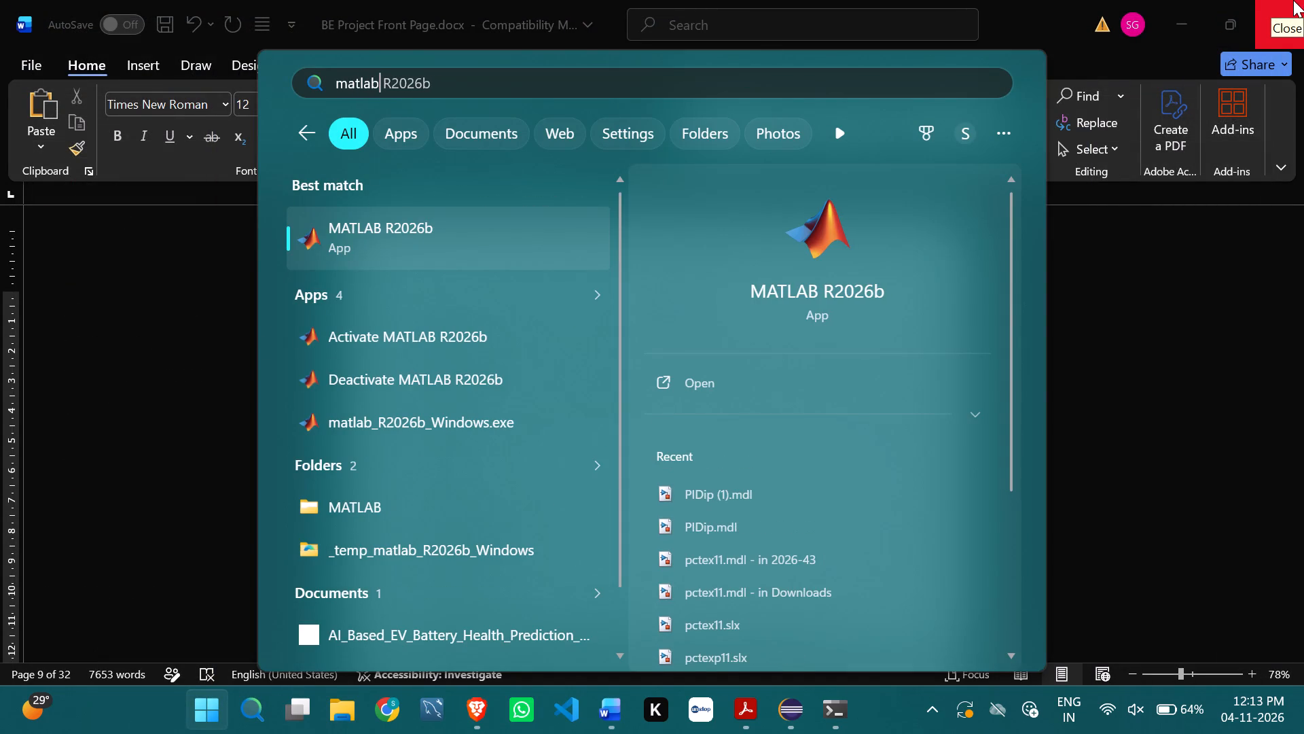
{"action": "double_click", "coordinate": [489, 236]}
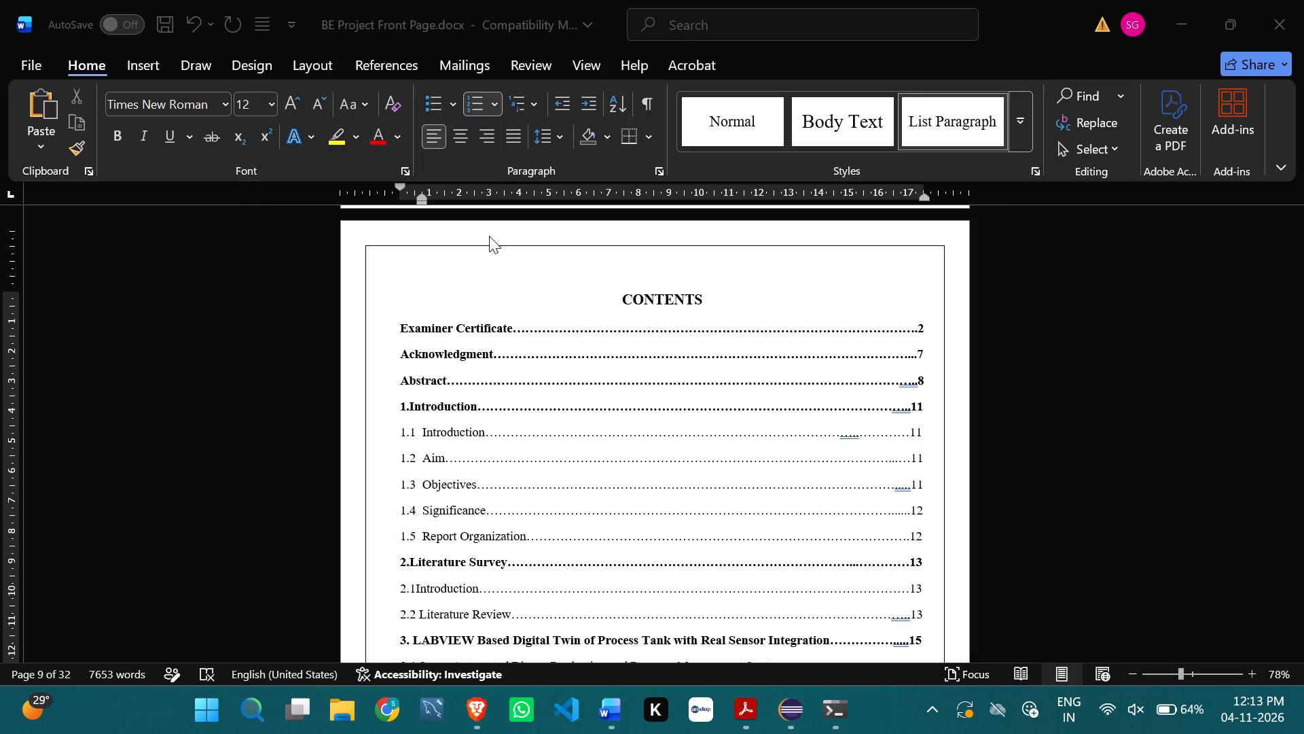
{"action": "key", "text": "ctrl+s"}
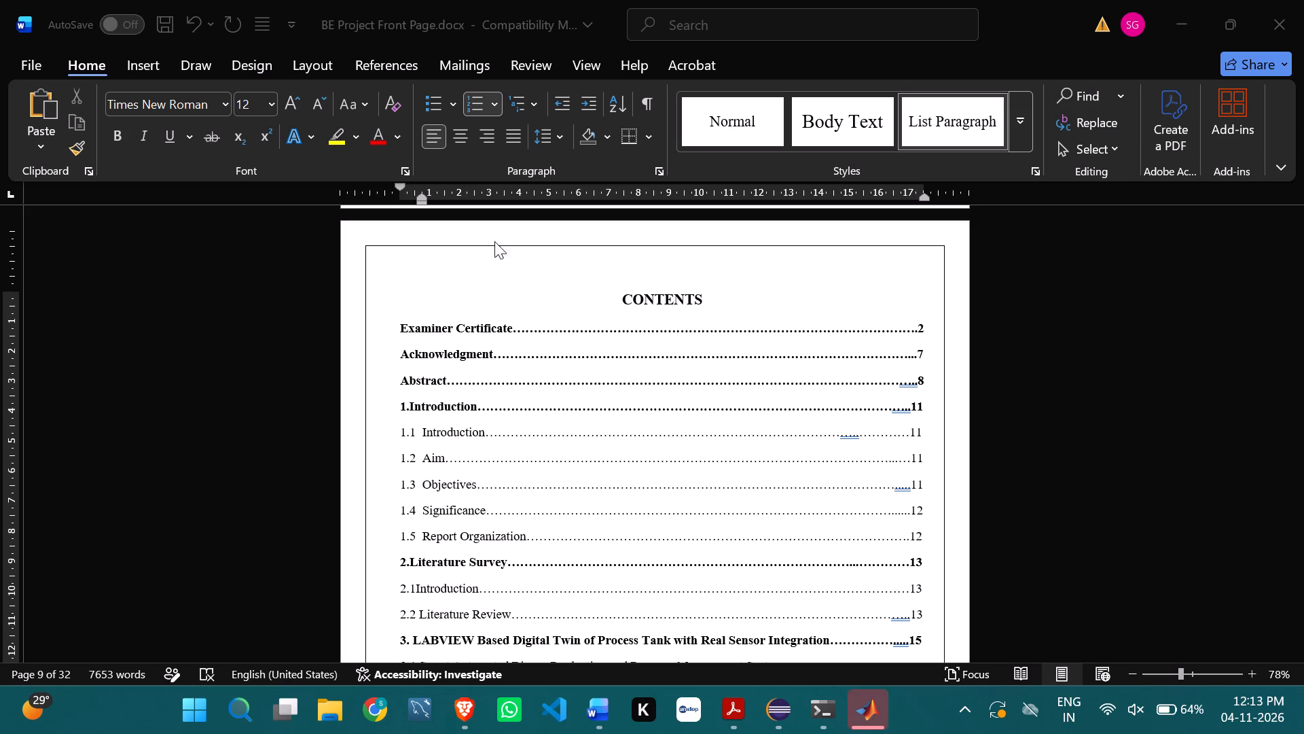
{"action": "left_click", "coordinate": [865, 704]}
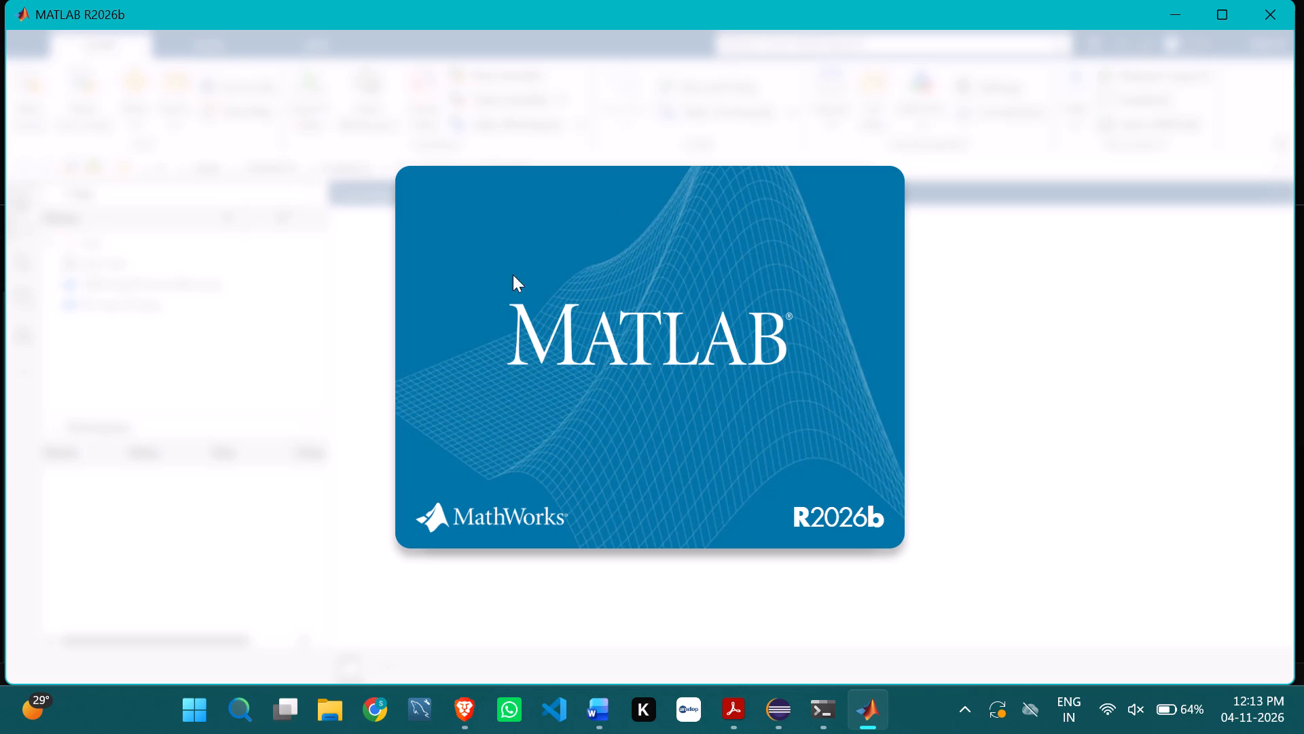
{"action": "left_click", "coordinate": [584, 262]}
Switch back to Word and save the BE Project Front Page.docx report.
{"action": "left_click", "coordinate": [604, 722]}
{"action": "key", "text": "ctrl+s"}
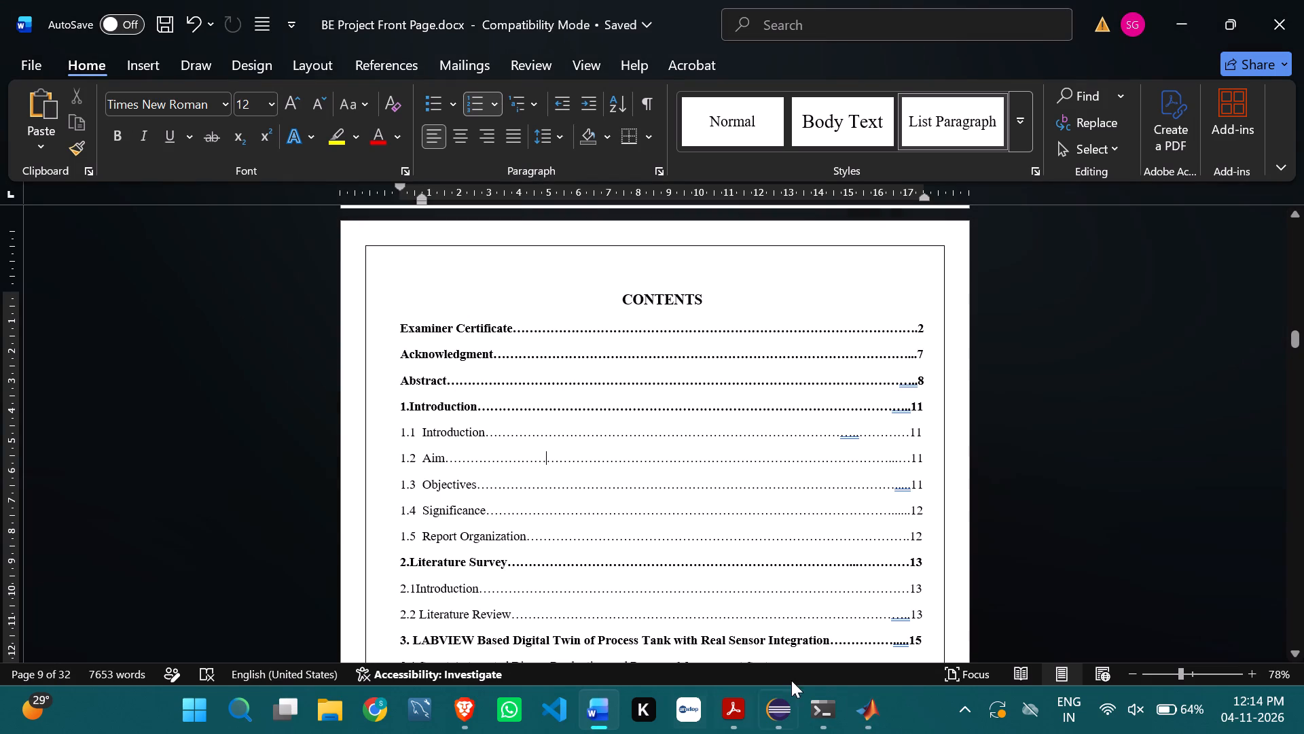
{"action": "left_click", "coordinate": [698, 387]}
{"action": "key", "text": "ctrl+s"}
{"action": "key", "text": "ctrl+s"}
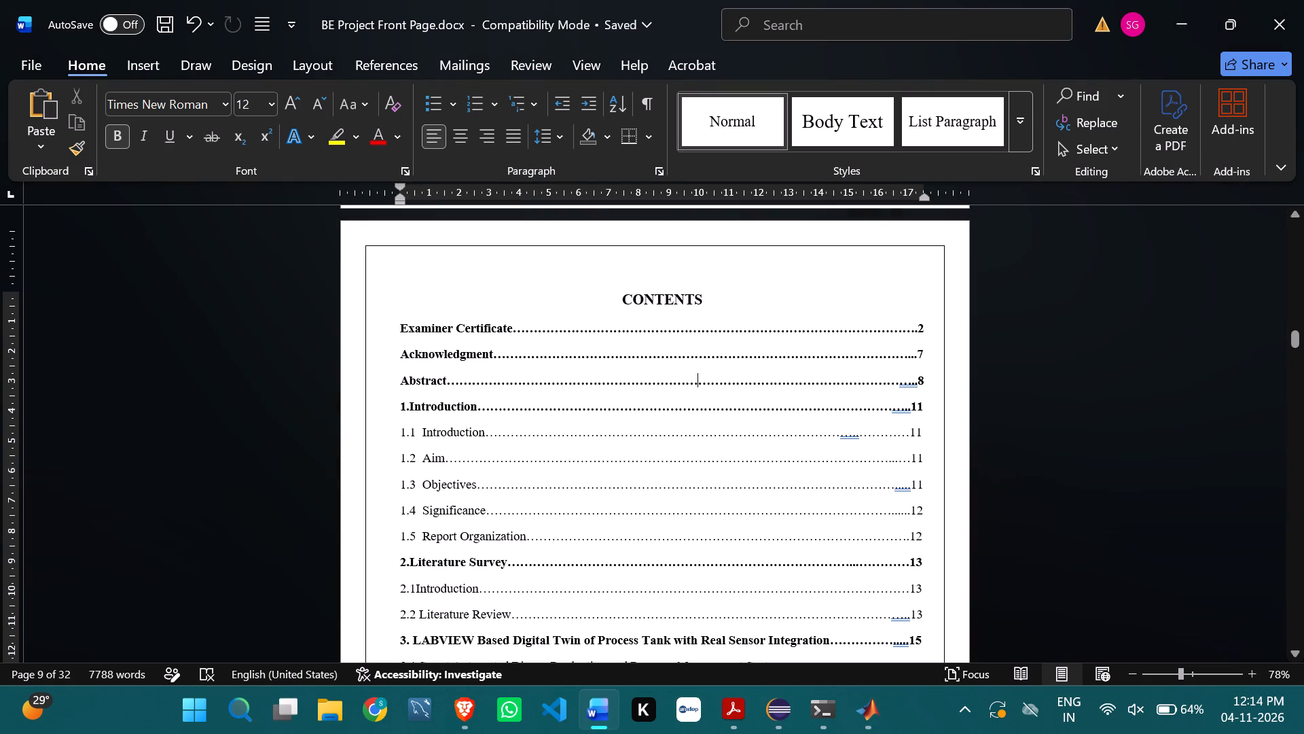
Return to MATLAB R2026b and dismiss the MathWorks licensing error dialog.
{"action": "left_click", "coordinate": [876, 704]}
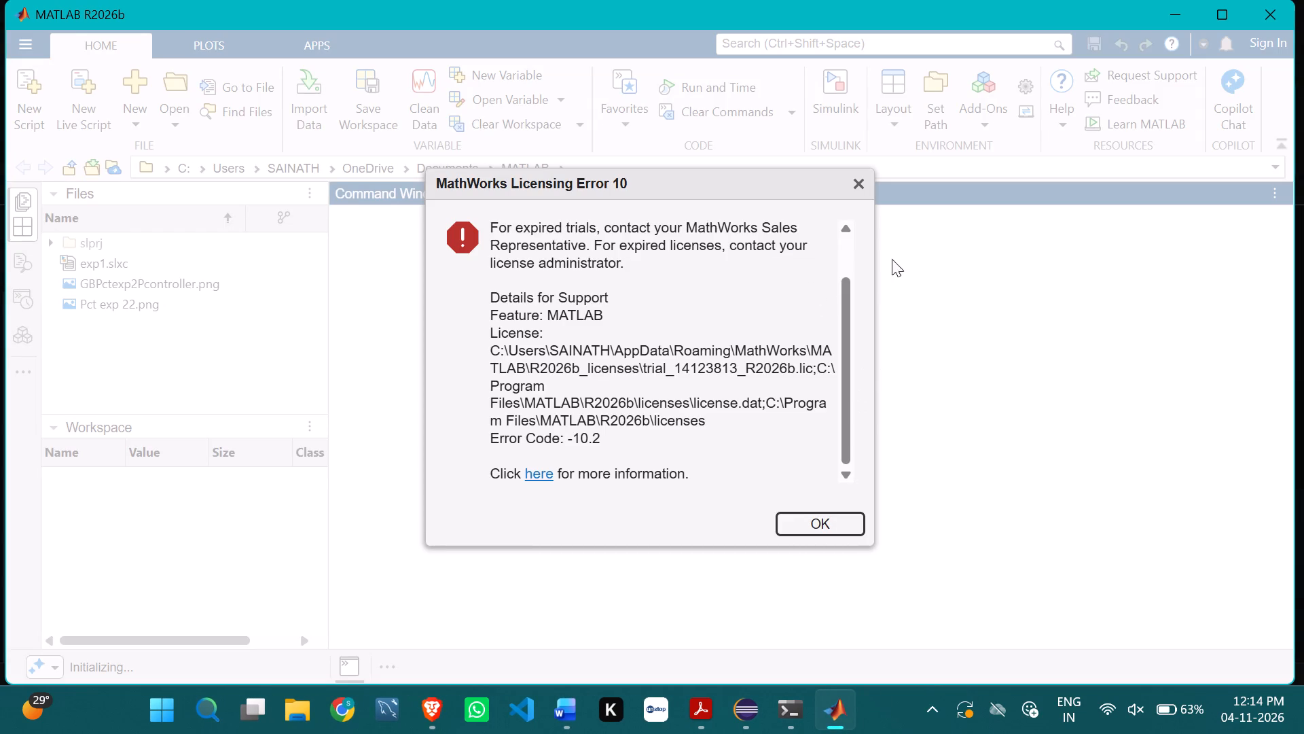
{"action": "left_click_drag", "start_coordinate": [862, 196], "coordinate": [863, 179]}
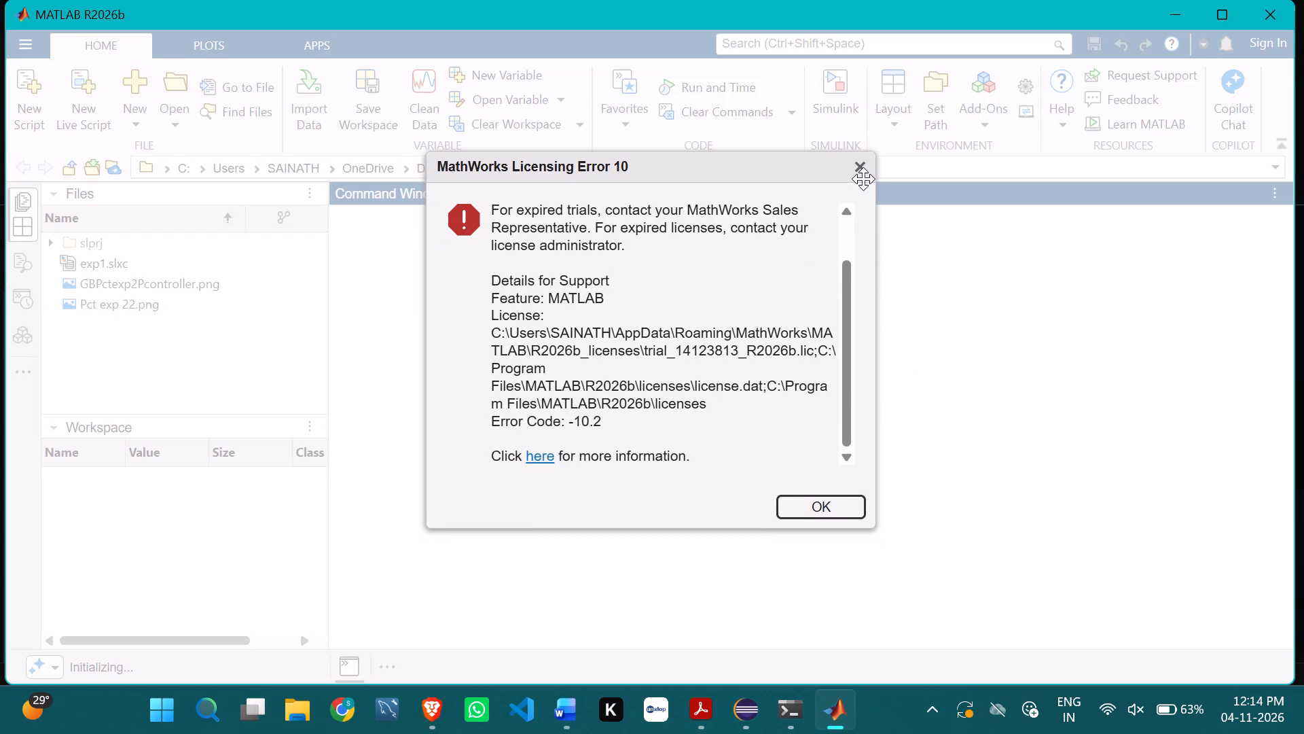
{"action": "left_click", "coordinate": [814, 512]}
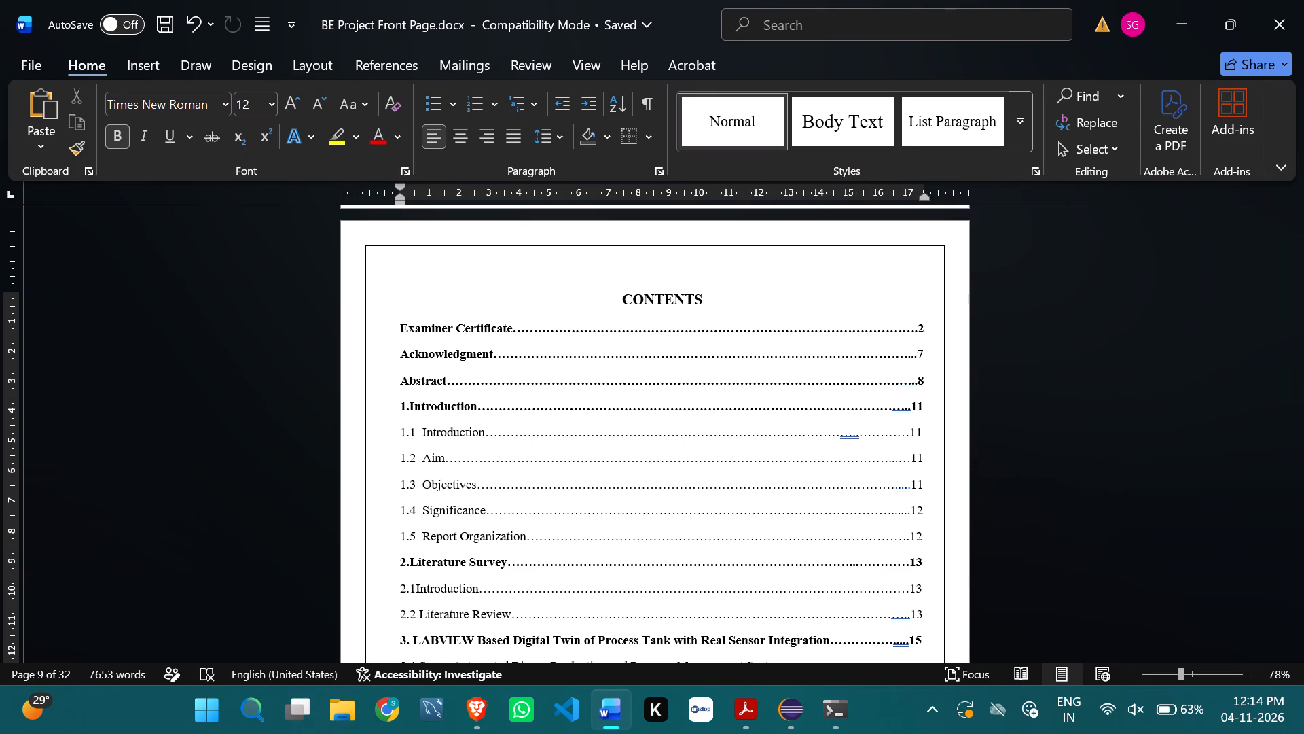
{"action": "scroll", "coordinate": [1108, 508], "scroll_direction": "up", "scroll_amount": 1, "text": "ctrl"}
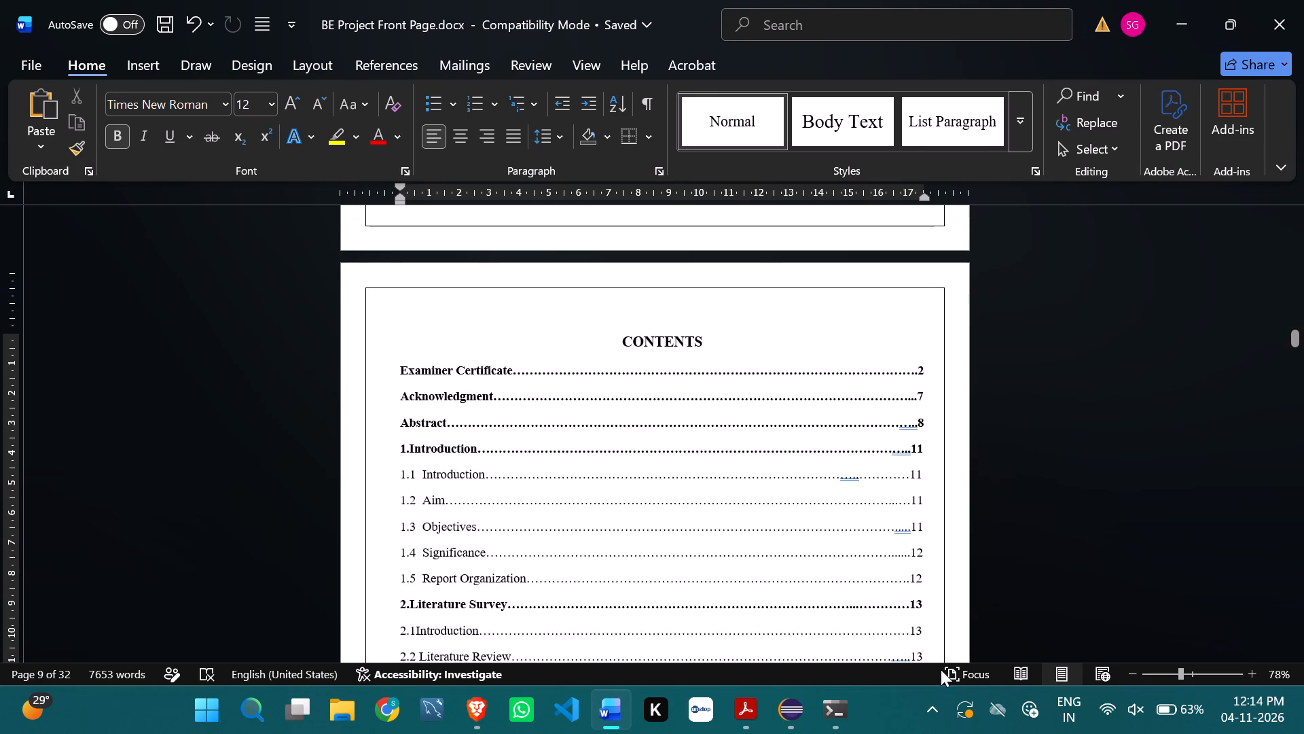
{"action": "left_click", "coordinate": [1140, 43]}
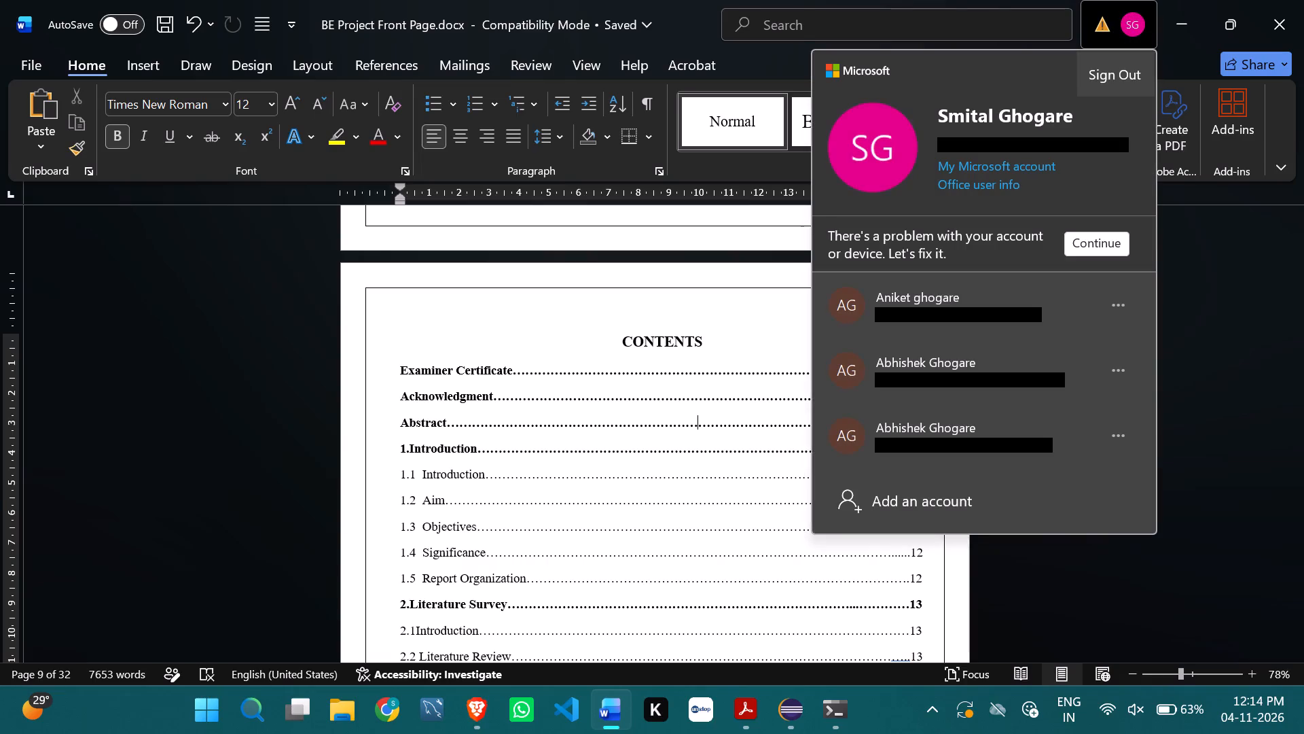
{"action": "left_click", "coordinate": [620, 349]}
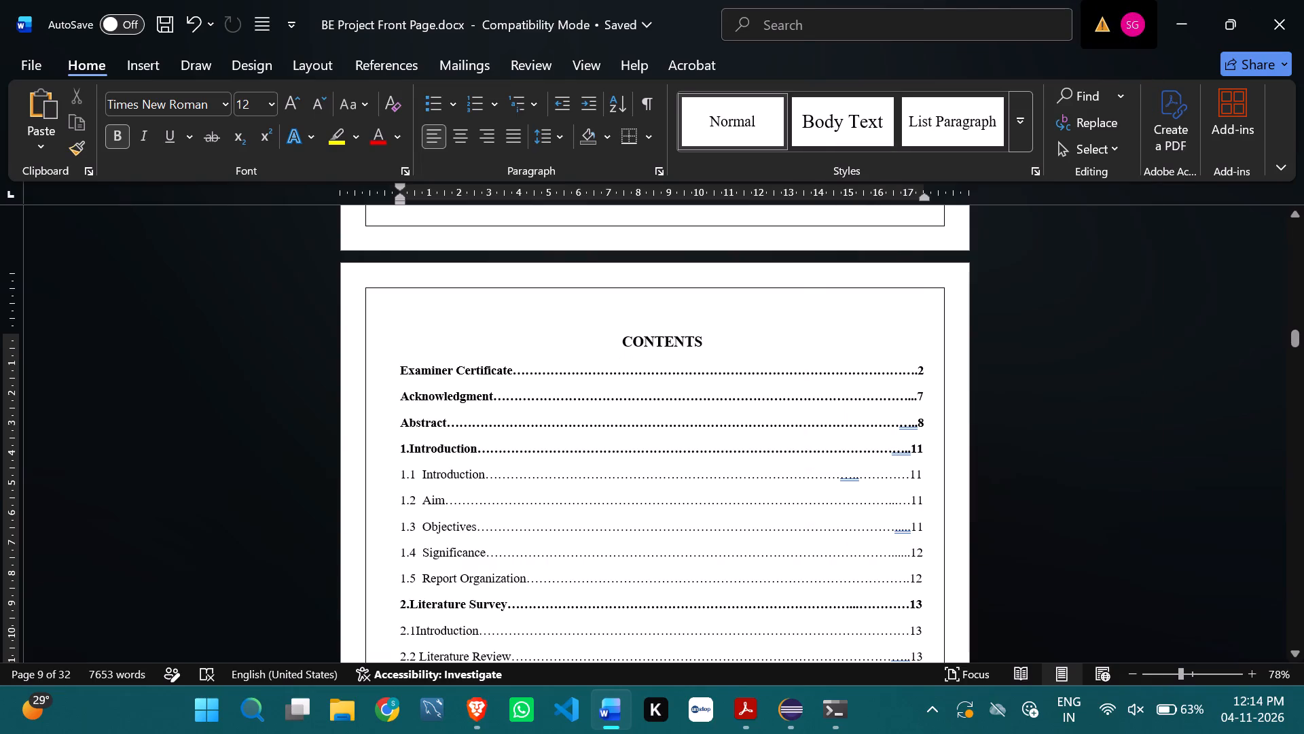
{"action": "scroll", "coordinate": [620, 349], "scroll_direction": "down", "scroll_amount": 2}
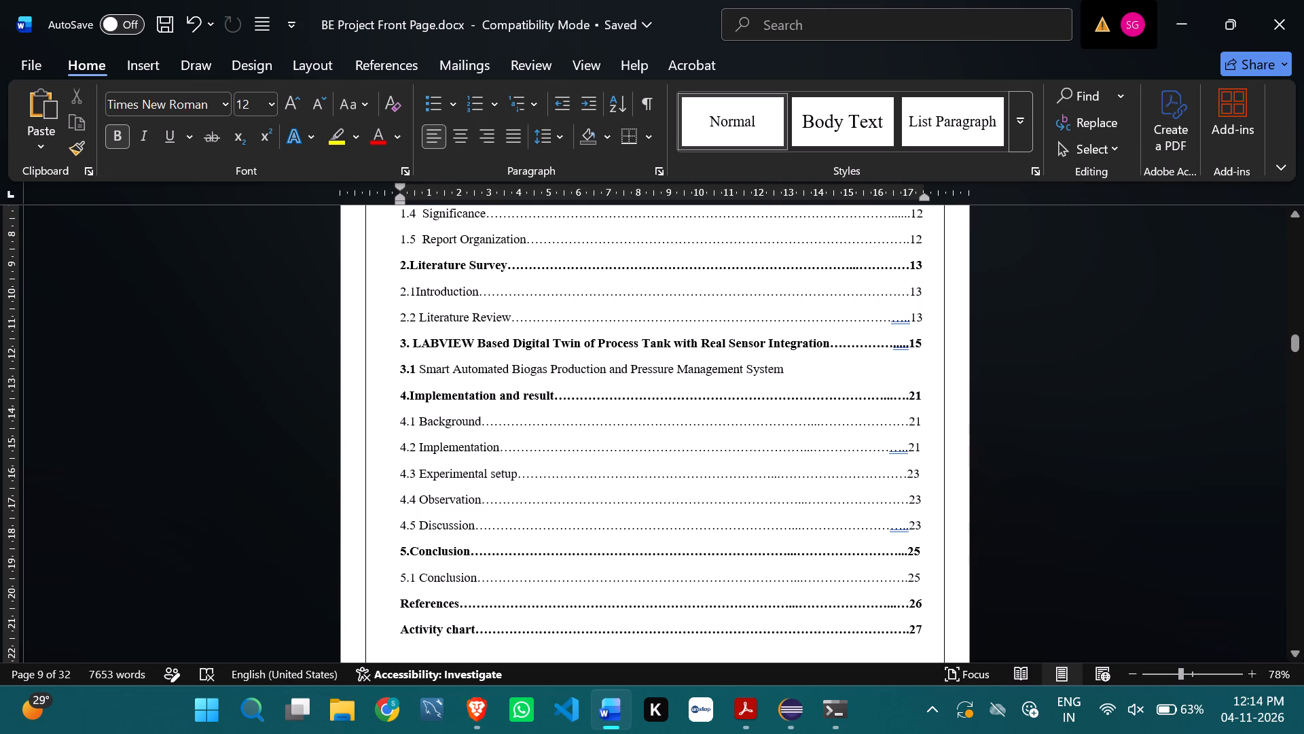
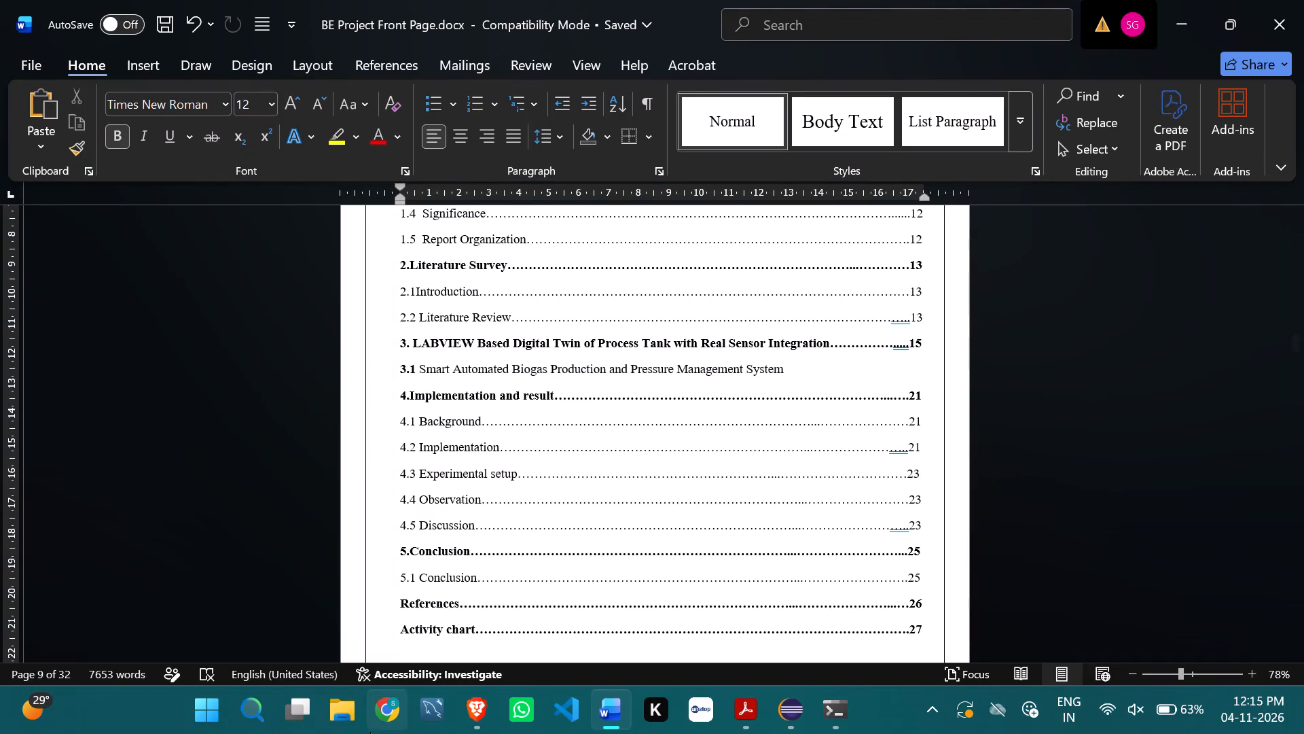
Open USB Drive (F:) in File Explorer and copy its MathWorks_MATLAB_R2019b_9.7.0x64 folder.
{"action": "left_click", "coordinate": [354, 714]}
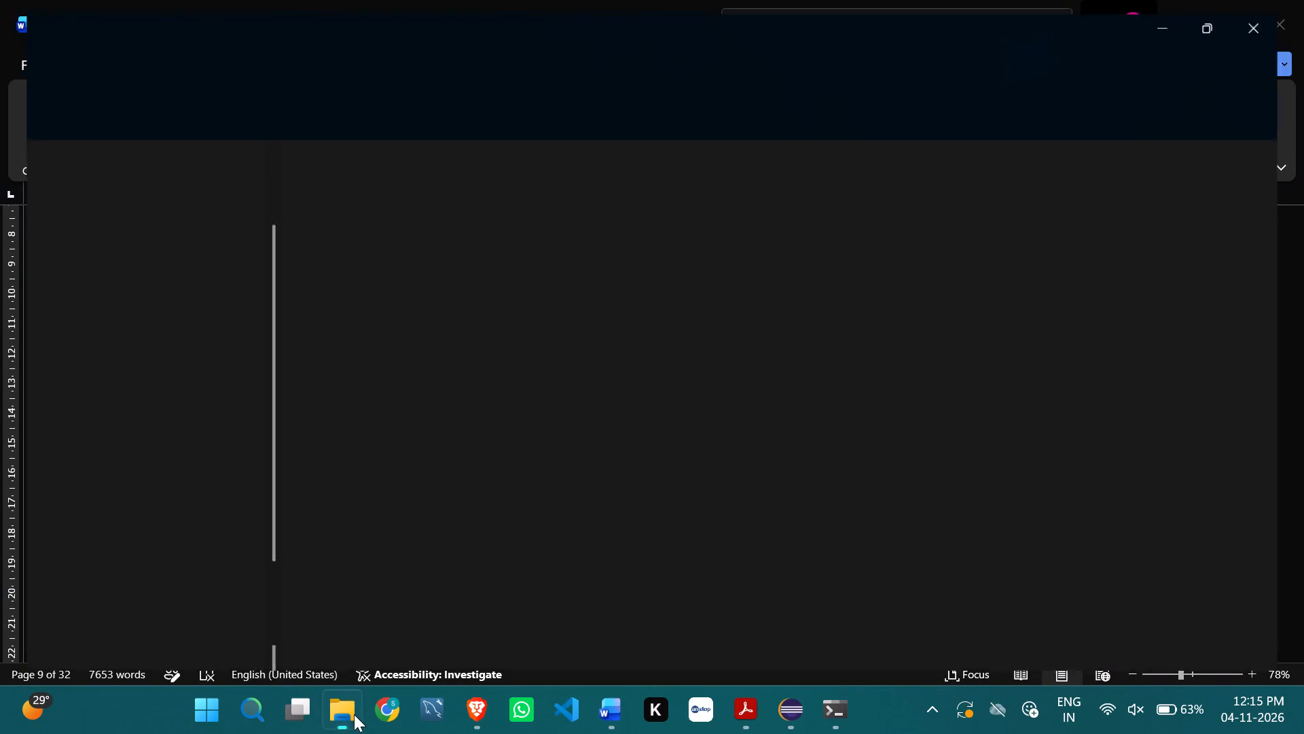
{"action": "scroll", "coordinate": [124, 520], "scroll_direction": "down", "scroll_amount": 1}
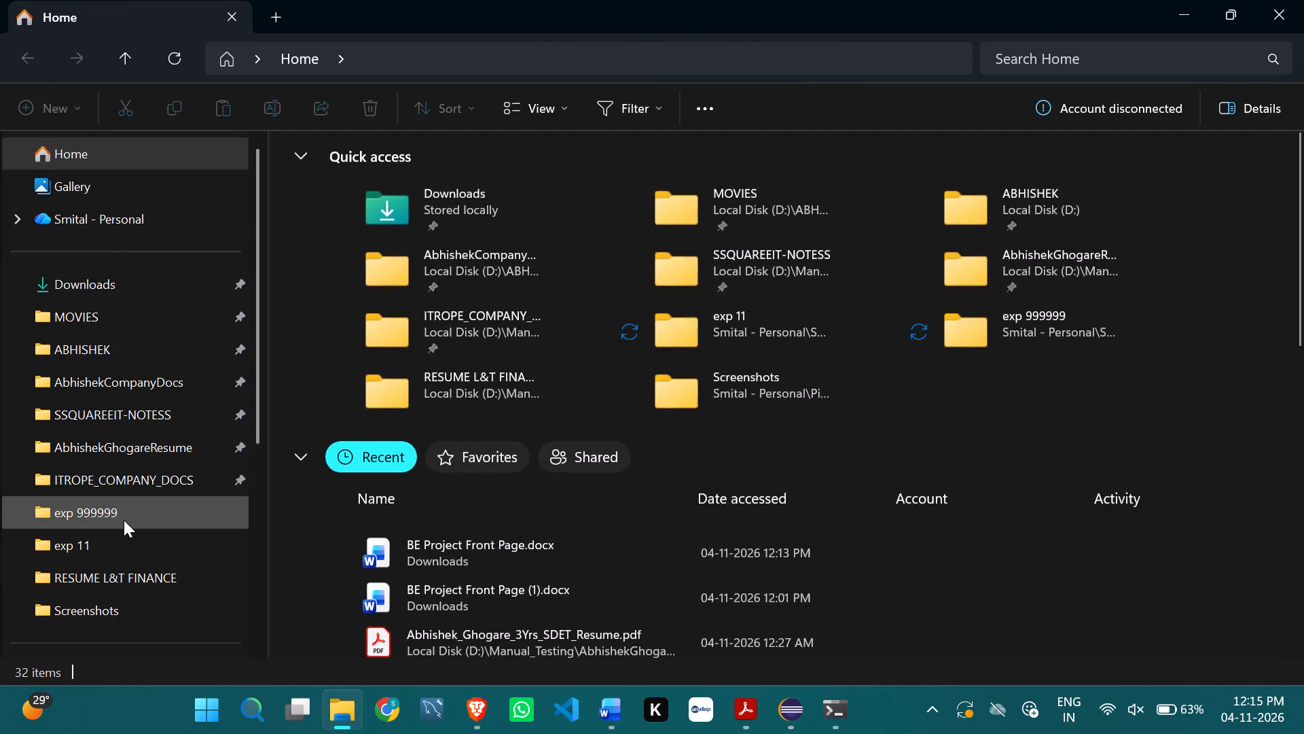
{"action": "scroll", "coordinate": [124, 520], "scroll_direction": "down", "scroll_amount": 2}
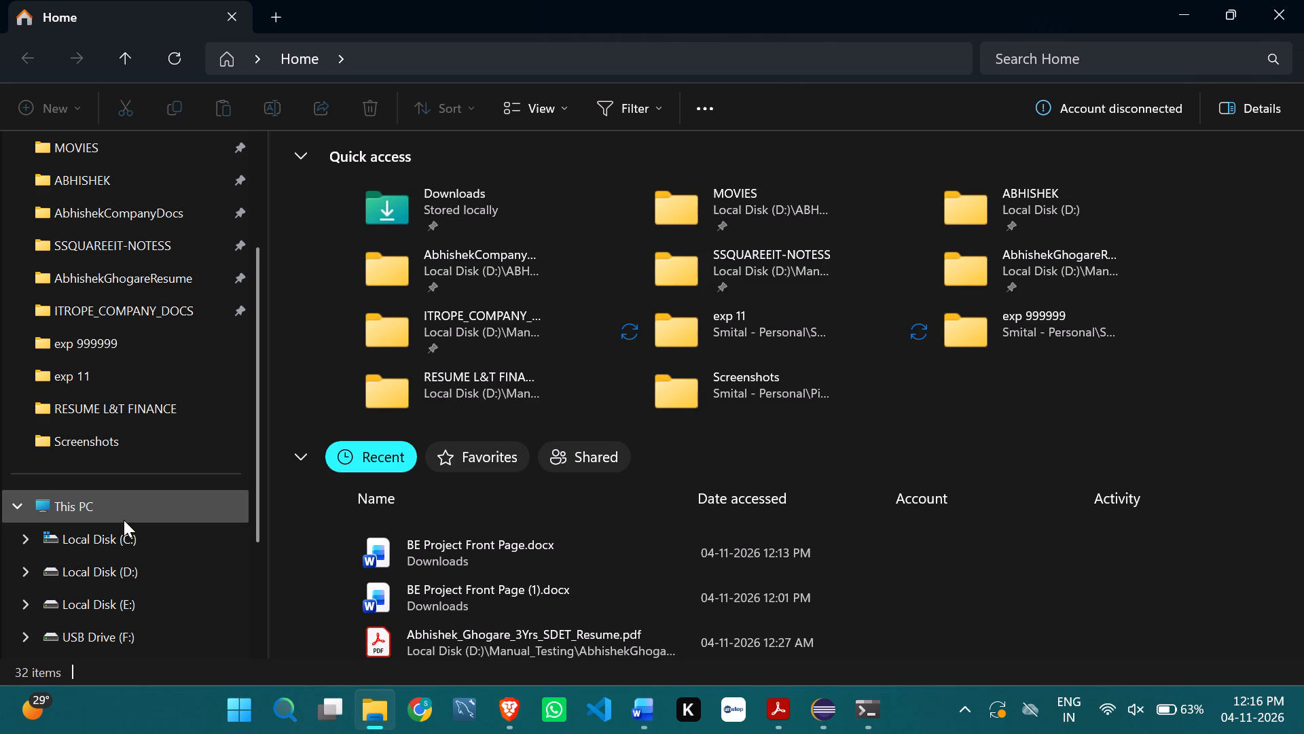
{"action": "scroll", "coordinate": [124, 520], "scroll_direction": "down", "scroll_amount": 1}
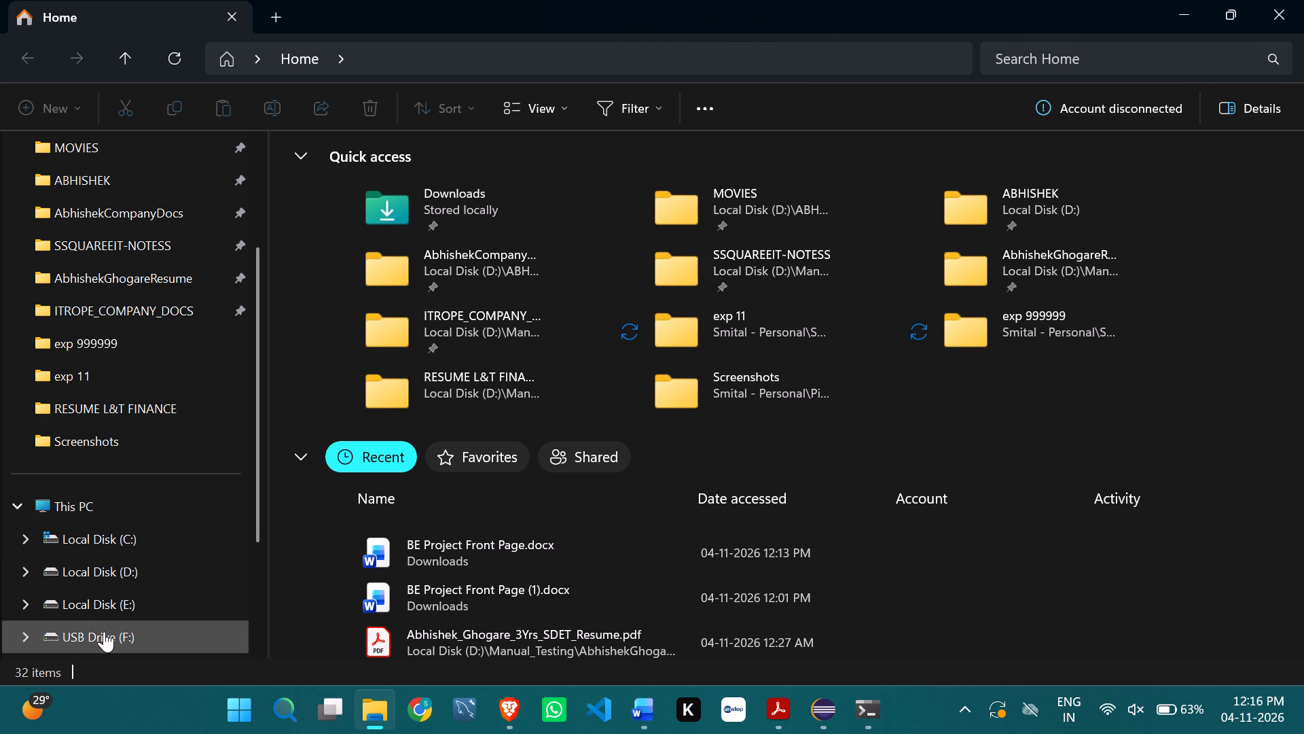
{"action": "double_click", "coordinate": [104, 631]}
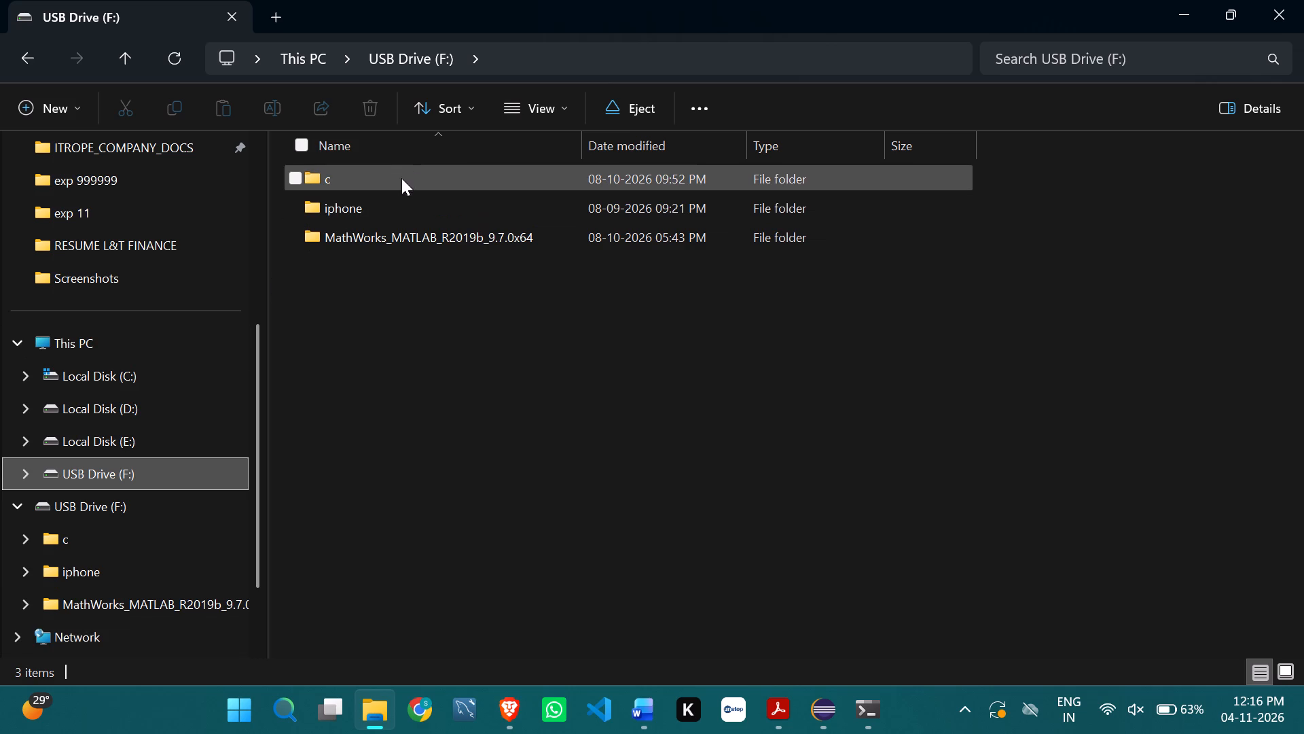
{"action": "double_click", "coordinate": [394, 230]}
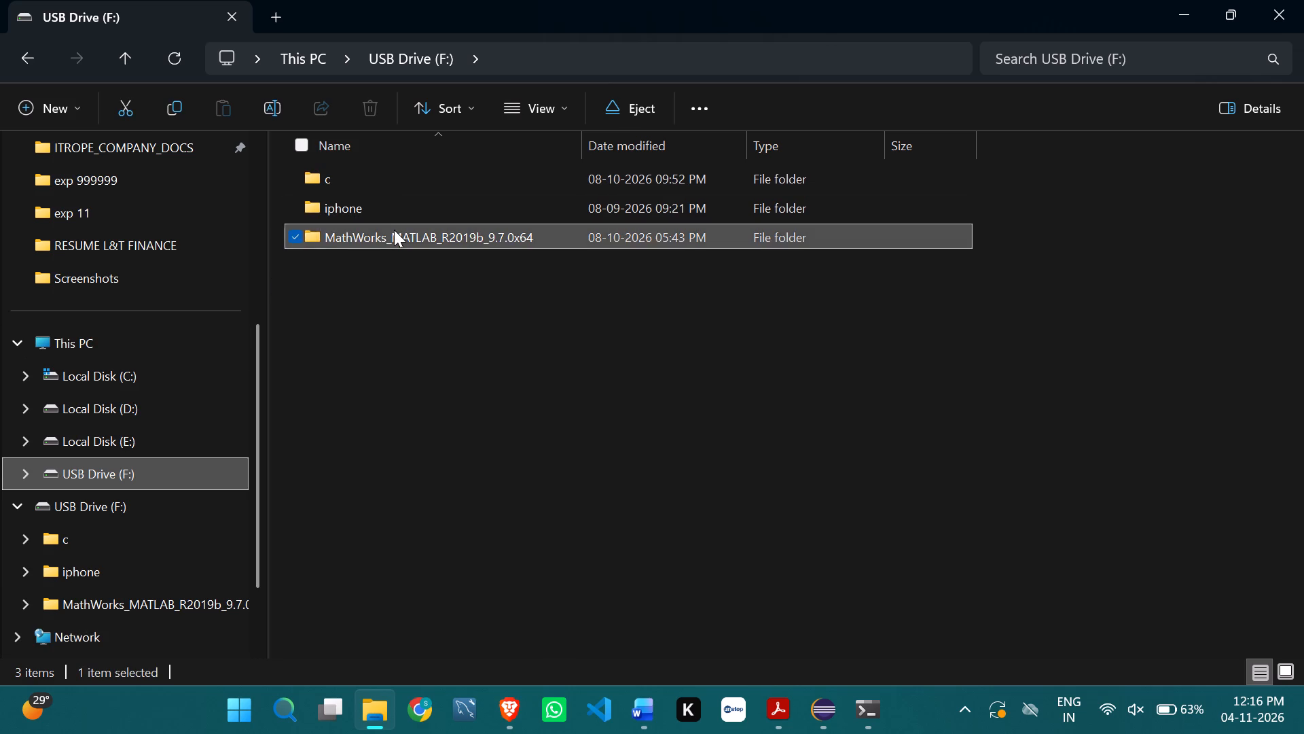
{"action": "left_click", "coordinate": [27, 49]}
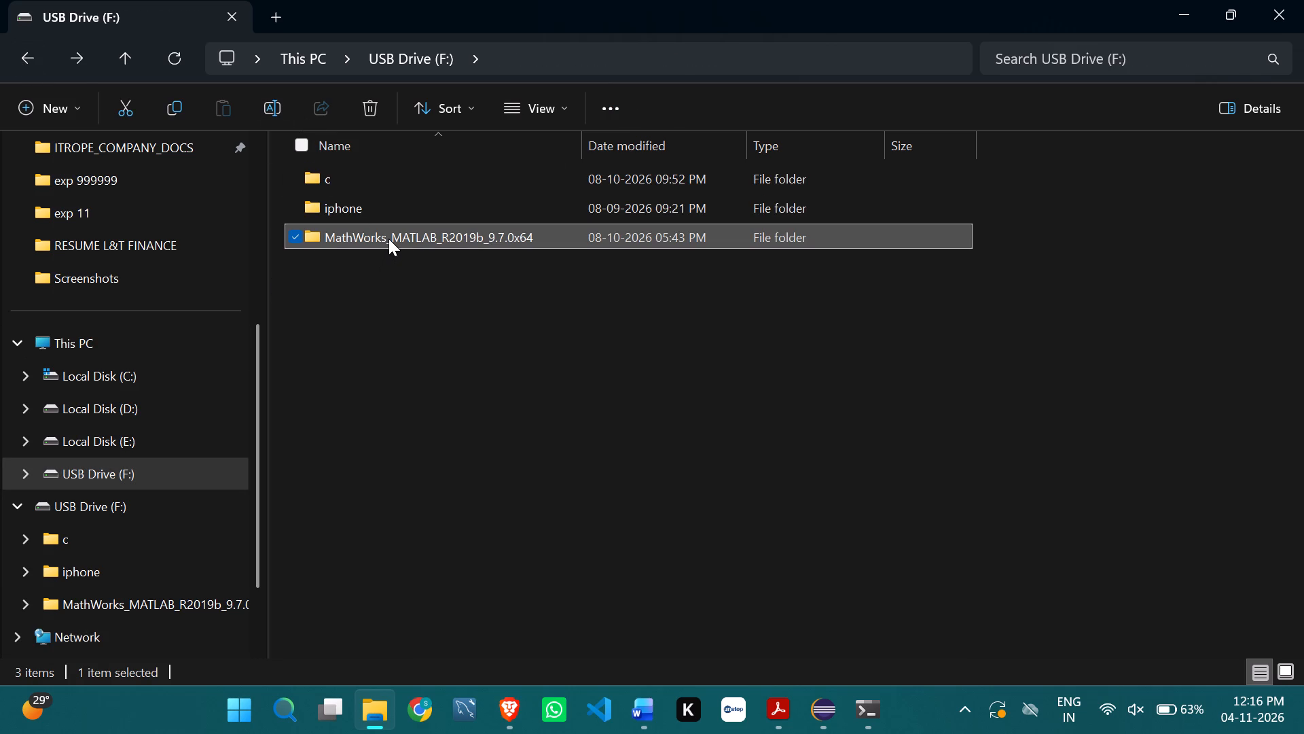
{"action": "key", "text": "ctrl+c"}
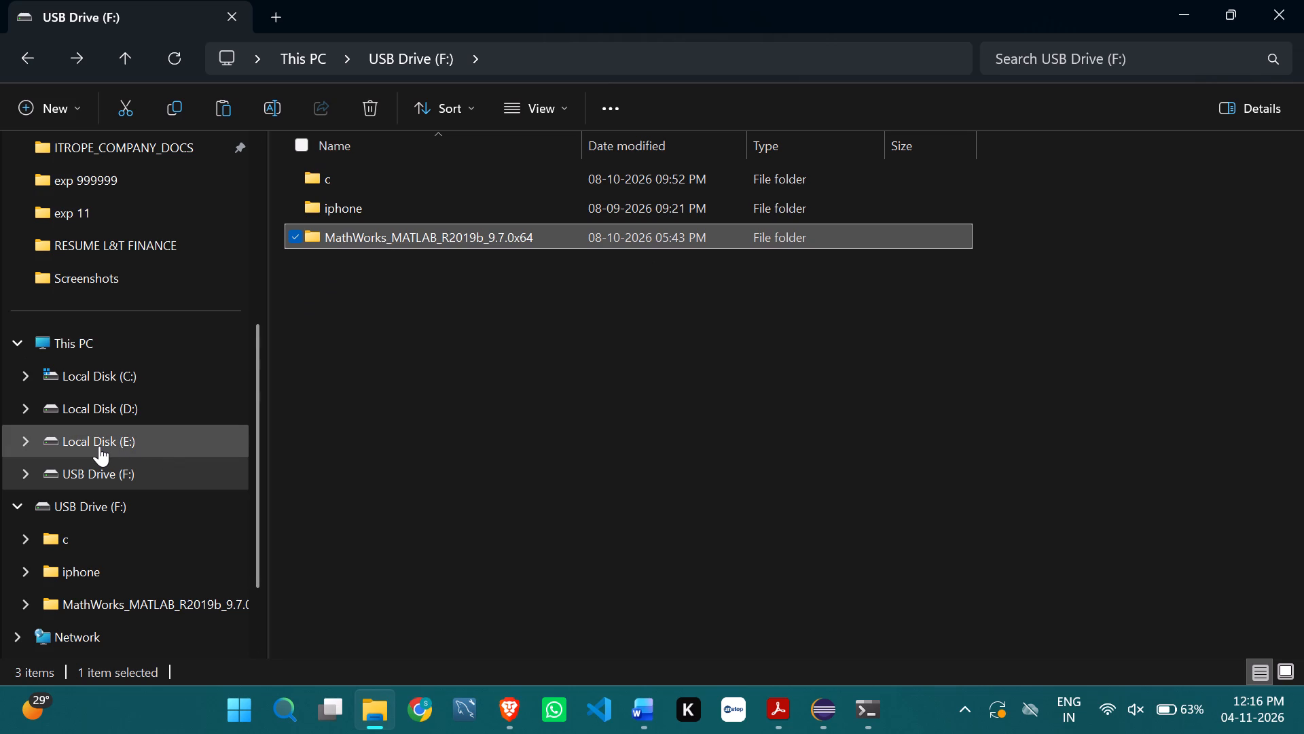
Look through Local Disk (C:) and its Windows folder, closing File Explorer at the end.
{"action": "double_click", "coordinate": [150, 383]}
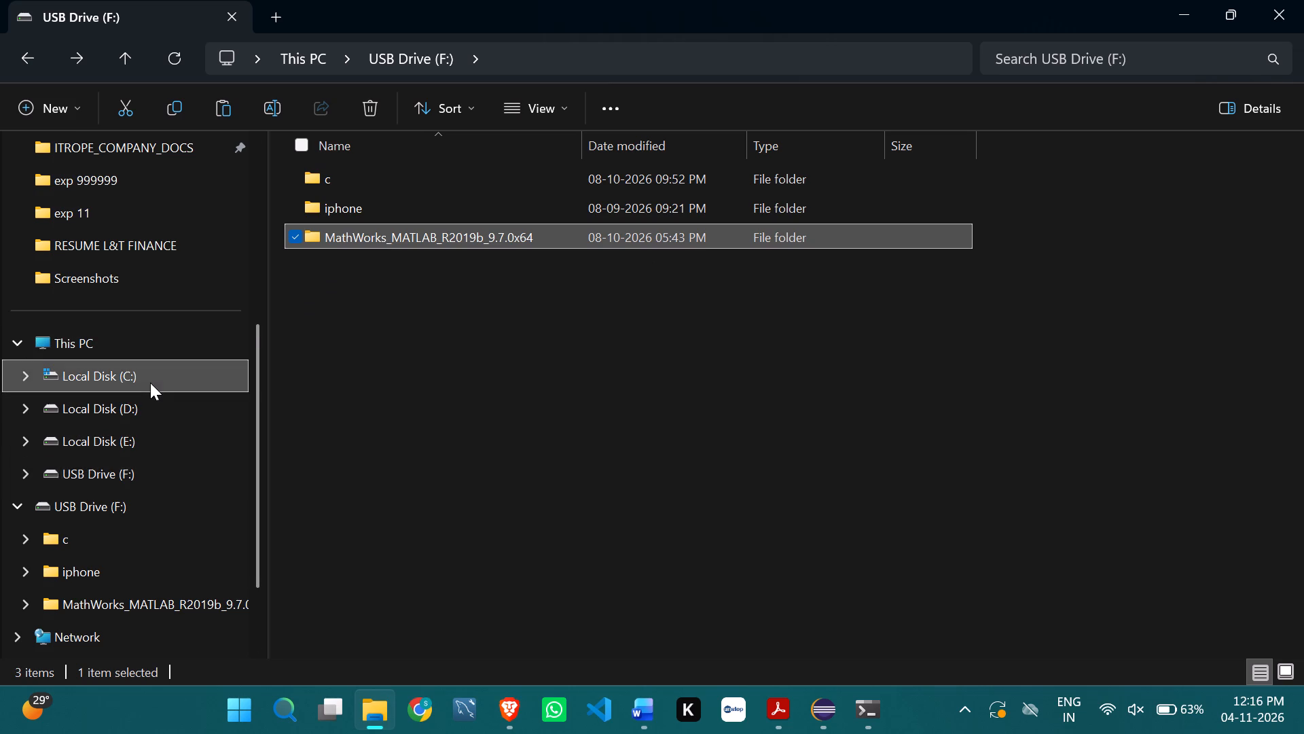
{"action": "scroll", "coordinate": [66, 150], "scroll_direction": "up", "scroll_amount": 1}
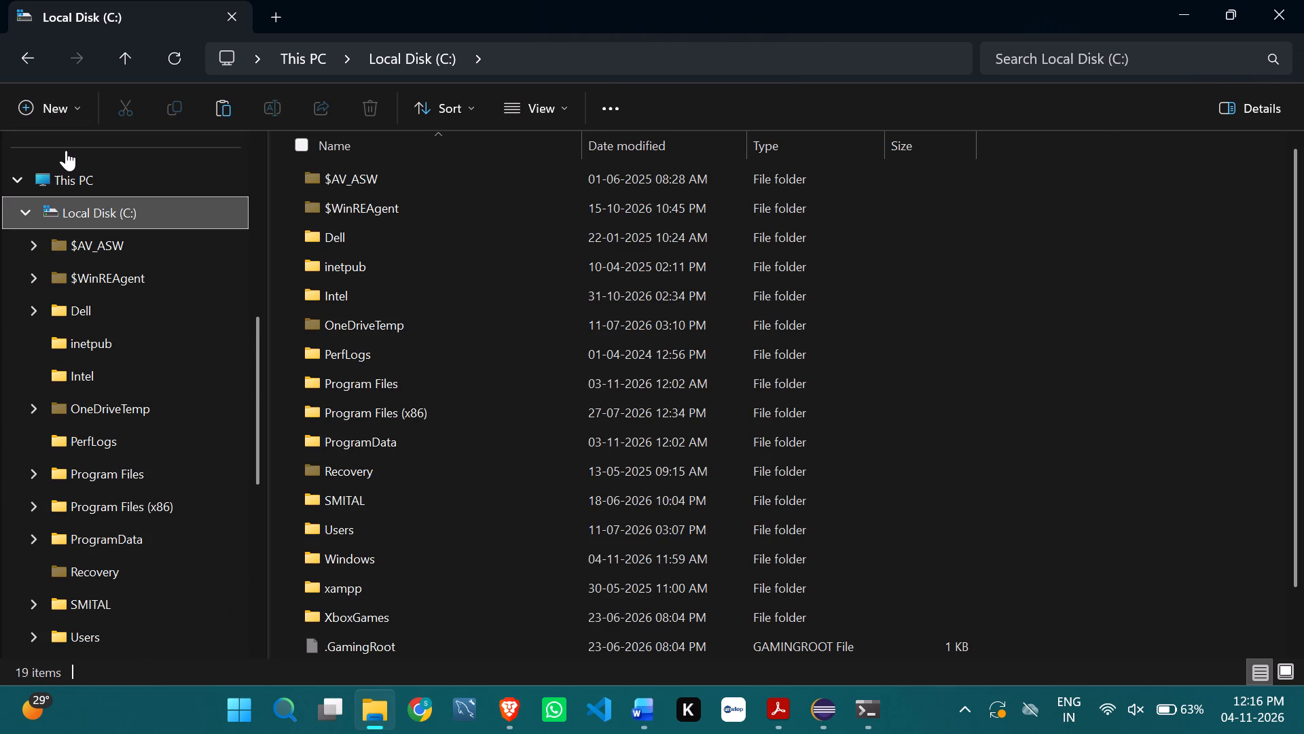
{"action": "scroll", "coordinate": [66, 150], "scroll_direction": "up", "scroll_amount": 1}
{"action": "double_click", "coordinate": [69, 184]}
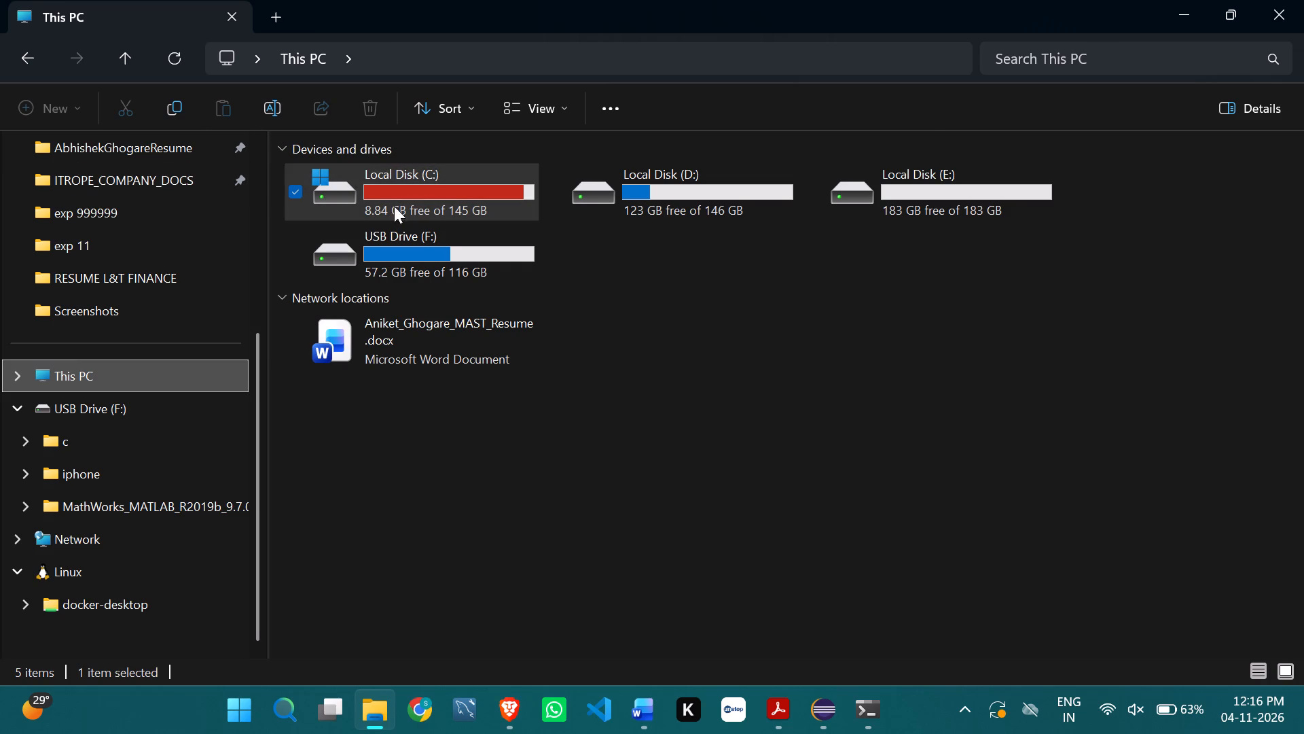
{"action": "double_click", "coordinate": [422, 182]}
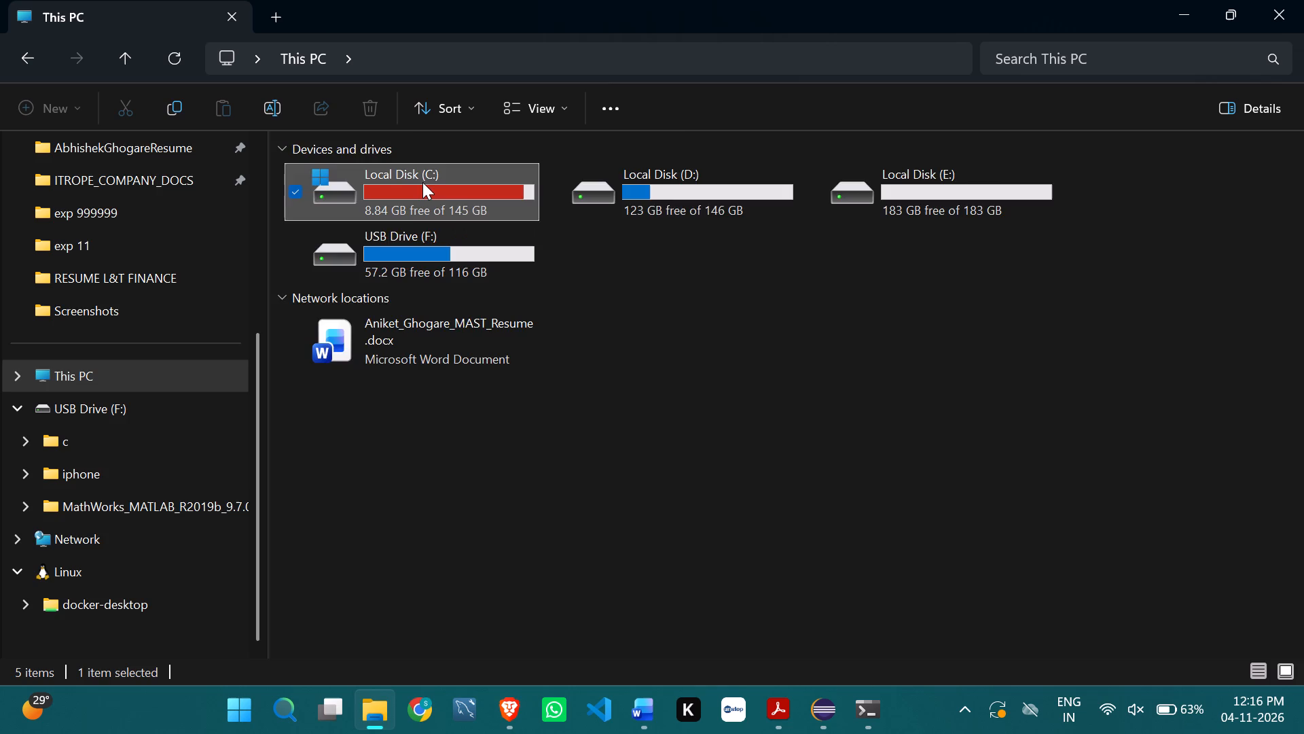
{"action": "scroll", "coordinate": [422, 289], "scroll_direction": "down", "scroll_amount": 13}
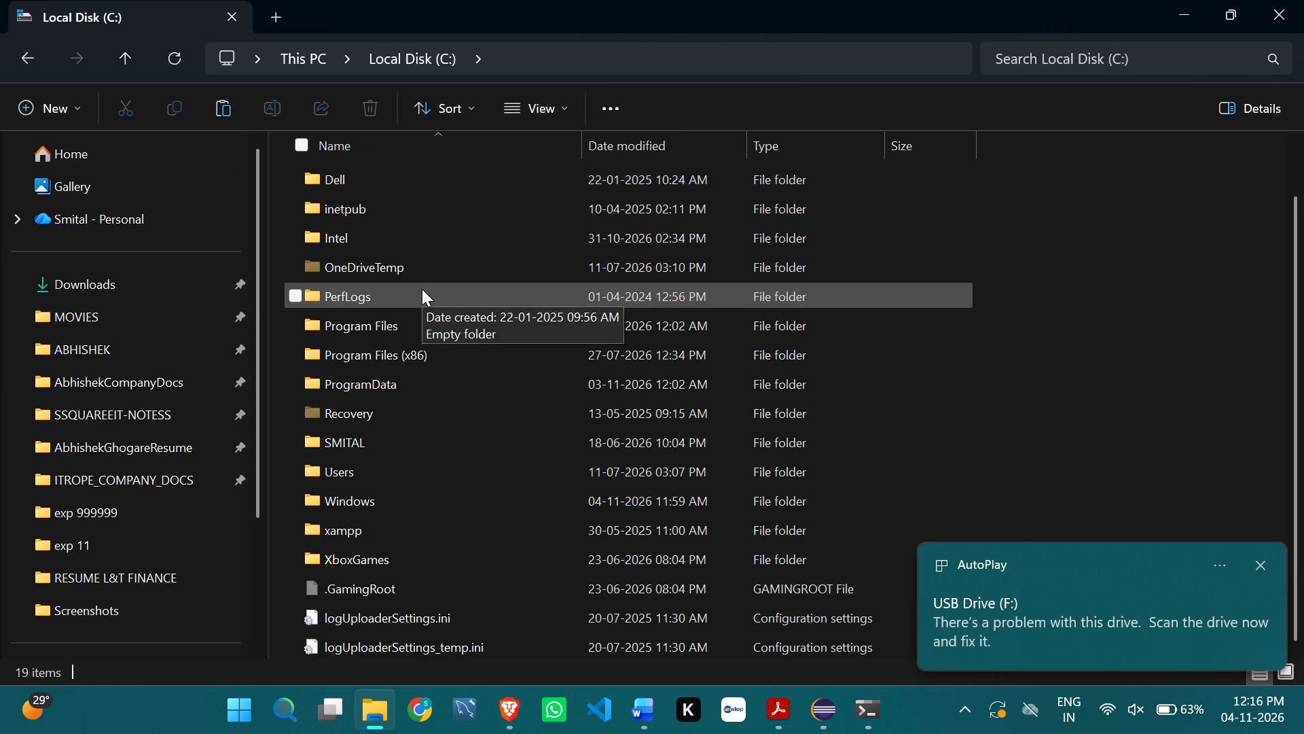
{"action": "scroll", "coordinate": [422, 289], "scroll_direction": "down", "scroll_amount": 10}
{"action": "scroll", "coordinate": [410, 695], "scroll_direction": "down", "scroll_amount": 4}
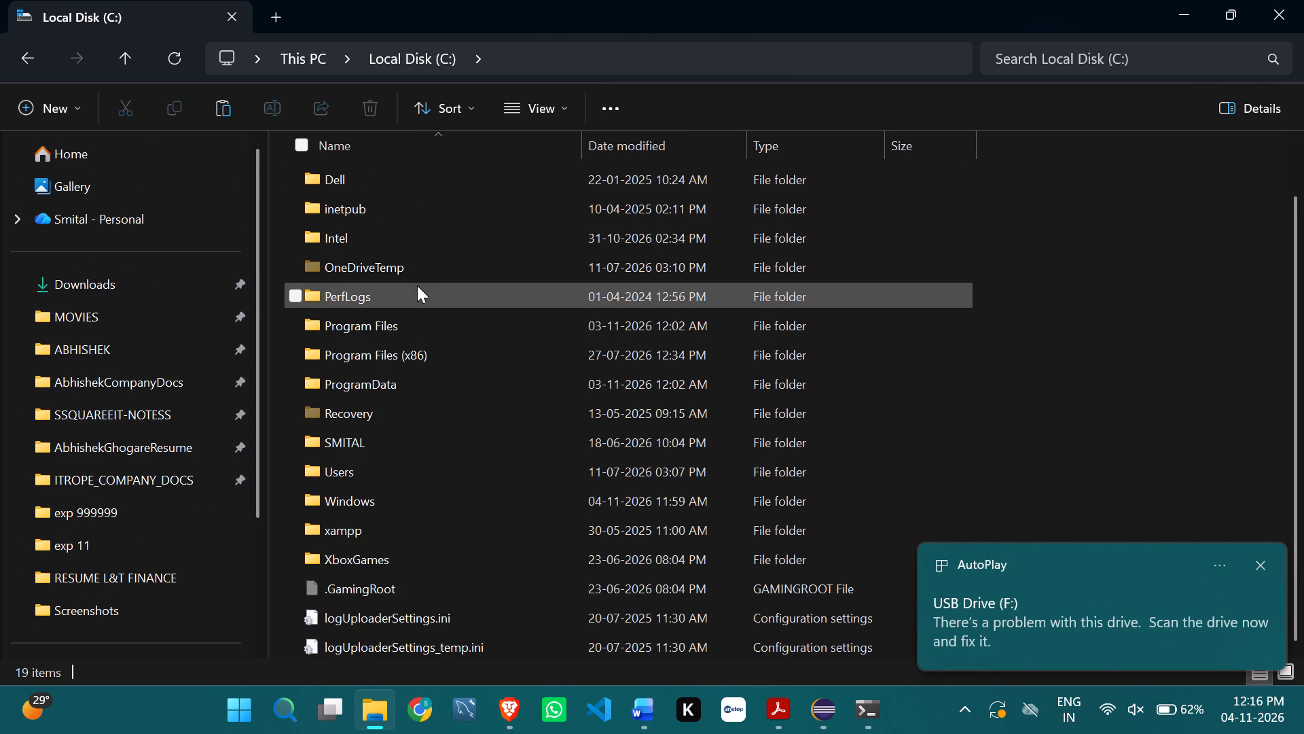
{"action": "scroll", "coordinate": [417, 285], "scroll_direction": "up", "scroll_amount": 9}
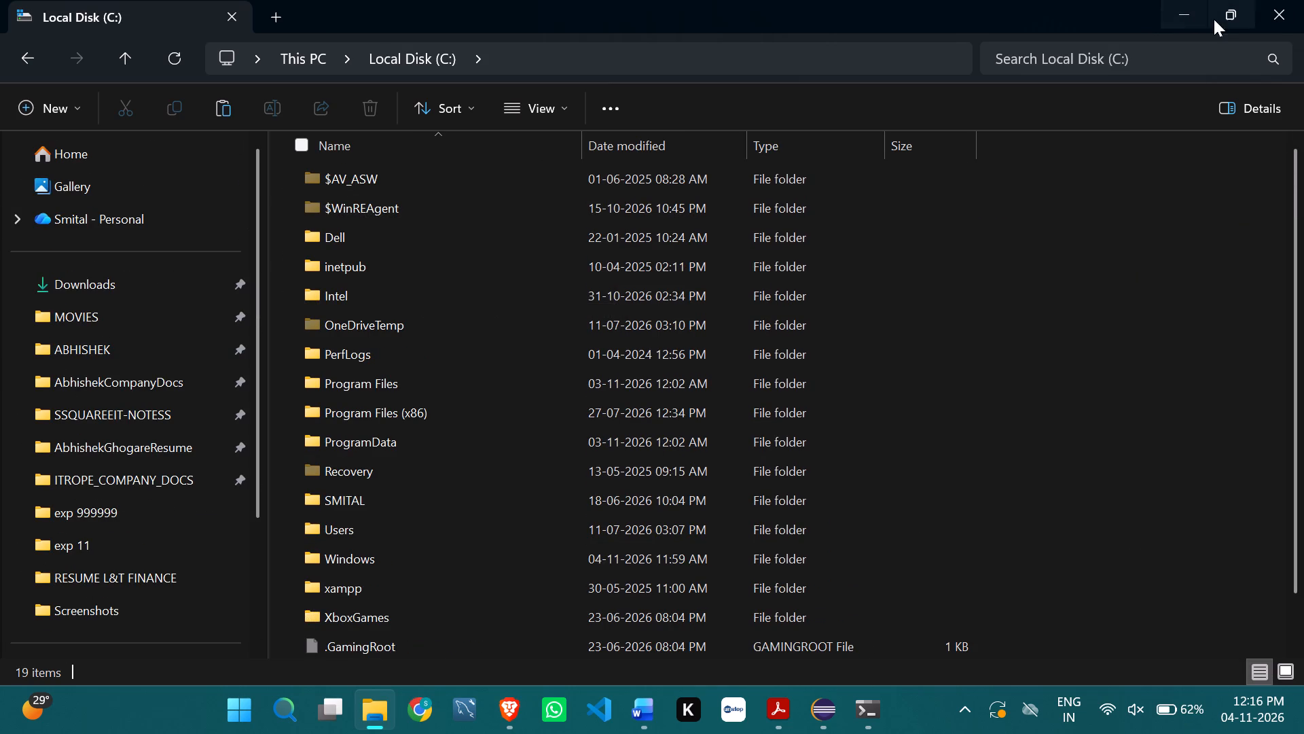
{"action": "scroll", "coordinate": [590, 406], "scroll_direction": "down", "scroll_amount": 9}
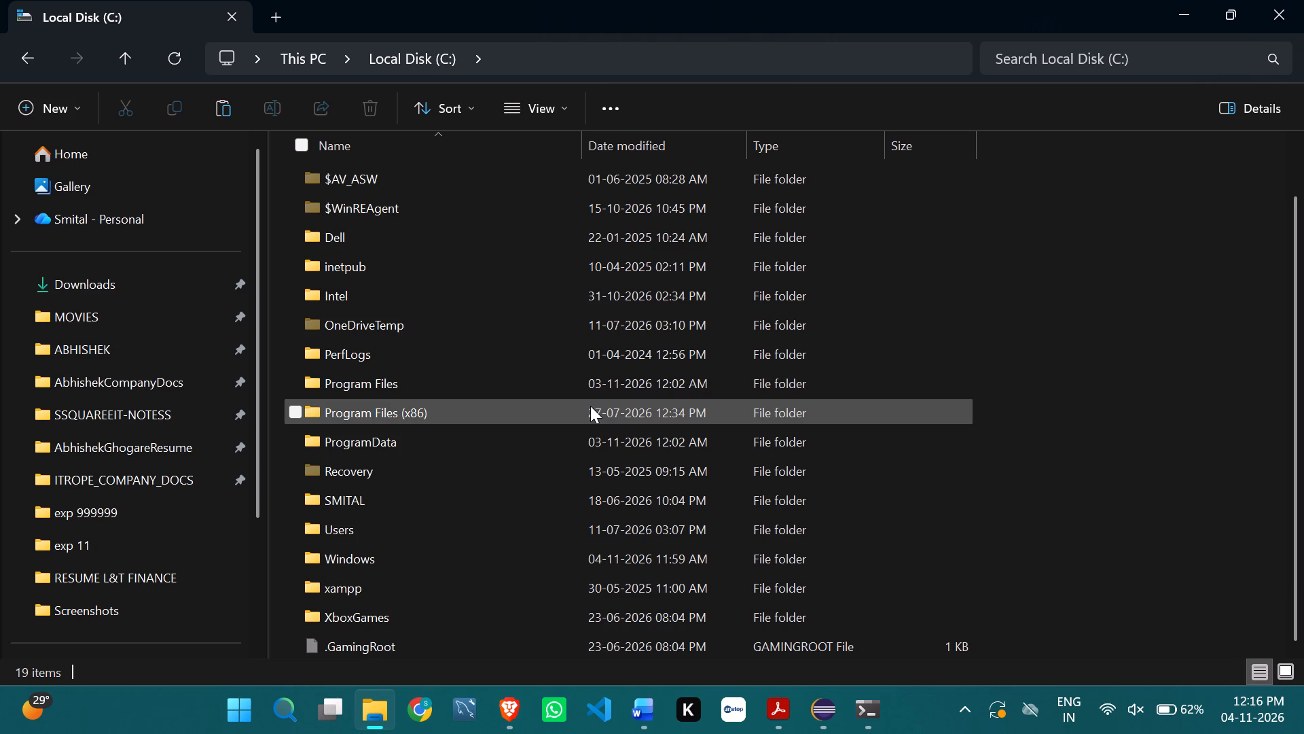
{"action": "scroll", "coordinate": [590, 406], "scroll_direction": "down", "scroll_amount": 4}
{"action": "double_click", "coordinate": [457, 505]}
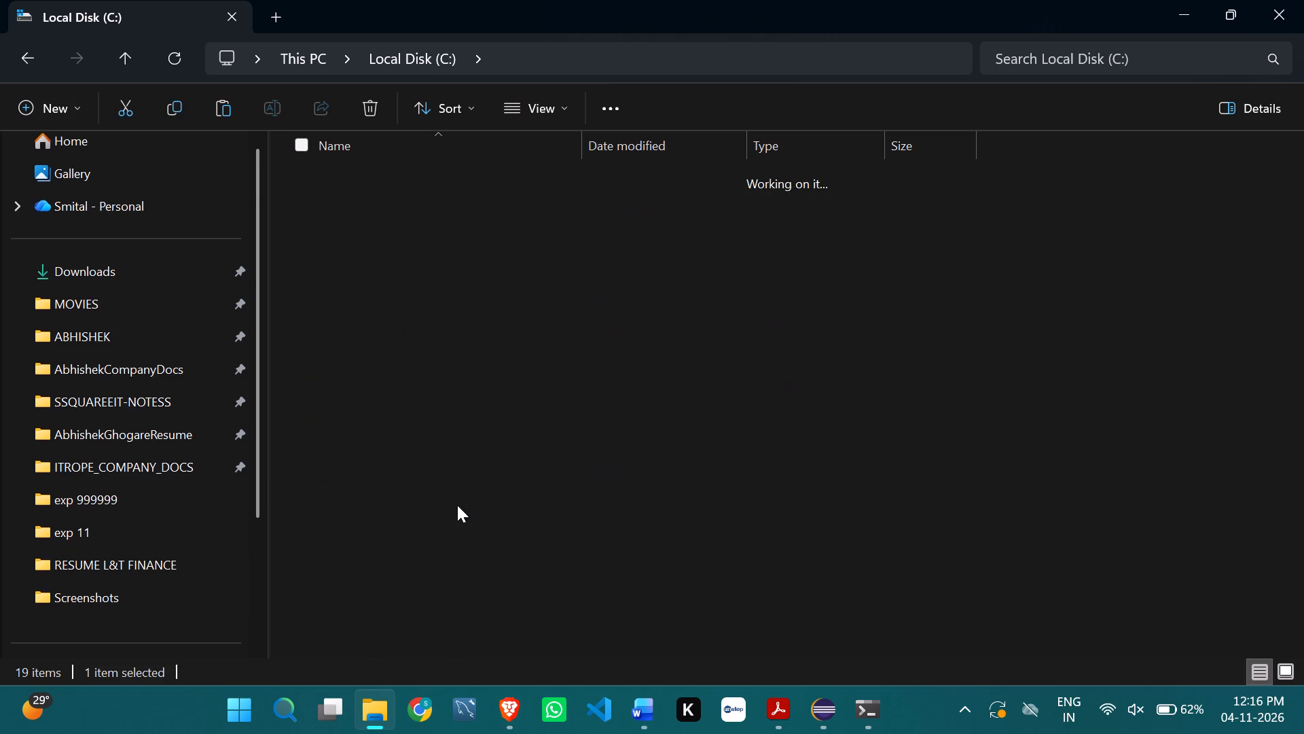
{"action": "scroll", "coordinate": [424, 333], "scroll_direction": "down", "scroll_amount": 12}
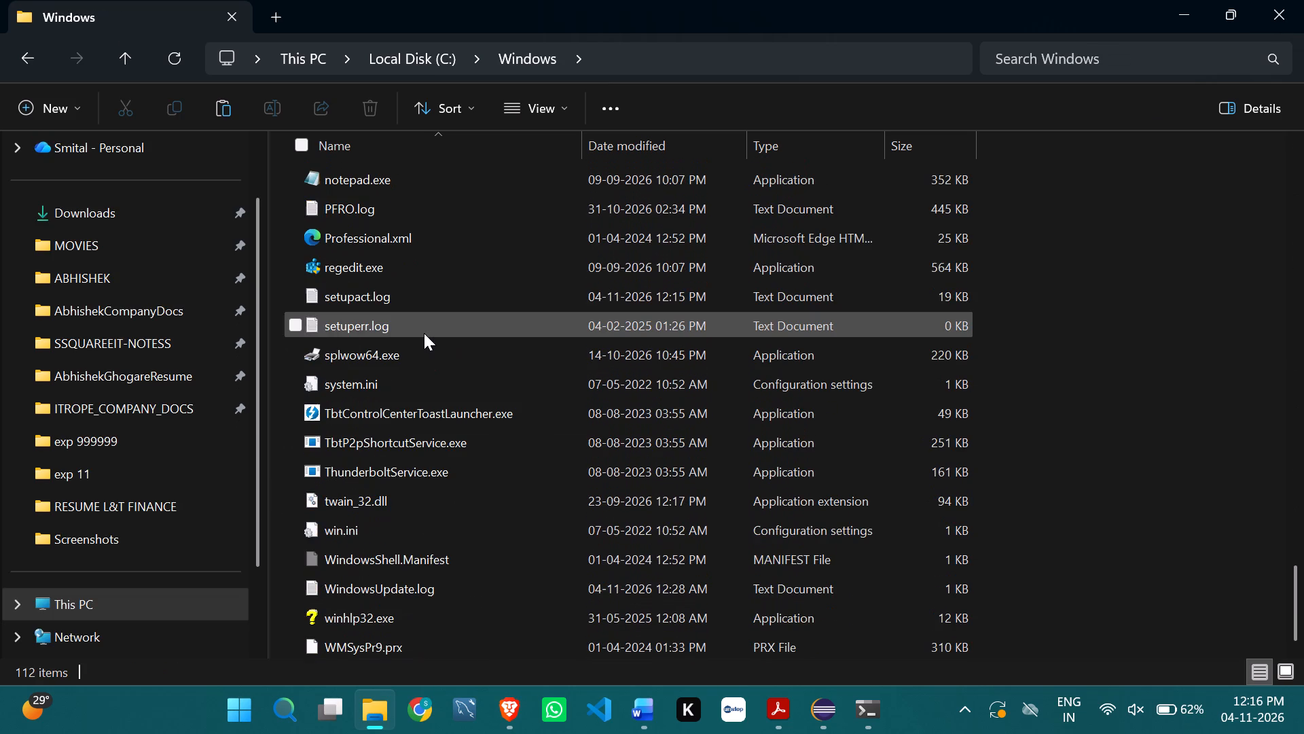
{"action": "scroll", "coordinate": [424, 333], "scroll_direction": "down", "scroll_amount": 4}
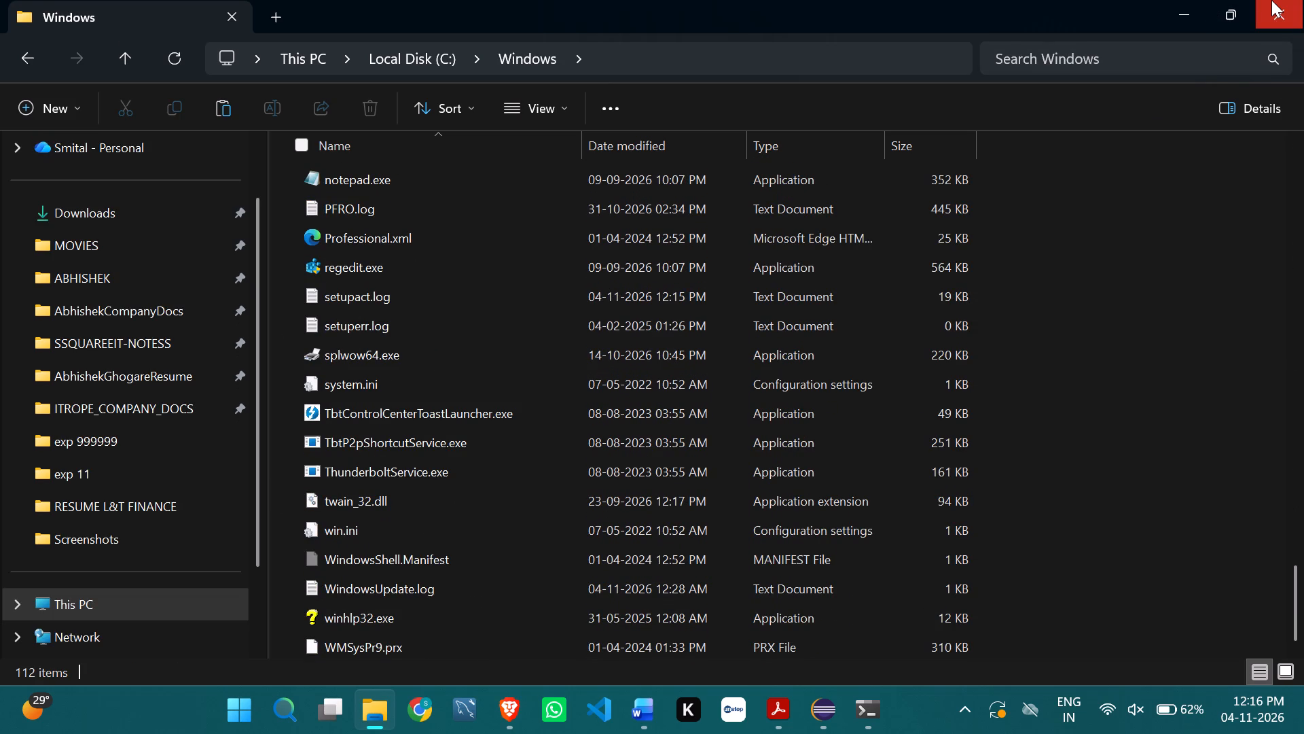
{"action": "left_click", "coordinate": [1271, 0]}
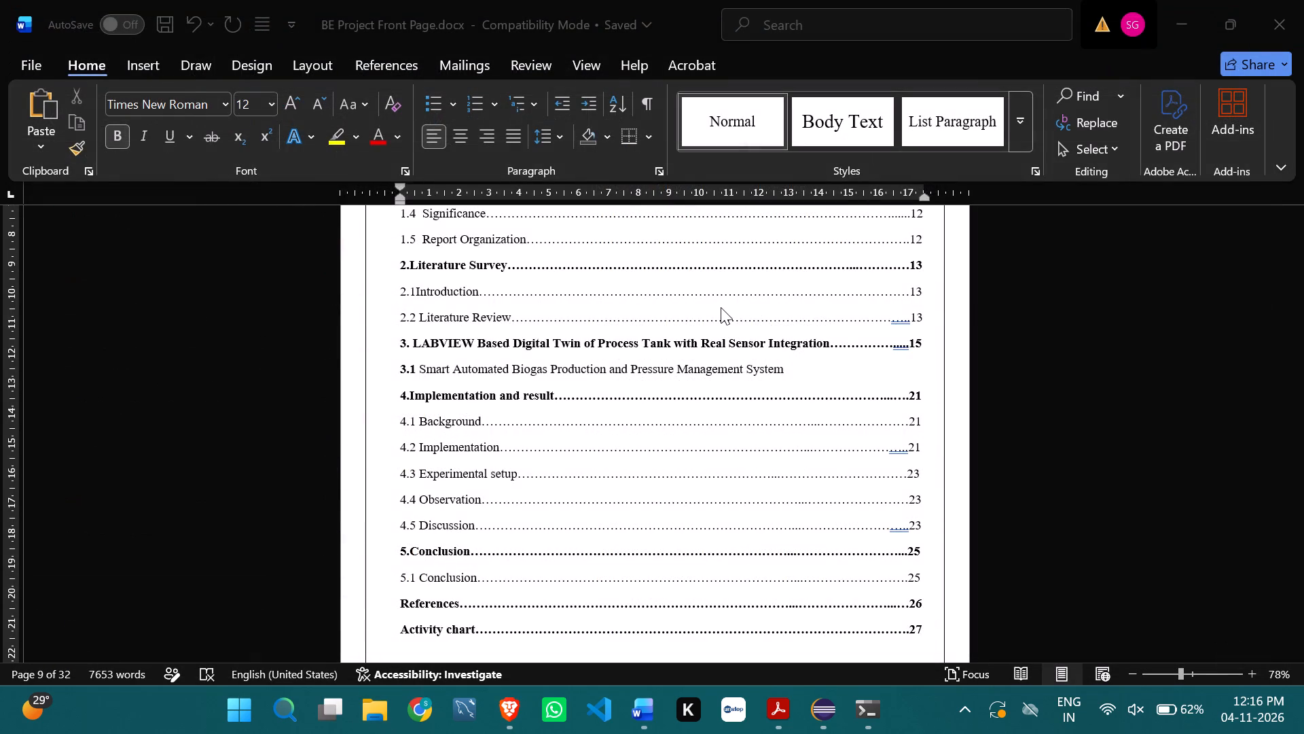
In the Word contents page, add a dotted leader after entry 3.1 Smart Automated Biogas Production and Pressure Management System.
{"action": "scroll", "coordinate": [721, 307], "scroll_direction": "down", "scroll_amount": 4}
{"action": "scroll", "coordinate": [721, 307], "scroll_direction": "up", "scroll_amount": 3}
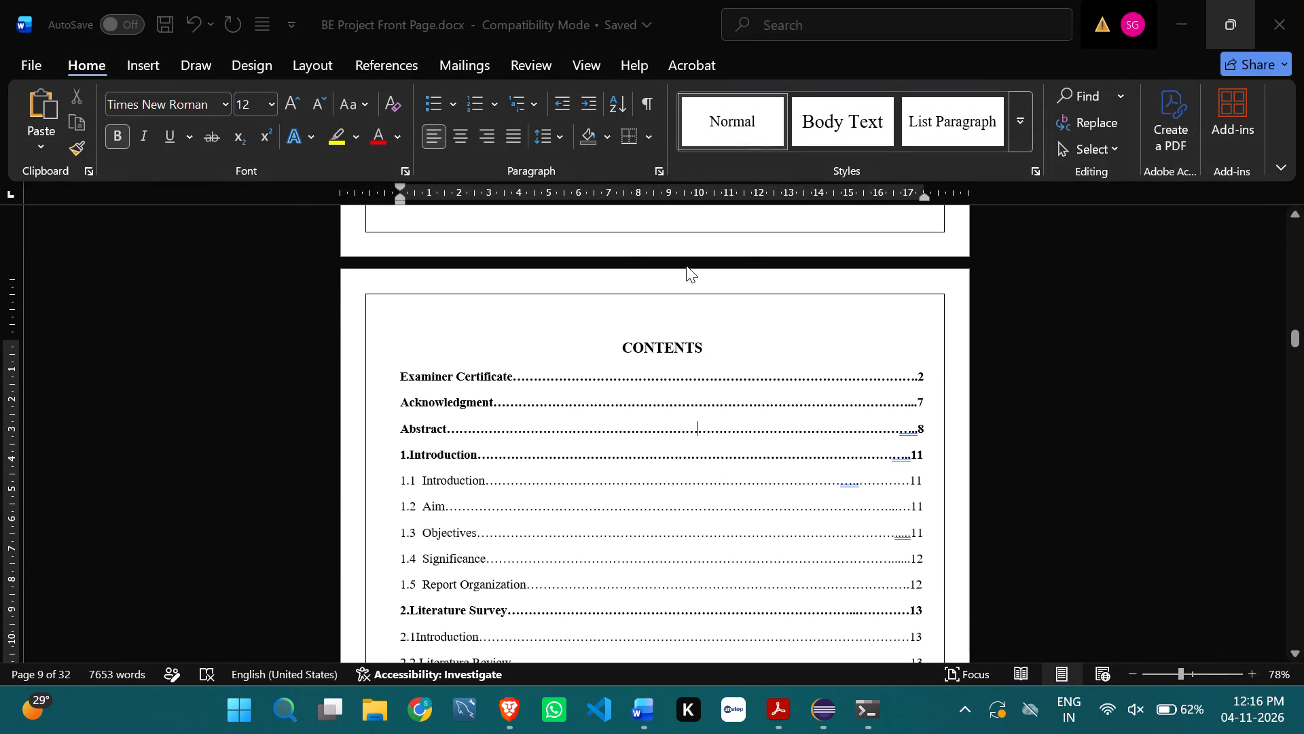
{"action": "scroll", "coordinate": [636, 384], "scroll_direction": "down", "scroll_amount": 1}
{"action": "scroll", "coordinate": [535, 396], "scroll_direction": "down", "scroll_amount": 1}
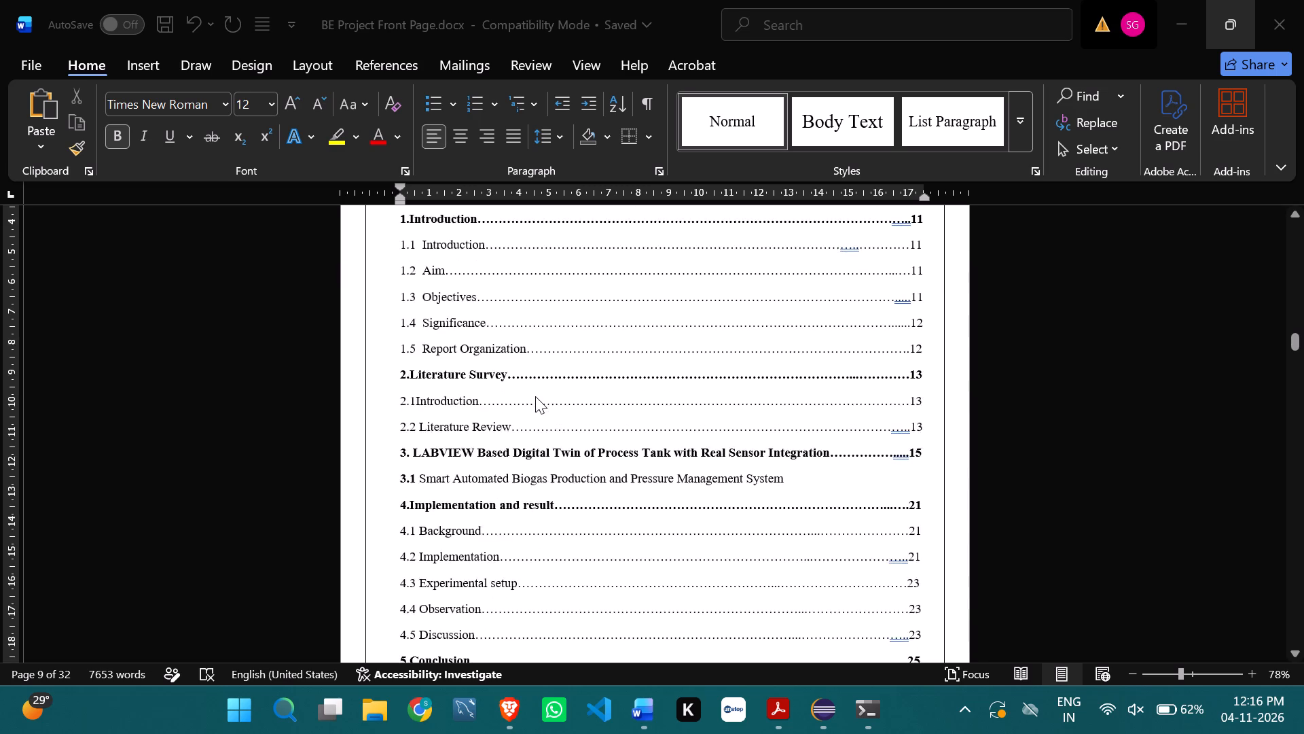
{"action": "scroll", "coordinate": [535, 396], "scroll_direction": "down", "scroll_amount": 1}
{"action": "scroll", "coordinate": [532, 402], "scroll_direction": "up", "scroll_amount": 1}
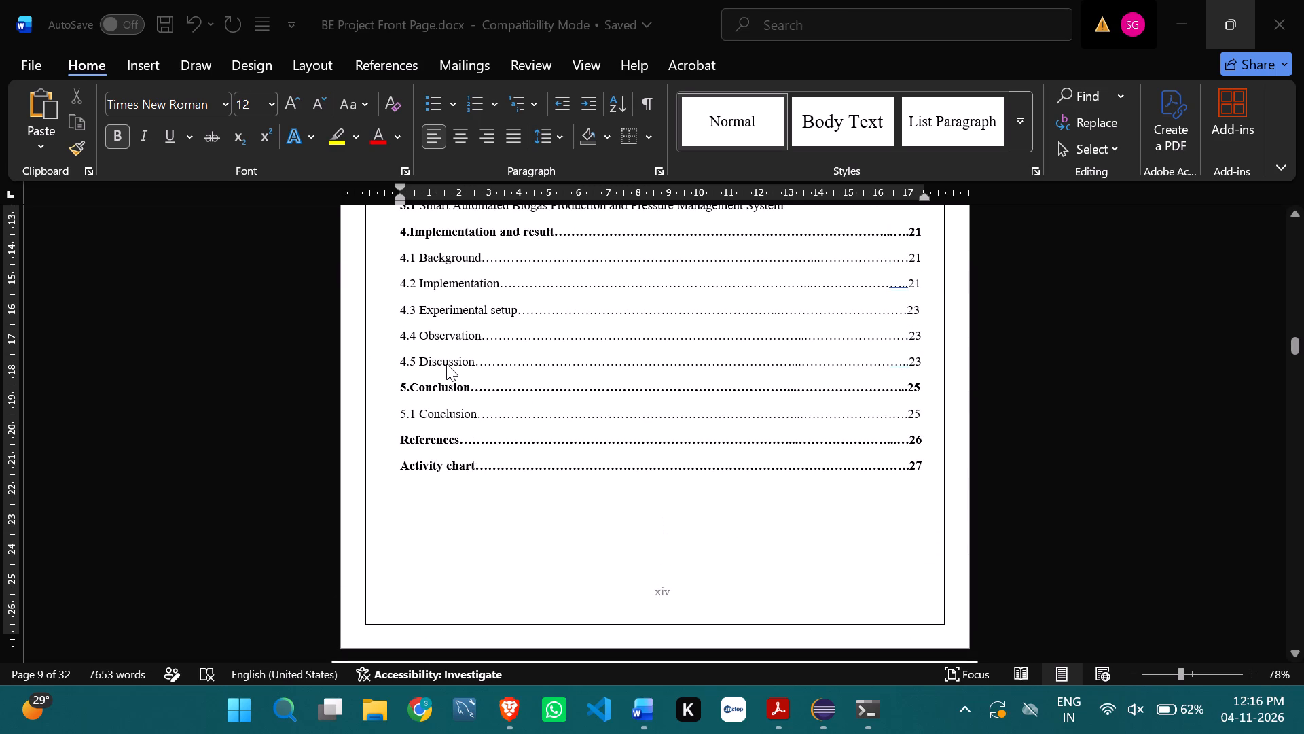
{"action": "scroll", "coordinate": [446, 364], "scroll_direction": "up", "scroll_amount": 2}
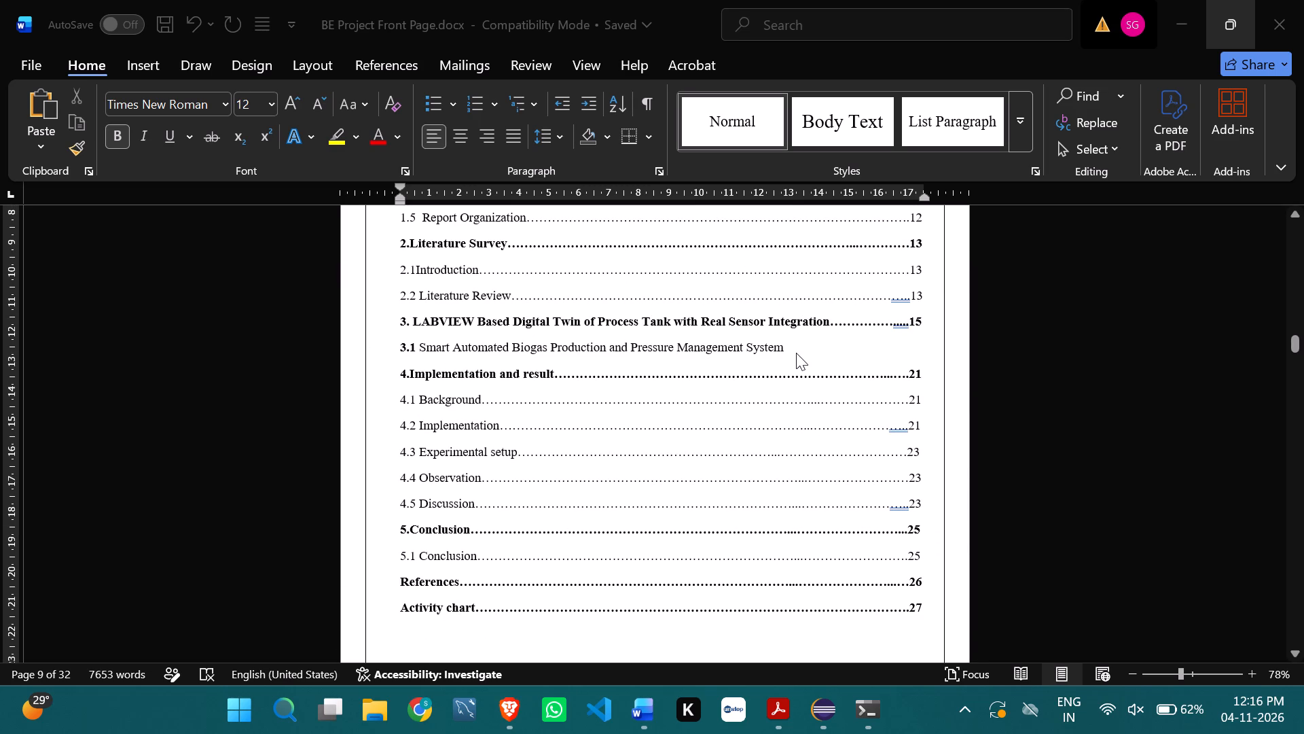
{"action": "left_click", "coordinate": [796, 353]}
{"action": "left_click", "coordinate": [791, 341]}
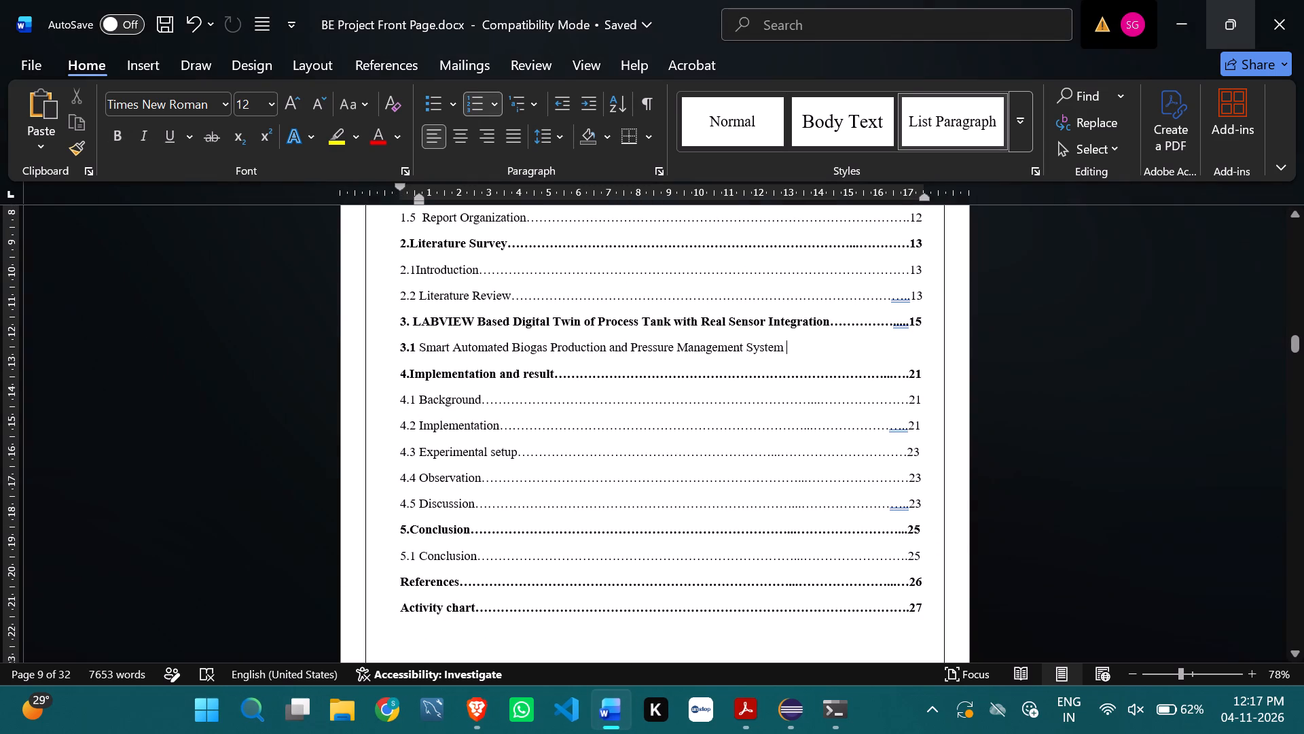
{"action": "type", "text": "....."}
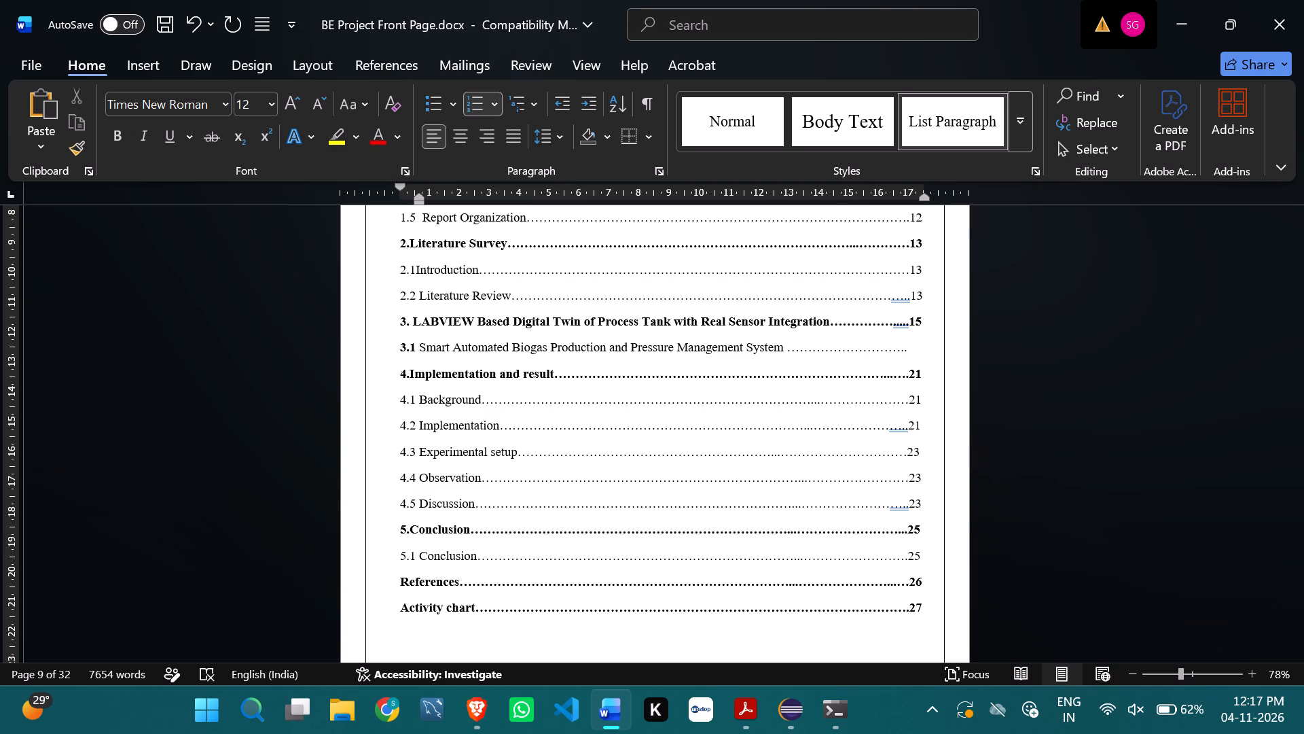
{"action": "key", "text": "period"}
Delete all the entries under the CONTENTS heading, from Examiner Certificate through Activity chart.
{"action": "scroll", "coordinate": [791, 341], "scroll_direction": "up", "scroll_amount": 1}
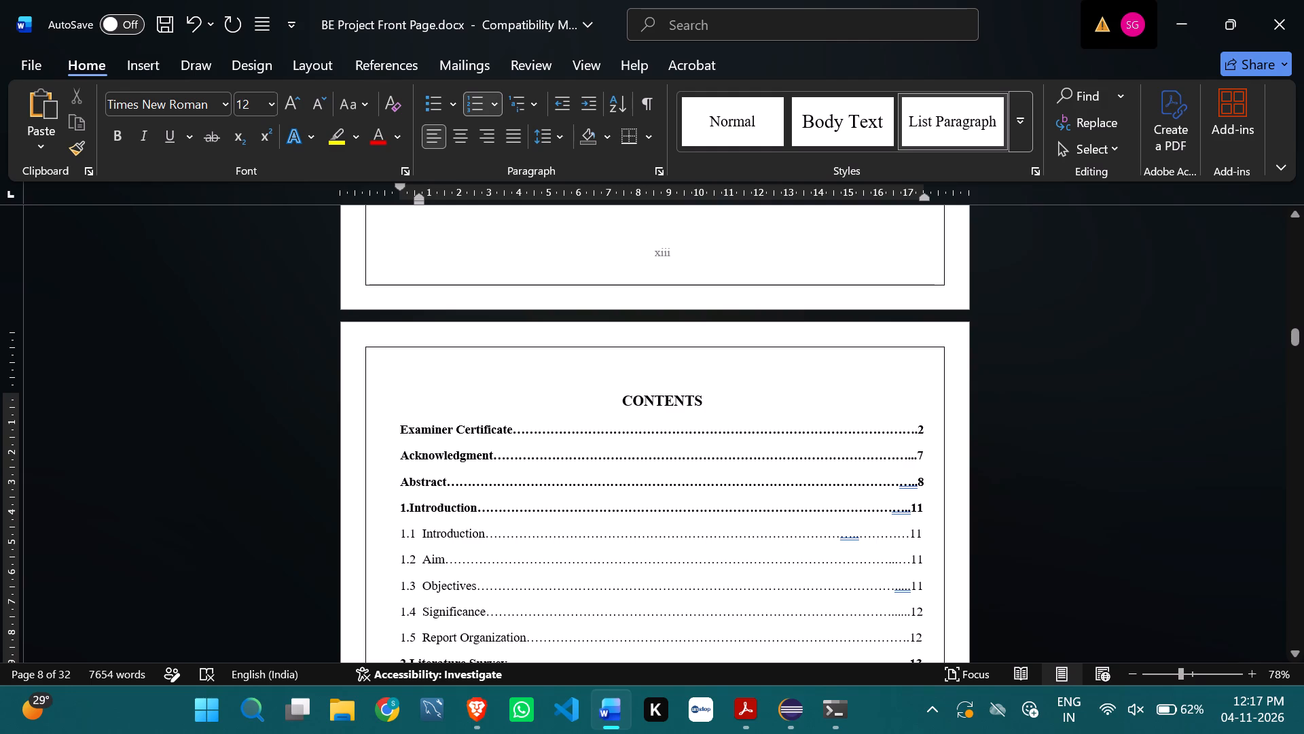
{"action": "left_click_drag", "start_coordinate": [393, 427], "coordinate": [755, 232]}
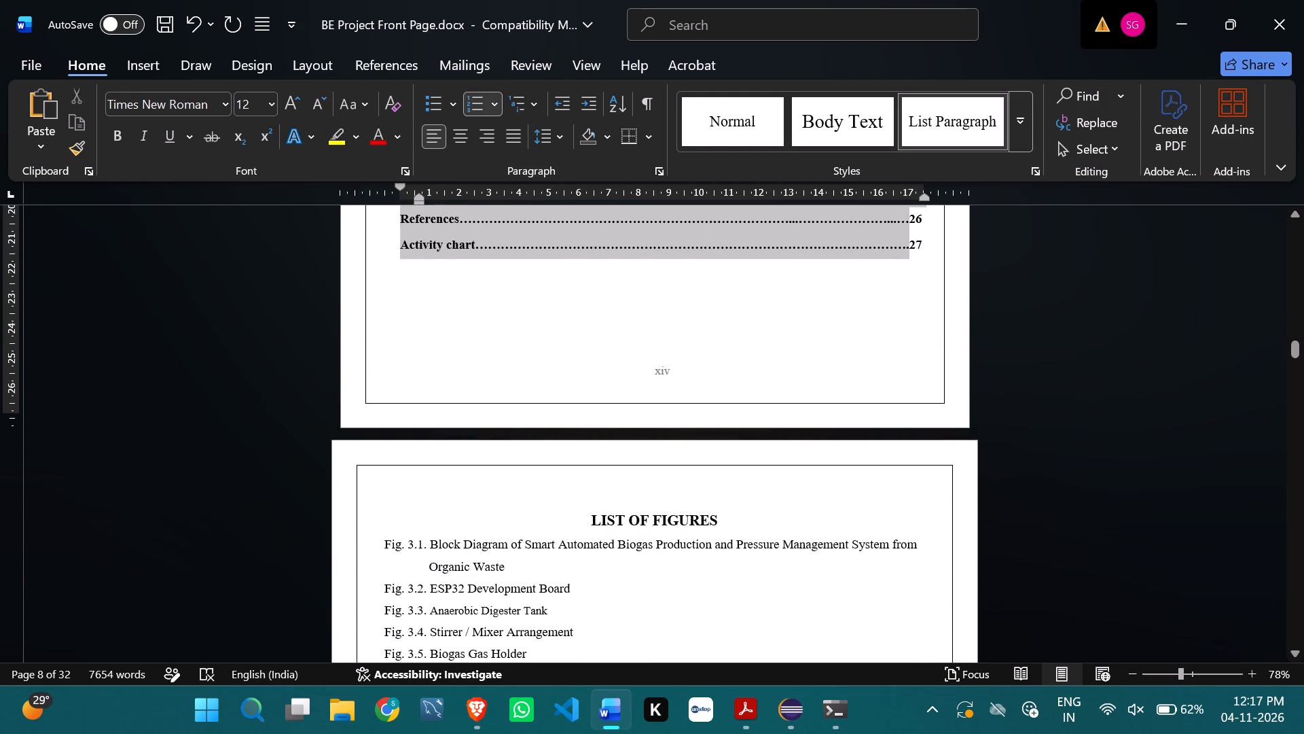
{"action": "left_click_drag", "start_coordinate": [755, 232], "coordinate": [932, 252]}
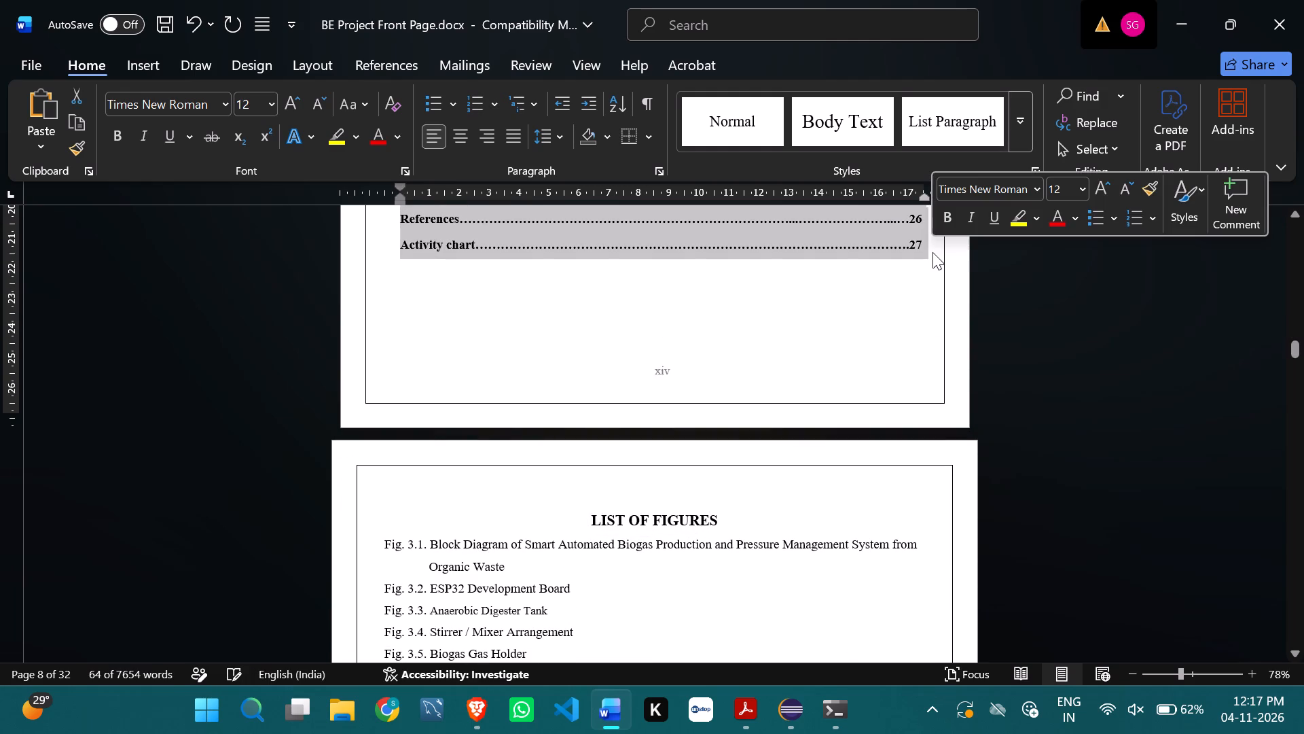
{"action": "key", "text": "BackSpace"}
Look through the report from the abstract and emptied CONTENTS page to Chapter 3, returning to the Chapter 1 introduction text.
{"action": "scroll", "coordinate": [932, 252], "scroll_direction": "up", "scroll_amount": 1}
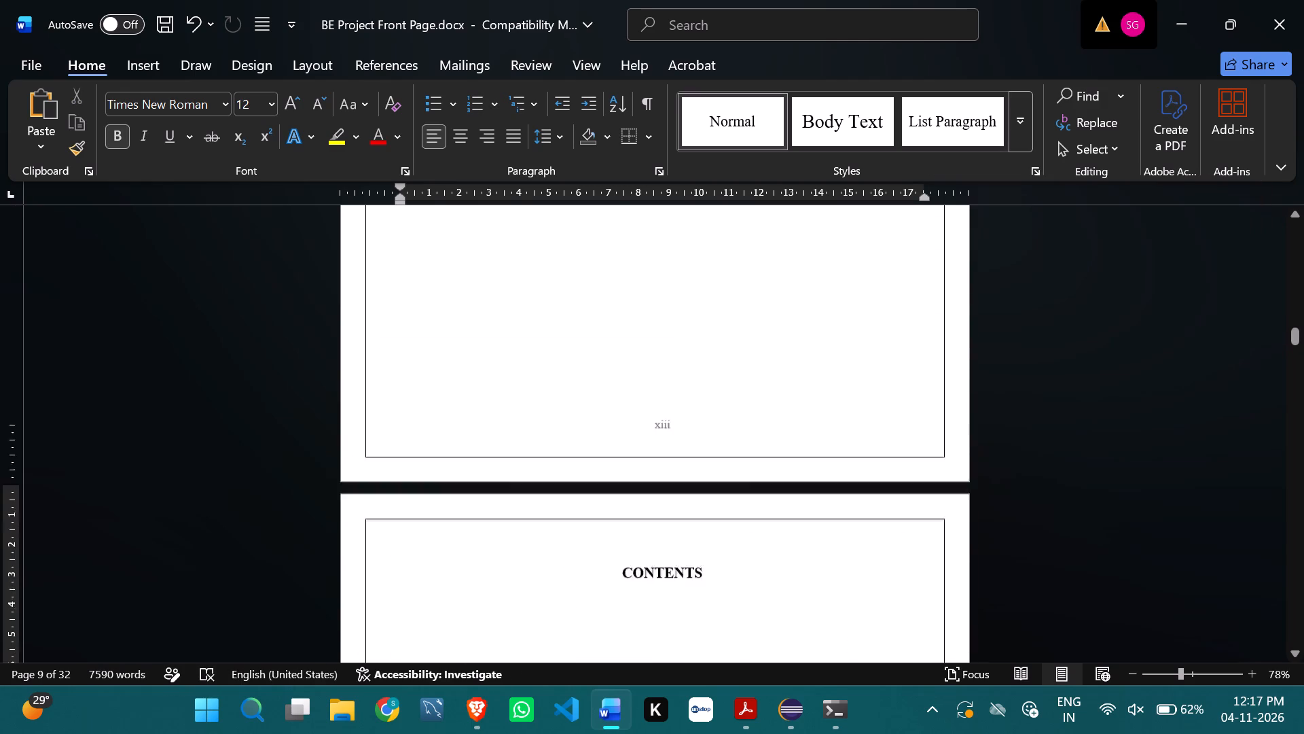
{"action": "scroll", "coordinate": [932, 252], "scroll_direction": "up", "scroll_amount": 5}
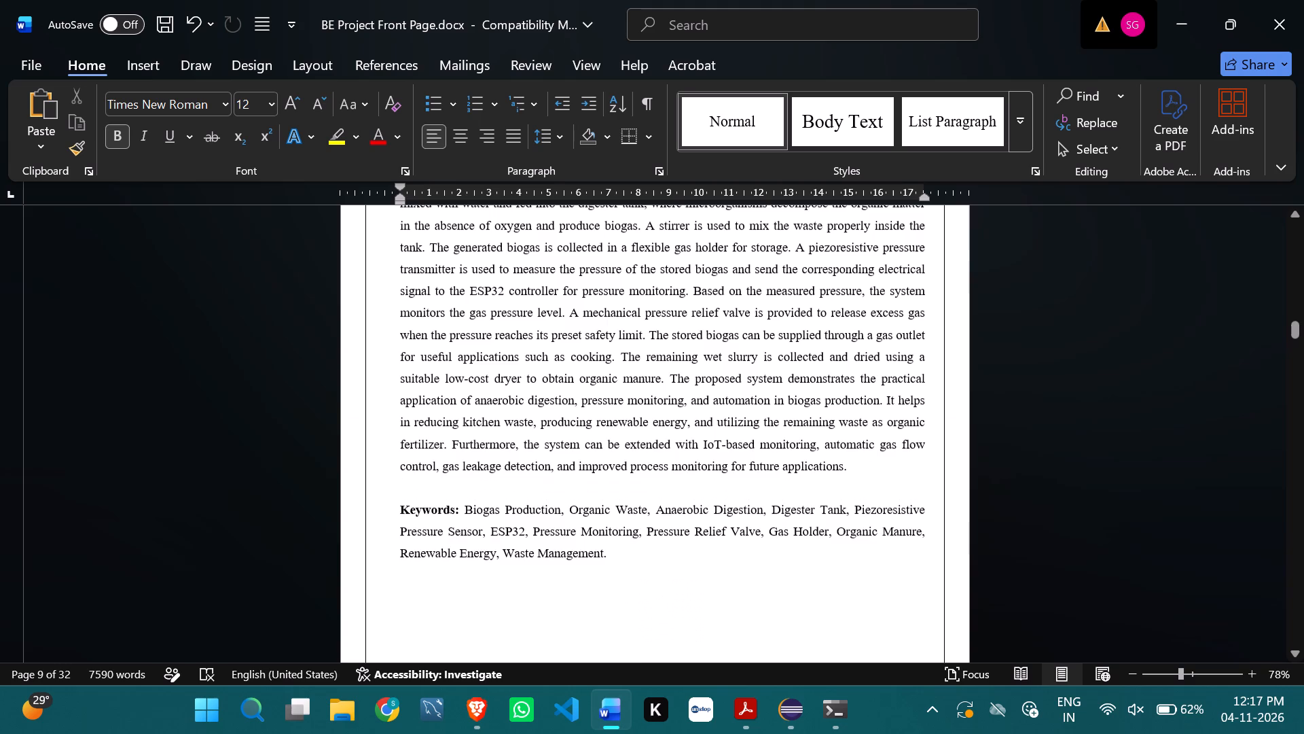
{"action": "scroll", "coordinate": [932, 252], "scroll_direction": "up", "scroll_amount": 1}
{"action": "scroll", "coordinate": [932, 252], "scroll_direction": "down", "scroll_amount": 1}
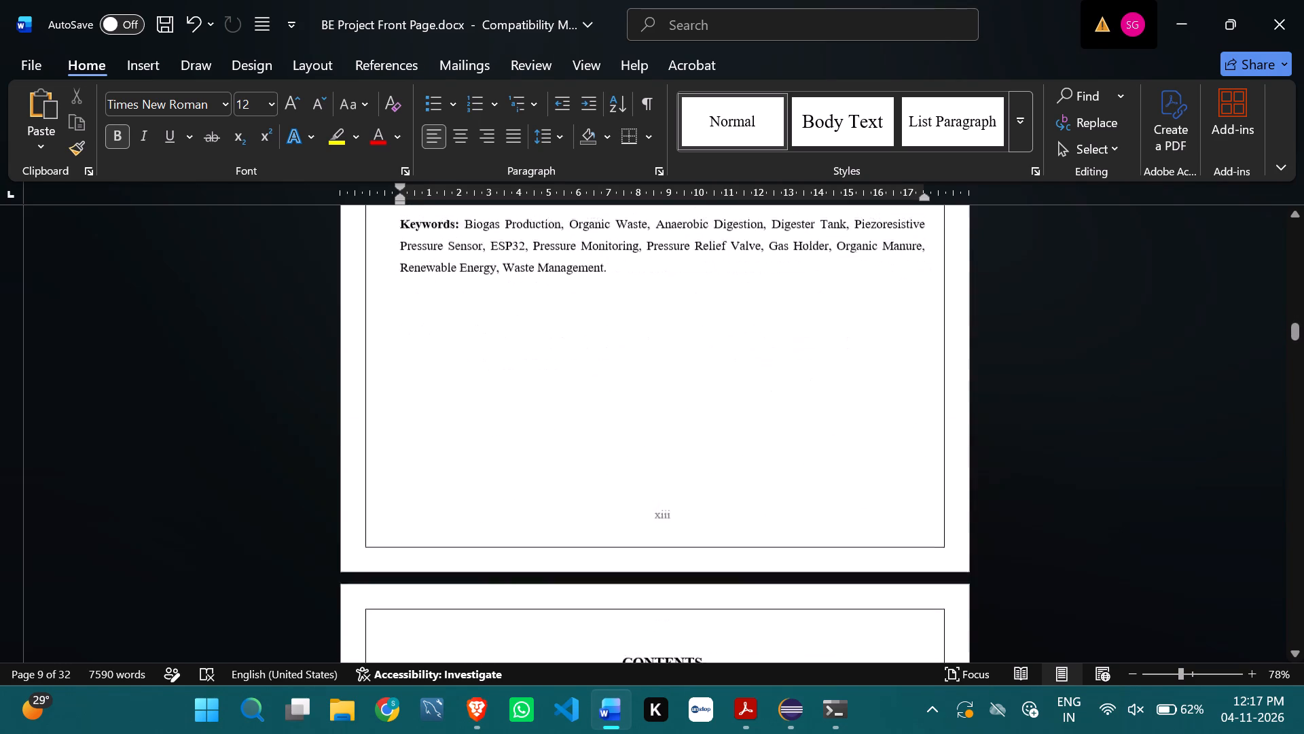
{"action": "scroll", "coordinate": [932, 252], "scroll_direction": "down", "scroll_amount": 11}
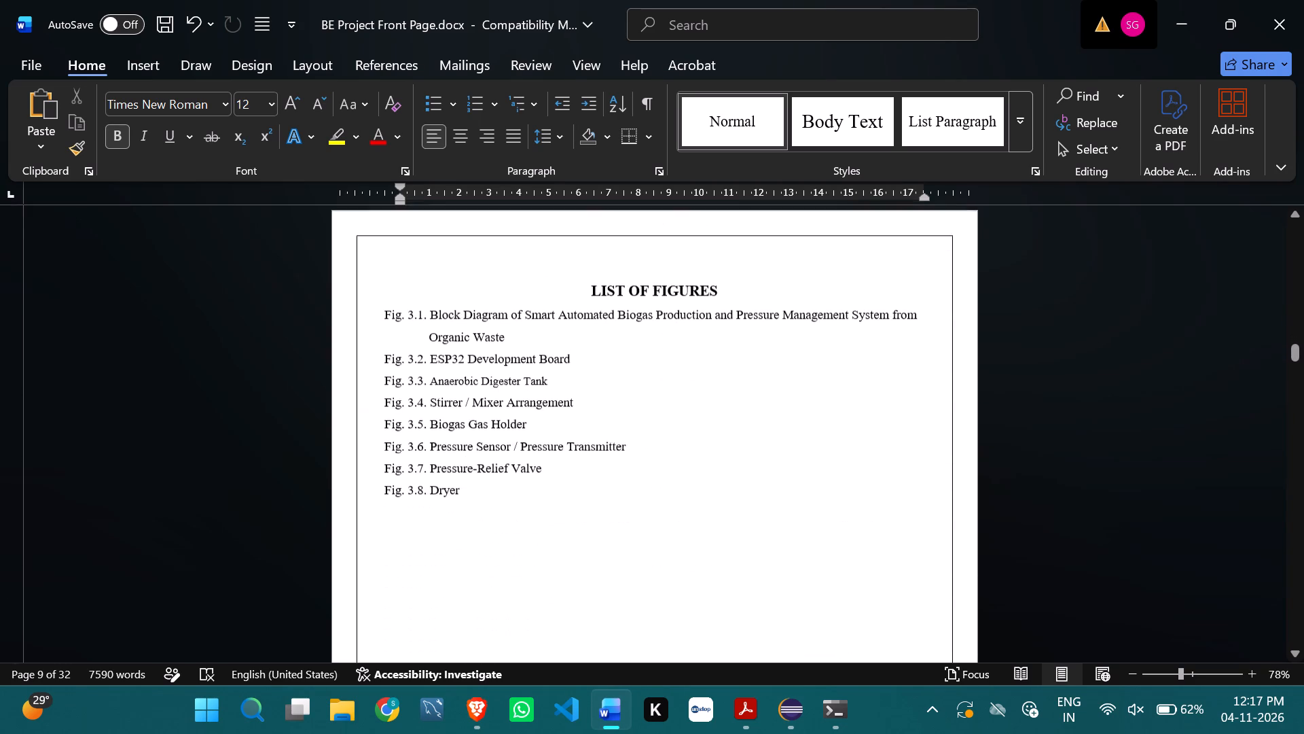
{"action": "scroll", "coordinate": [932, 252], "scroll_direction": "down", "scroll_amount": 10}
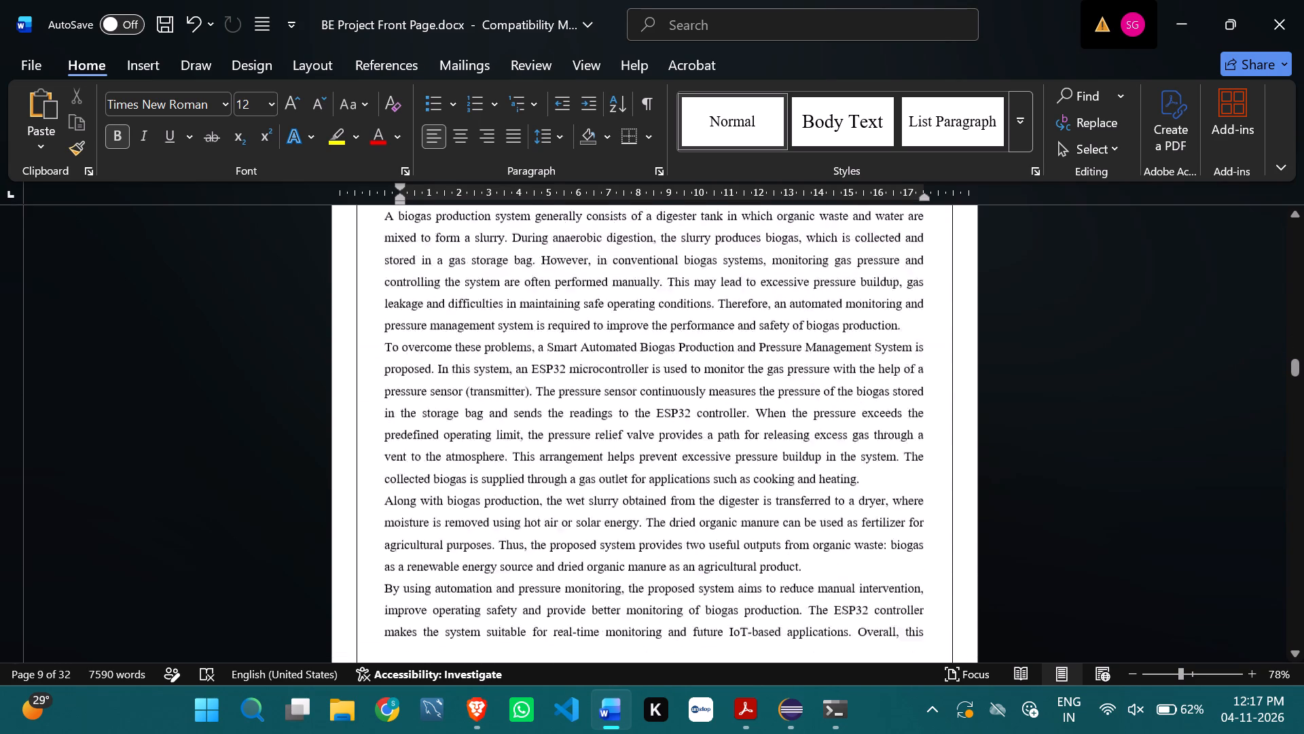
{"action": "scroll", "coordinate": [932, 252], "scroll_direction": "down", "scroll_amount": 10}
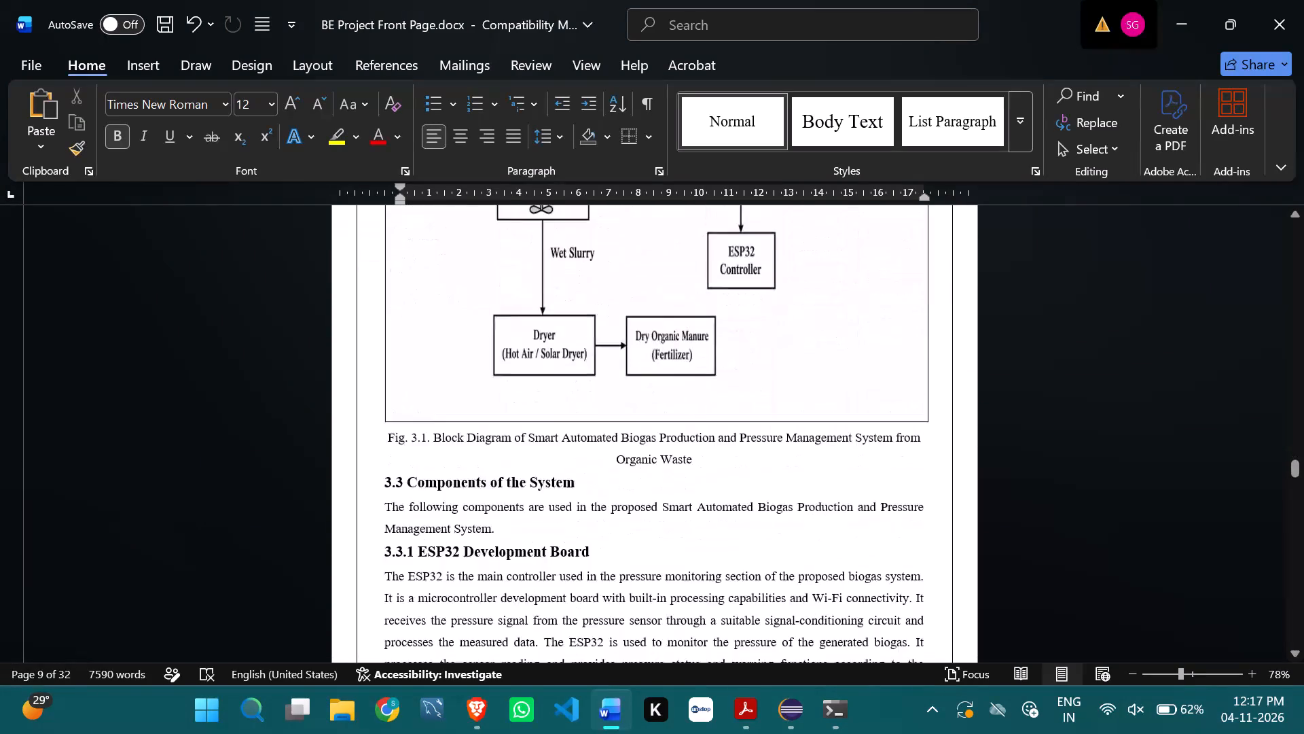
{"action": "scroll", "coordinate": [932, 252], "scroll_direction": "up", "scroll_amount": 2}
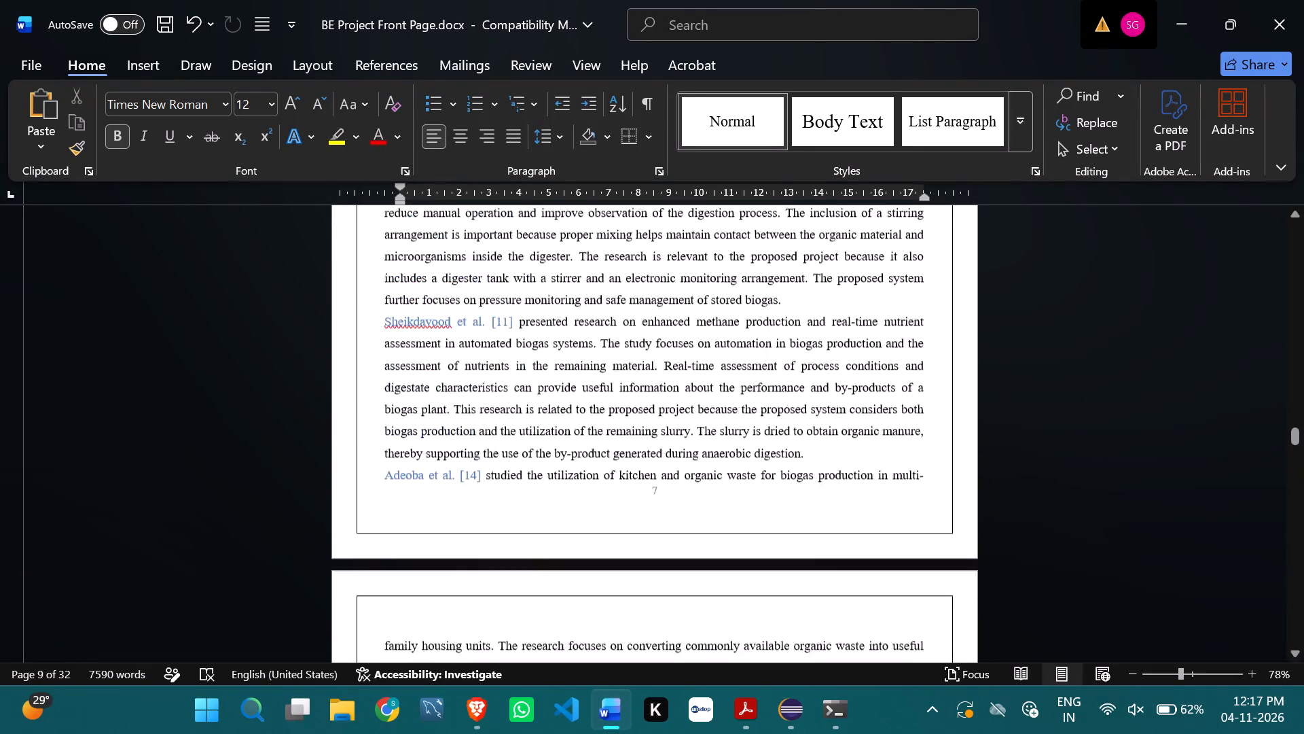
{"action": "scroll", "coordinate": [932, 252], "scroll_direction": "up", "scroll_amount": 7}
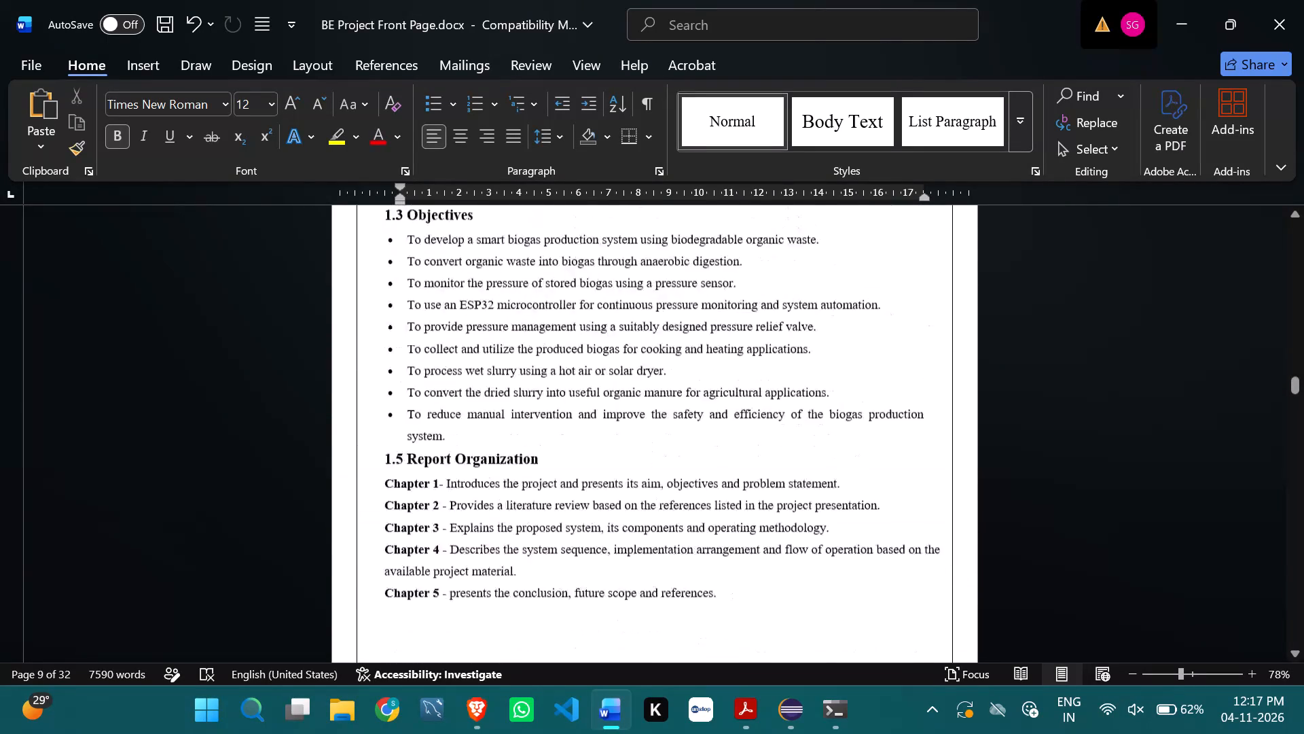
{"action": "scroll", "coordinate": [932, 252], "scroll_direction": "down", "scroll_amount": 3}
{"action": "scroll", "coordinate": [932, 252], "scroll_direction": "up", "scroll_amount": 4}
{"action": "scroll", "coordinate": [932, 252], "scroll_direction": "down", "scroll_amount": 3}
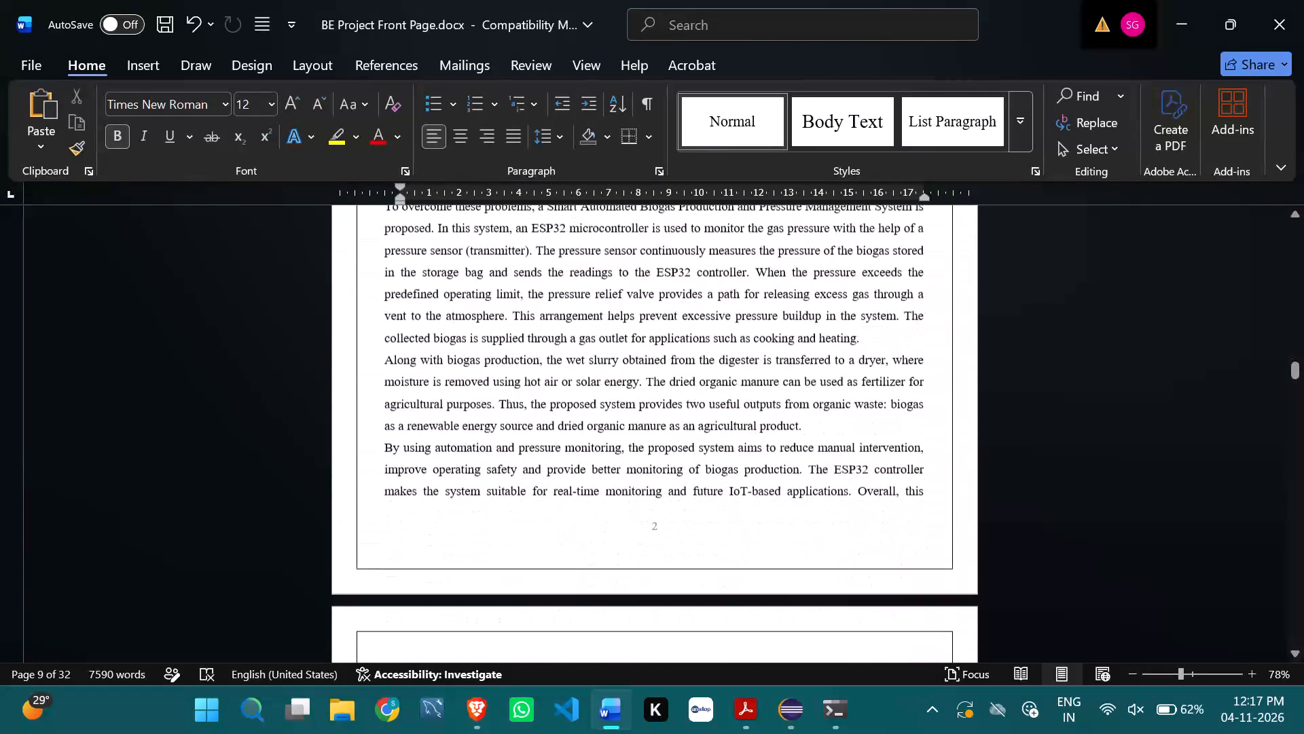
{"action": "scroll", "coordinate": [932, 252], "scroll_direction": "down", "scroll_amount": 1}
{"action": "scroll", "coordinate": [689, 257], "scroll_direction": "up", "scroll_amount": 2}
Add citation [1] before the full stop of the introduction sentence ending "methane and carbon dioxide".
{"action": "left_click", "coordinate": [689, 257]}
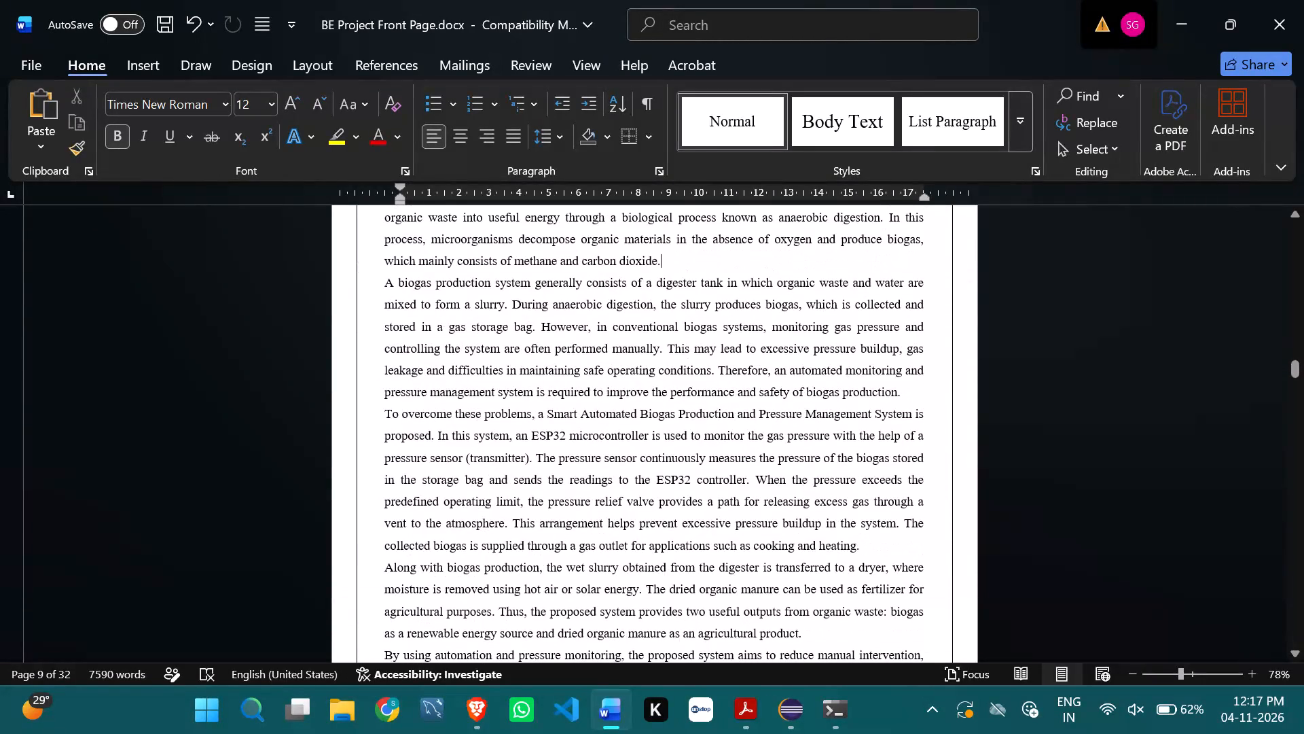
{"action": "key", "text": "BackSpace"}
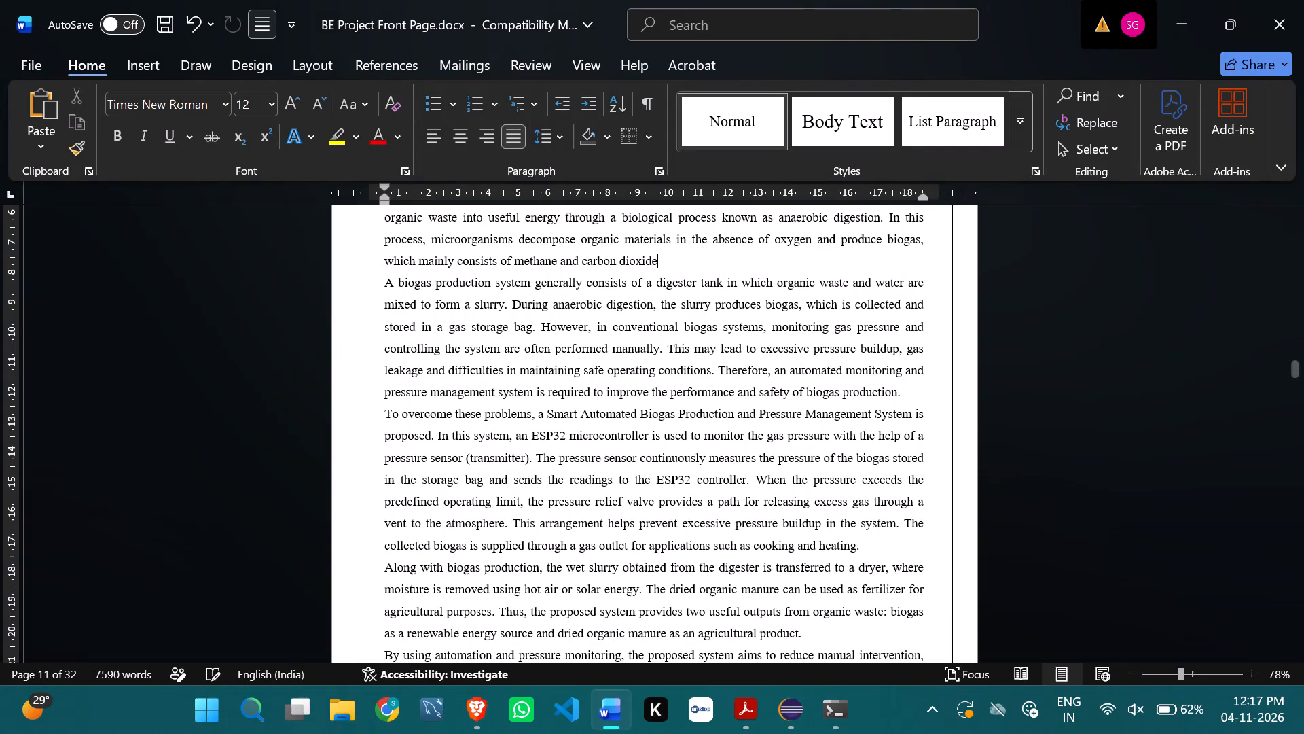
{"action": "key", "text": "space"}
{"action": "type", "text": "[1]"}
{"action": "key", "text": "period"}
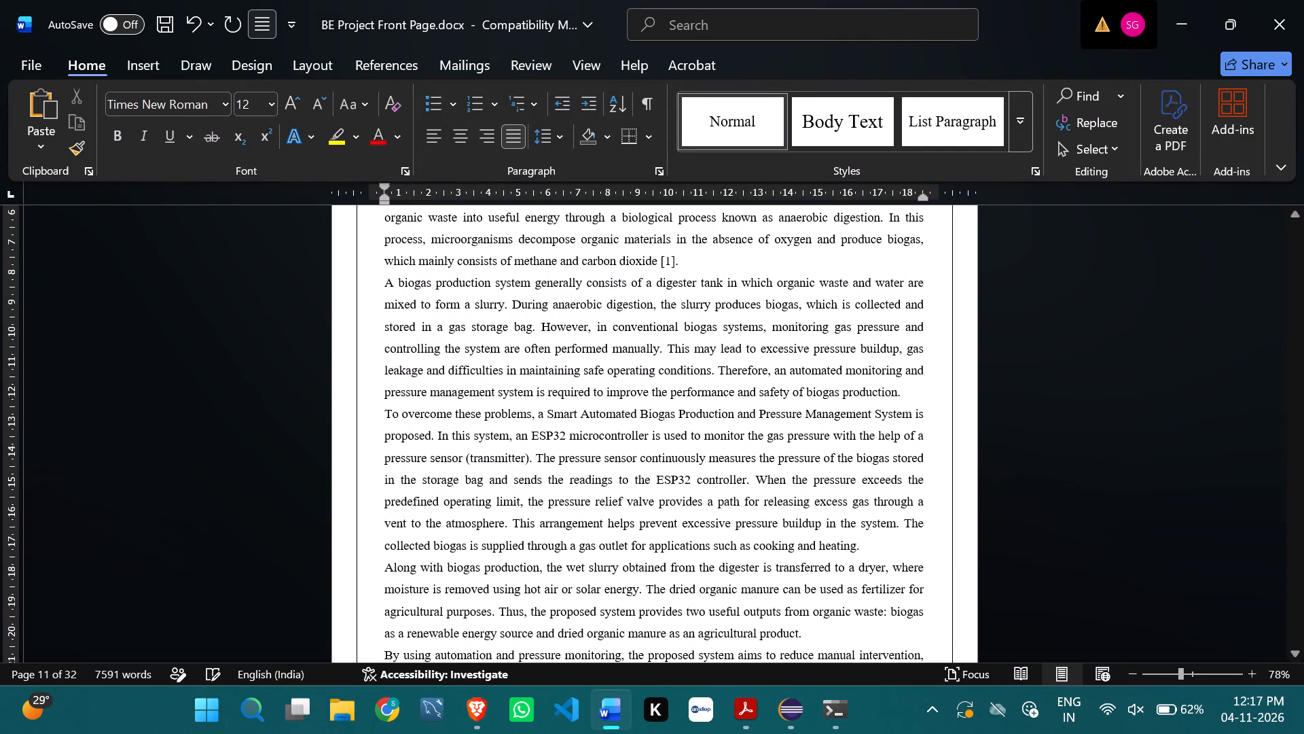
Add citation [3] before the full stop of the sentence ending "with the help of a pressure sensor (transmitter)".
{"action": "scroll", "coordinate": [697, 352], "scroll_direction": "down", "scroll_amount": 1}
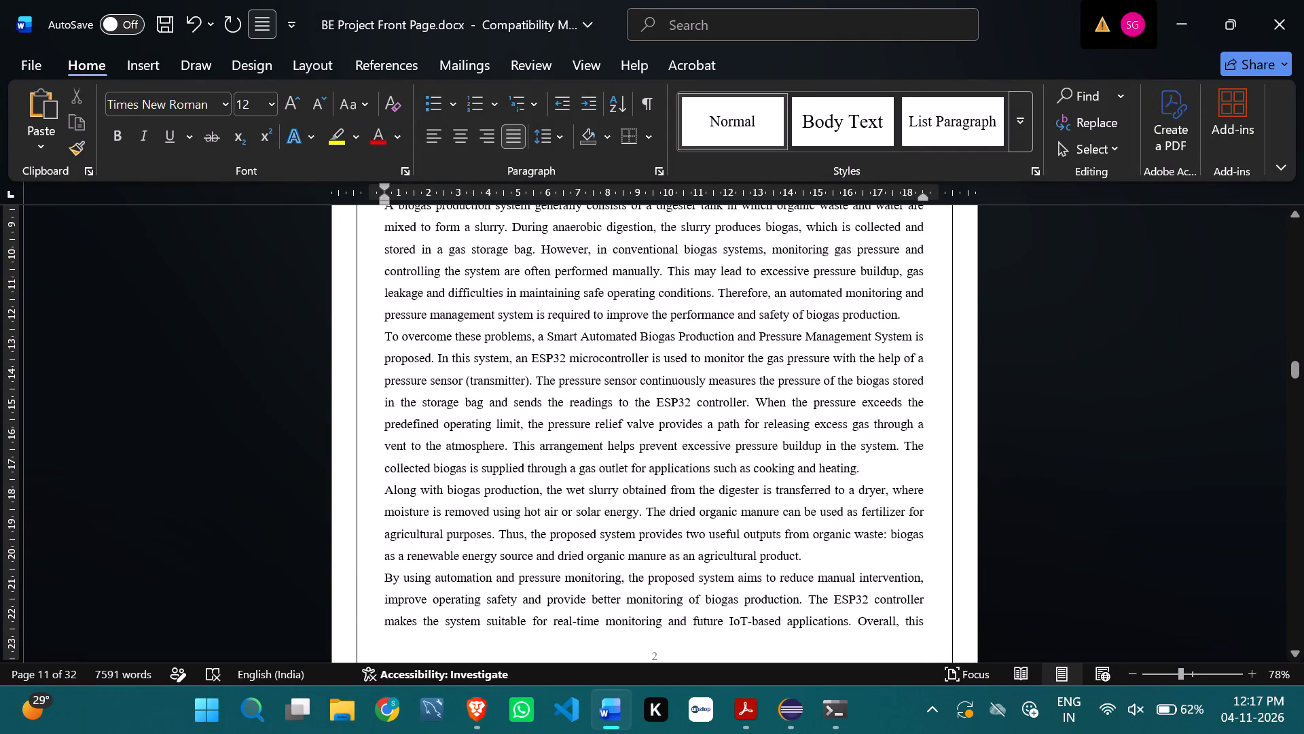
{"action": "scroll", "coordinate": [636, 343], "scroll_direction": "up", "scroll_amount": 1}
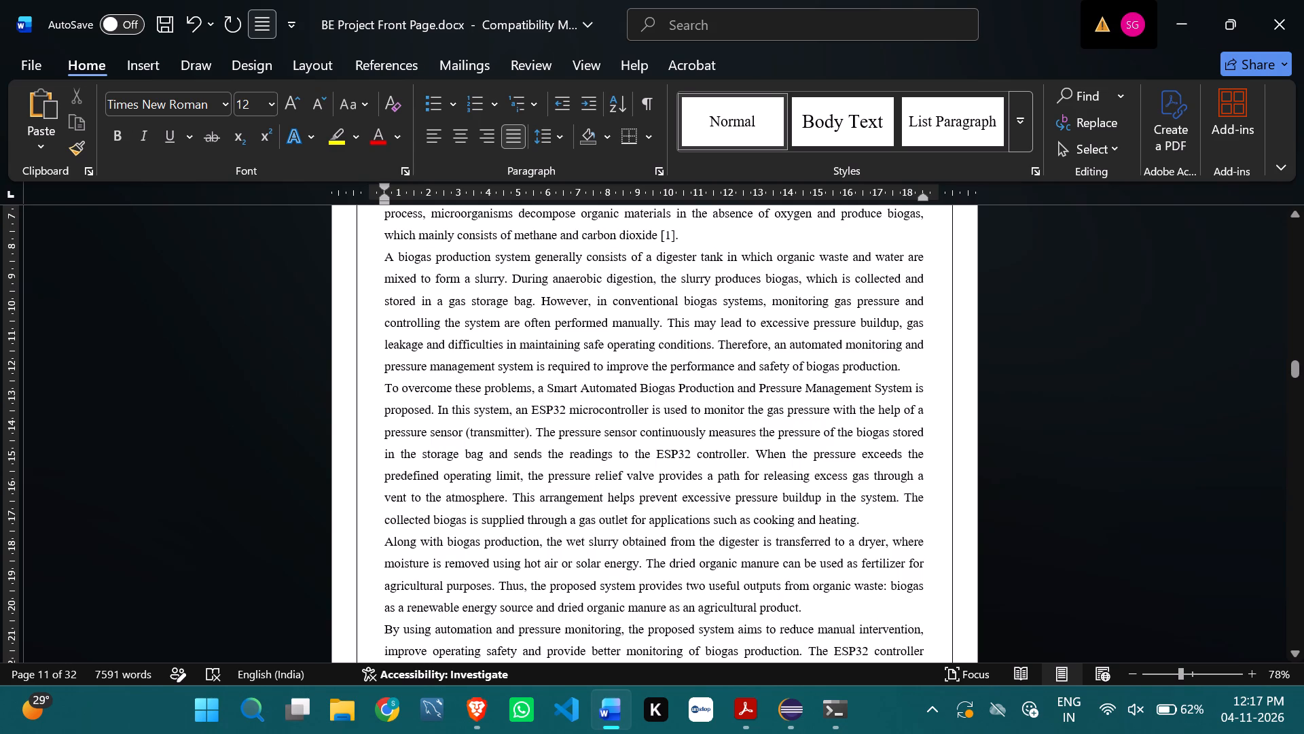
{"action": "left_click", "coordinate": [532, 430]}
{"action": "key", "text": "BackSpace"}
{"action": "key", "text": "space"}
{"action": "type", "text": "[3]"}
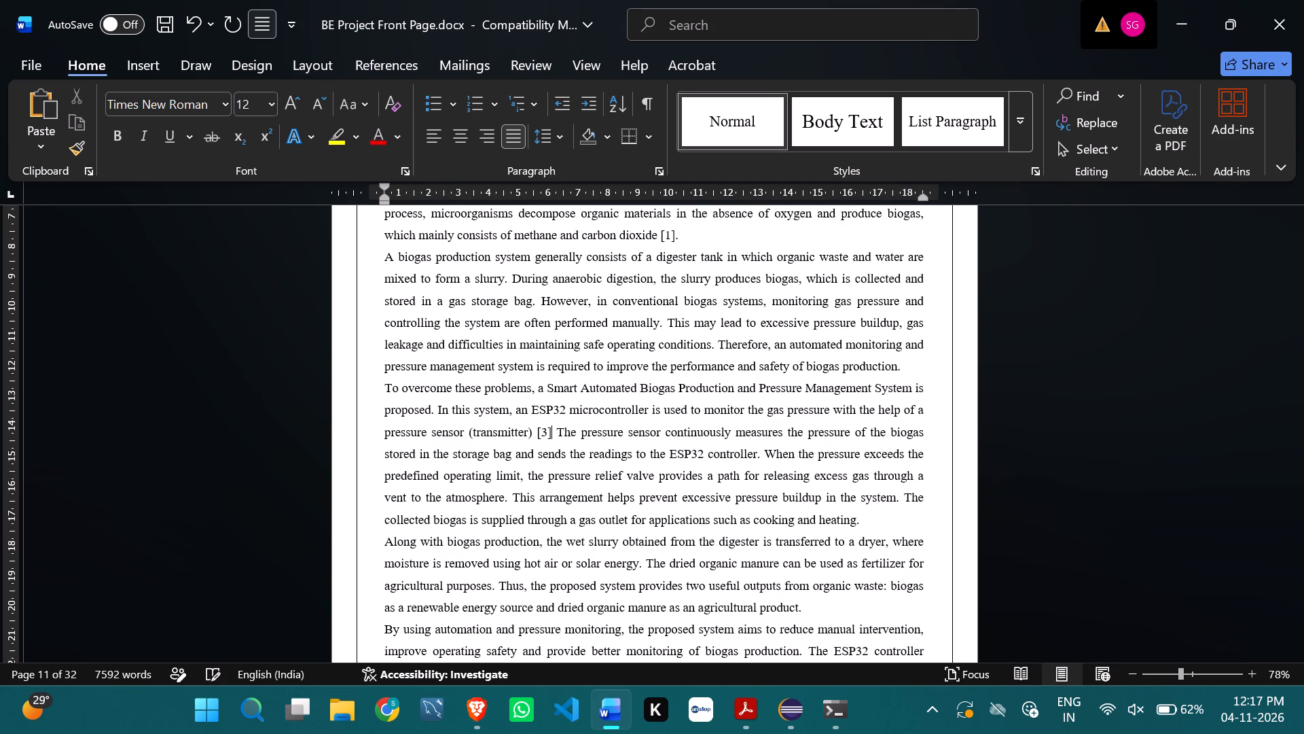
{"action": "key", "text": "period"}
Add citation [5] before the full stop of the paragraph ending "dried organic manure as an agricultural product".
{"action": "scroll", "coordinate": [532, 430], "scroll_direction": "down", "scroll_amount": 2}
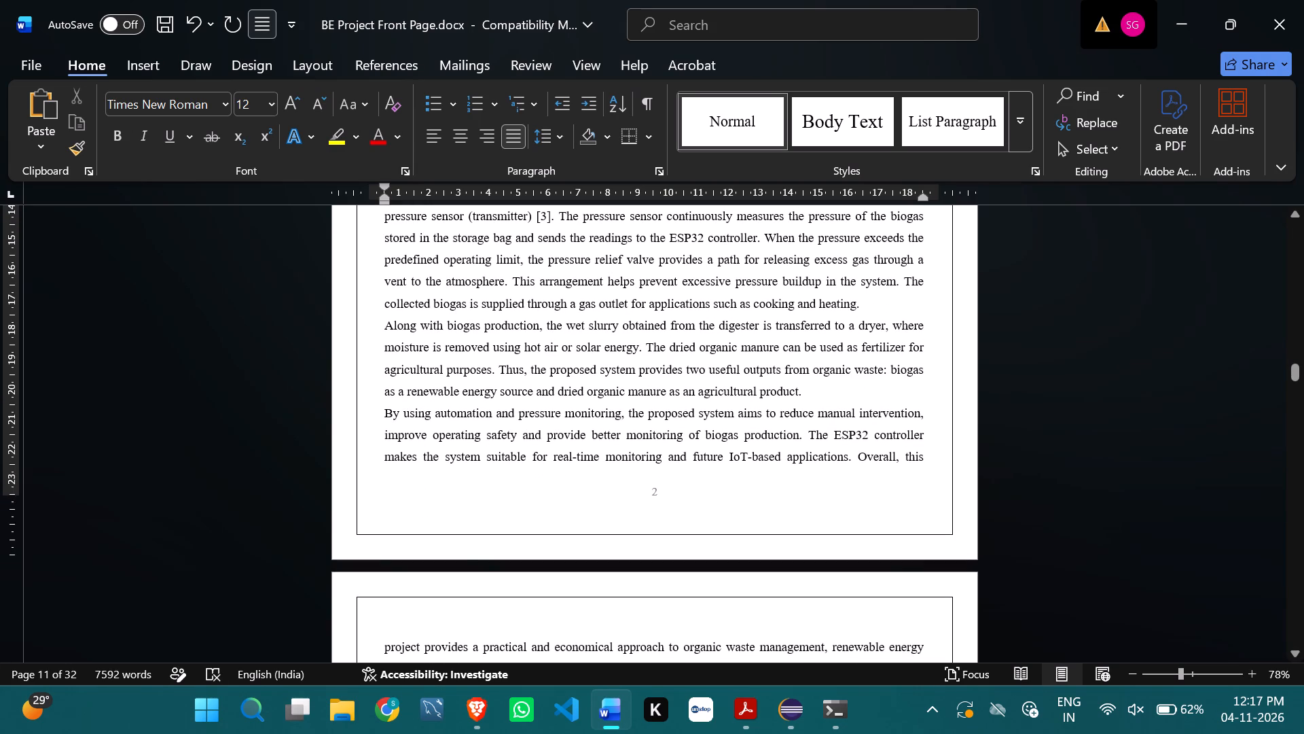
{"action": "left_click", "coordinate": [802, 386]}
{"action": "key", "text": "BackSpace"}
{"action": "key", "text": "bracketleft"}
{"action": "type", "text": "5]."}
Add citation [2], preceded by a space, before the full stop of the paragraph ending "sustainable agricultural development", just above 1.2 Problem Statement.
{"action": "scroll", "coordinate": [802, 386], "scroll_direction": "down", "scroll_amount": 1}
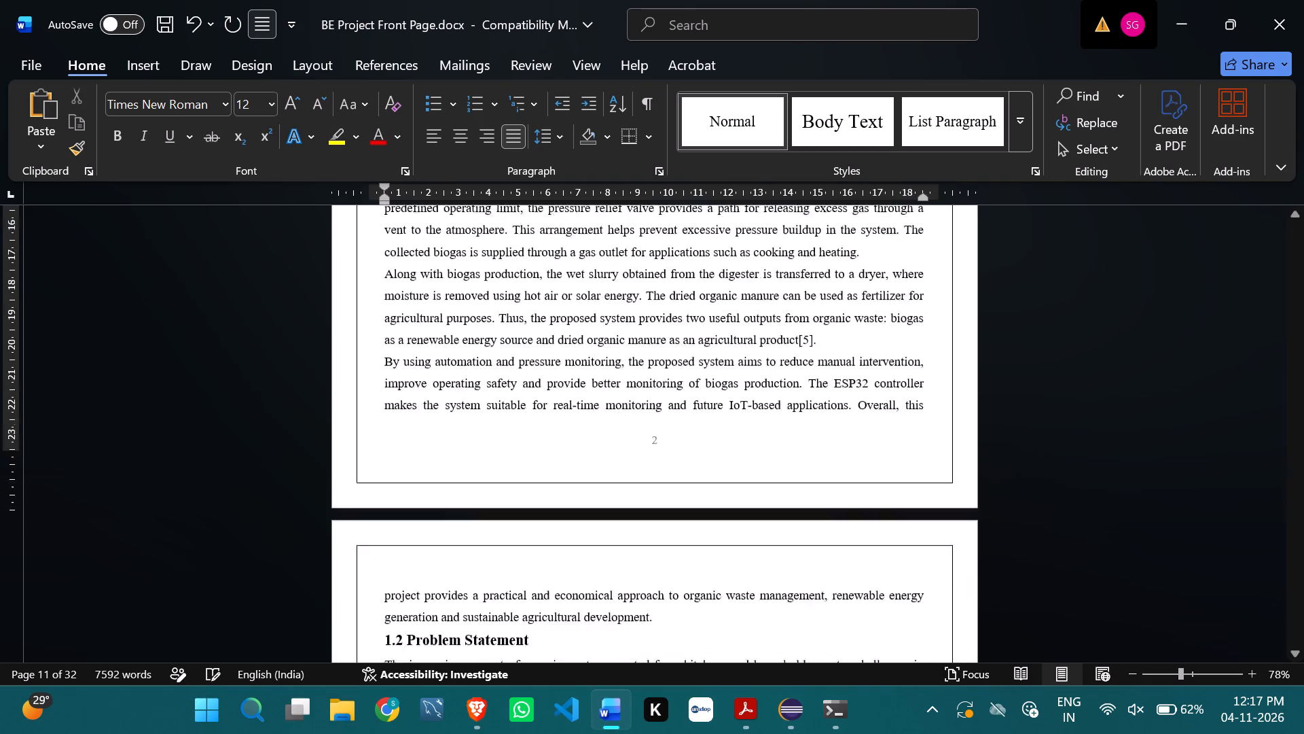
{"action": "scroll", "coordinate": [802, 386], "scroll_direction": "down", "scroll_amount": 1}
{"action": "left_click", "coordinate": [718, 506]}
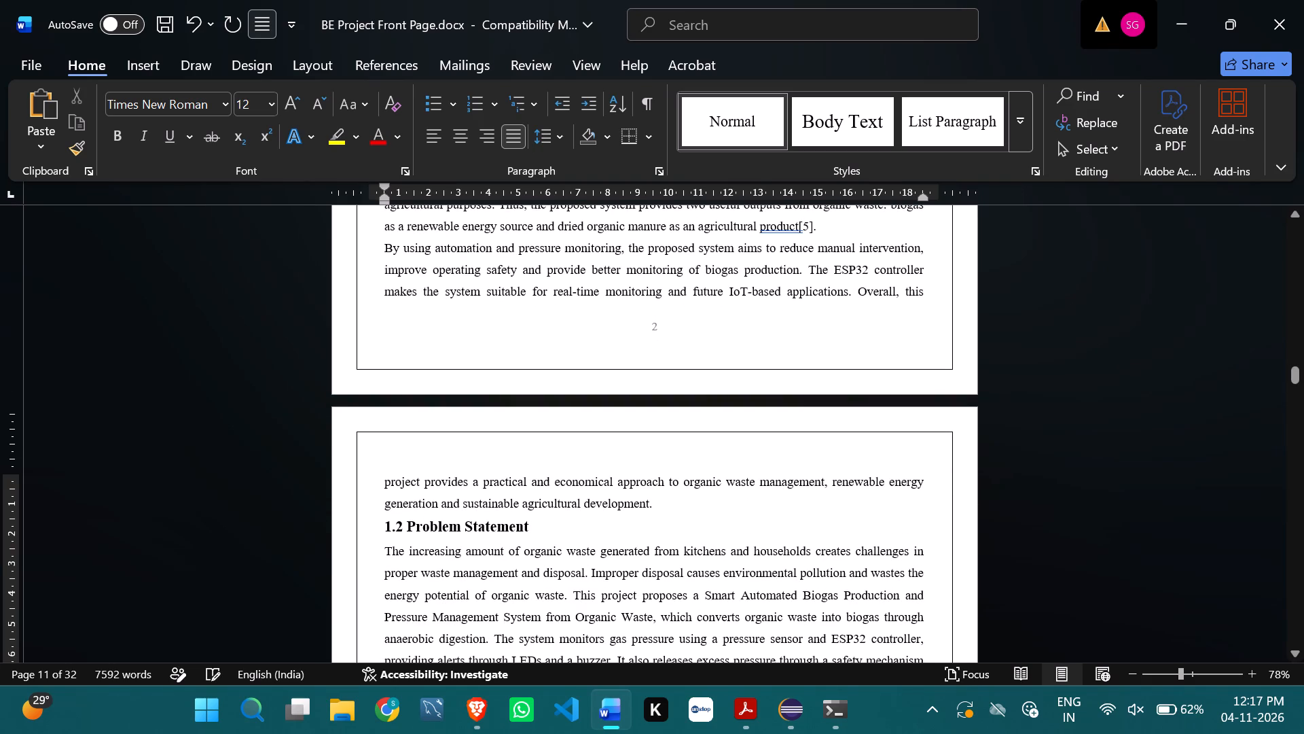
{"action": "key", "text": "BackSpace"}
{"action": "type", "text": "[2]."}
{"action": "left_click", "coordinate": [649, 501]}
{"action": "key", "text": "space"}
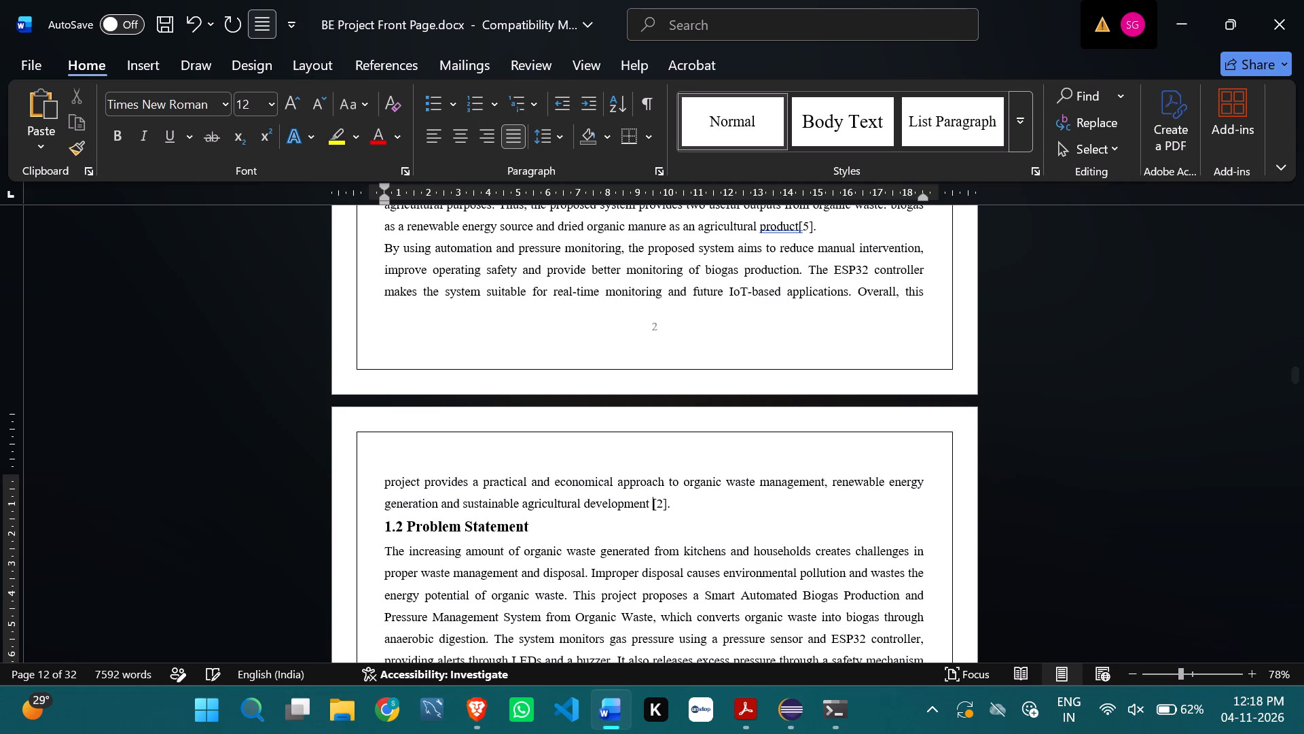
Review the report from 1.2 Problem Statement through the Chapter 2 literature review to the Chapter 3 component figures and 3.4 Working Principle.
{"action": "scroll", "coordinate": [649, 501], "scroll_direction": "down", "scroll_amount": 7}
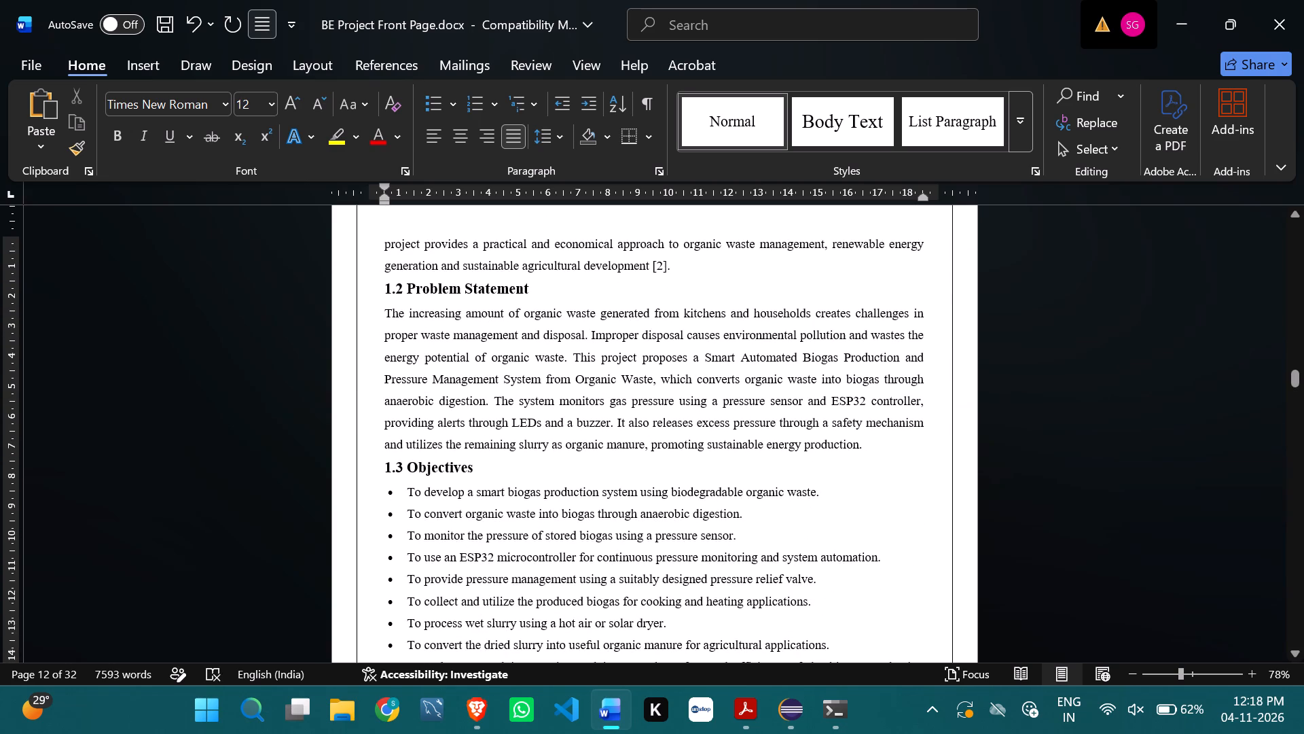
{"action": "scroll", "coordinate": [647, 525], "scroll_direction": "down", "scroll_amount": 5}
{"action": "right_click", "coordinate": [705, 324]}
{"action": "scroll", "coordinate": [705, 324], "scroll_direction": "down", "scroll_amount": 1}
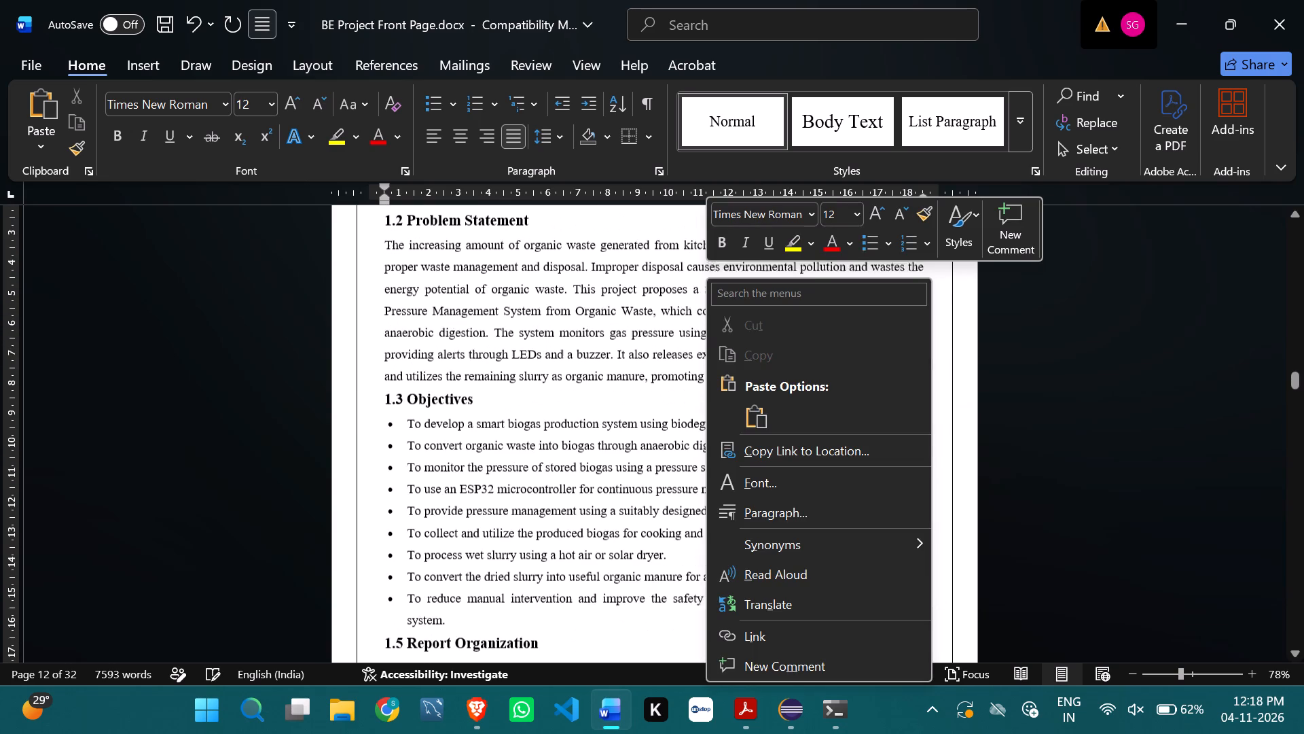
{"action": "scroll", "coordinate": [705, 324], "scroll_direction": "down", "scroll_amount": 1}
{"action": "left_click", "coordinate": [599, 287]}
{"action": "scroll", "coordinate": [599, 287], "scroll_direction": "down", "scroll_amount": 2}
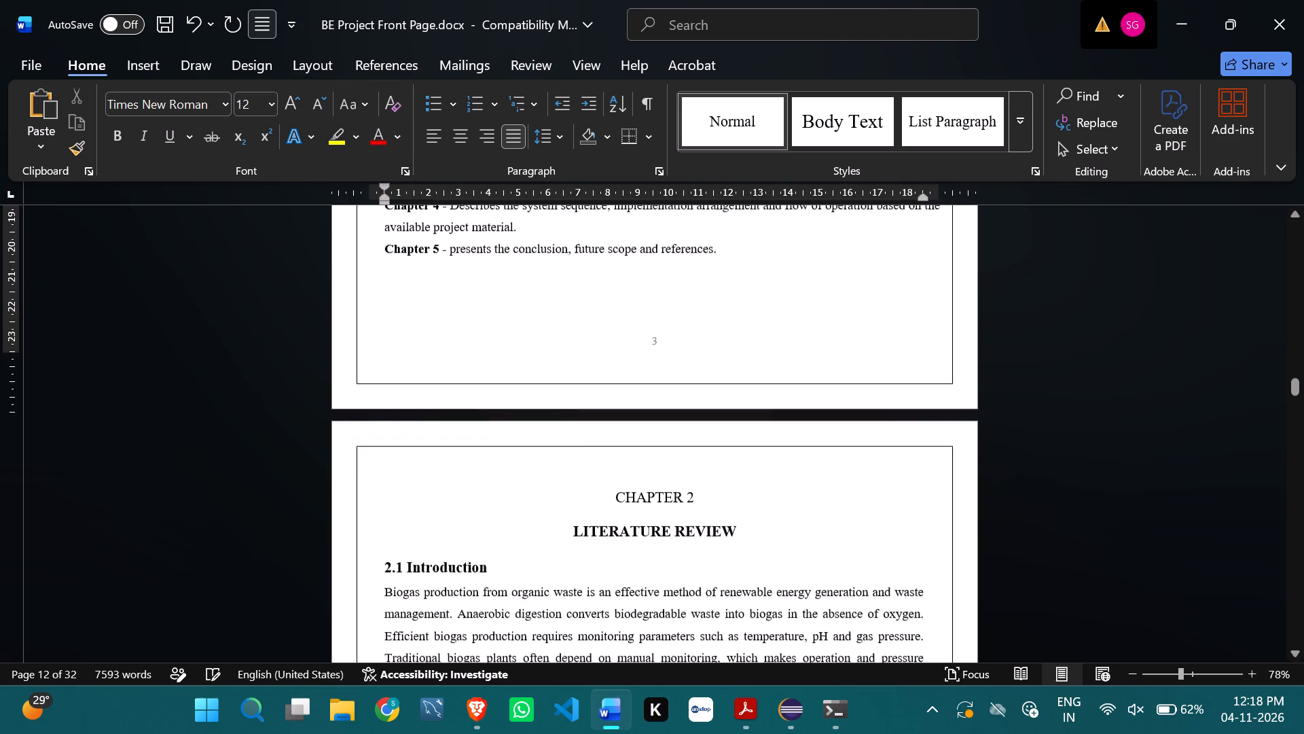
{"action": "scroll", "coordinate": [599, 287], "scroll_direction": "down", "scroll_amount": 12}
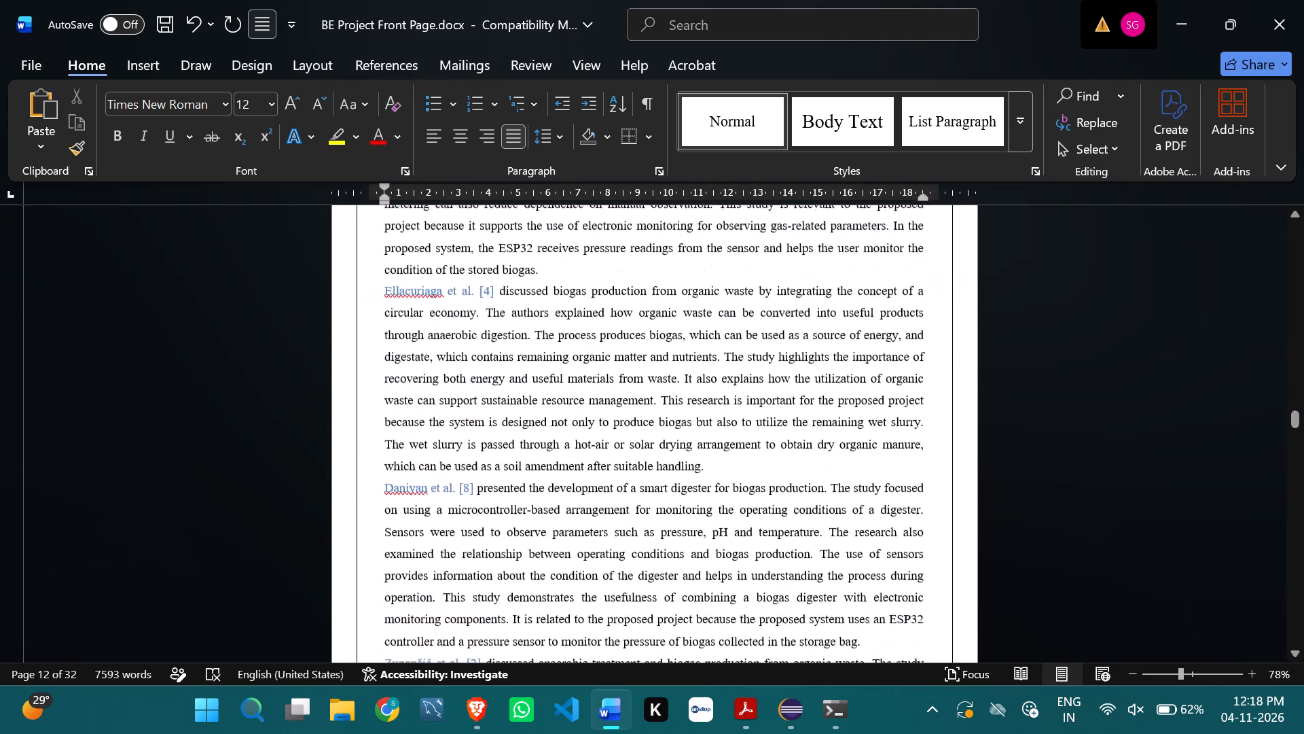
{"action": "scroll", "coordinate": [599, 287], "scroll_direction": "down", "scroll_amount": 12}
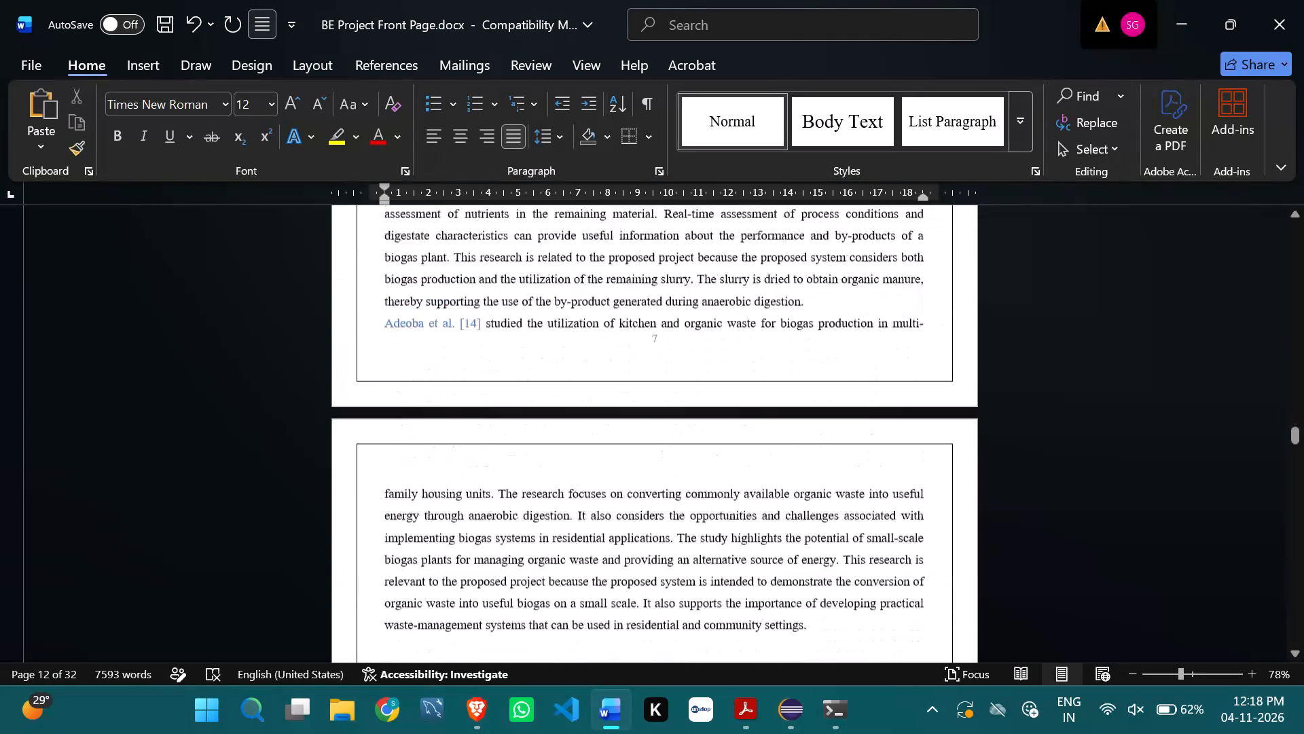
{"action": "scroll", "coordinate": [599, 287], "scroll_direction": "down", "scroll_amount": 11}
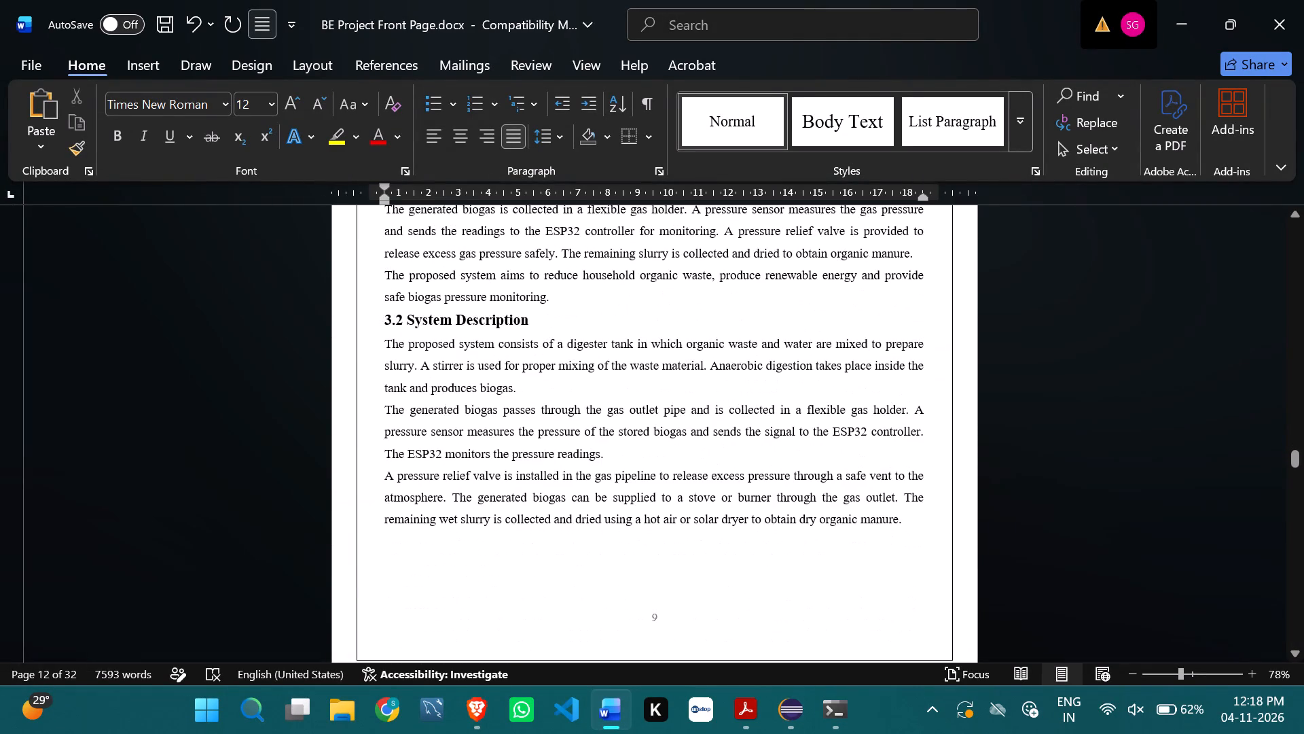
{"action": "scroll", "coordinate": [599, 287], "scroll_direction": "down", "scroll_amount": 1}
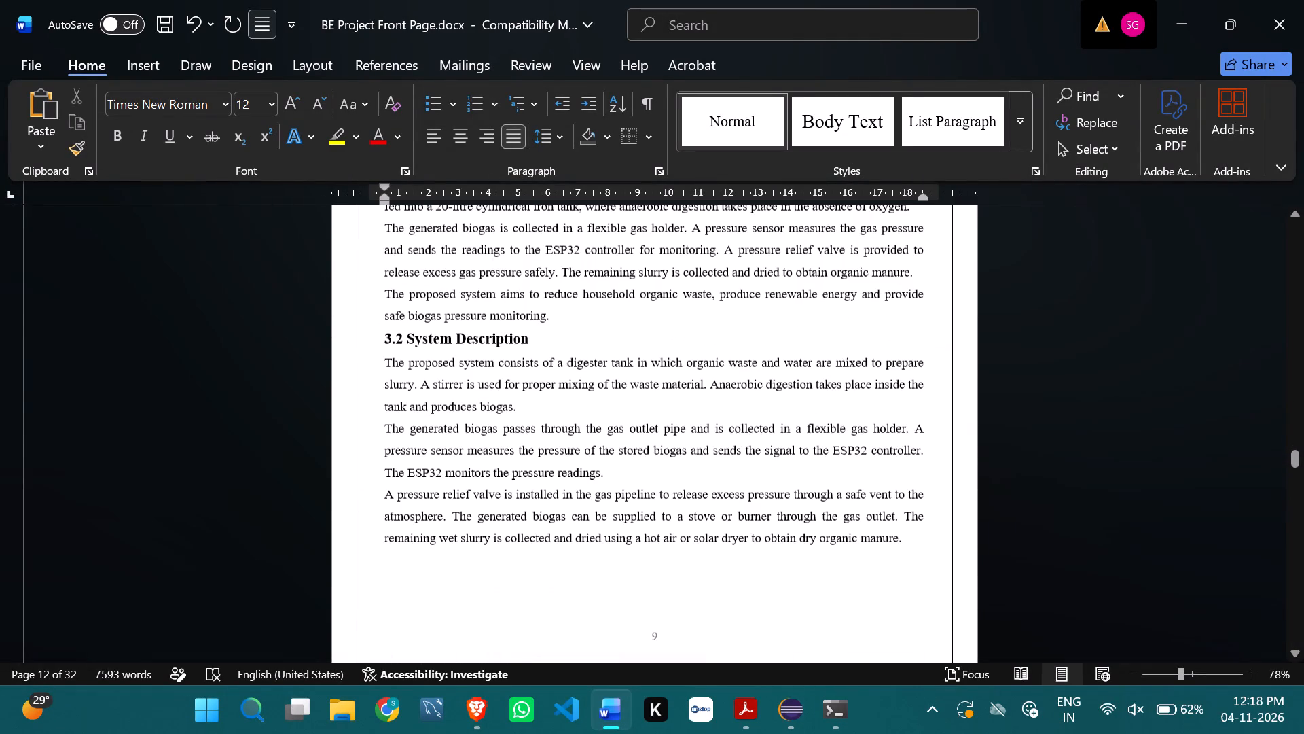
{"action": "scroll", "coordinate": [599, 287], "scroll_direction": "down", "scroll_amount": 5}
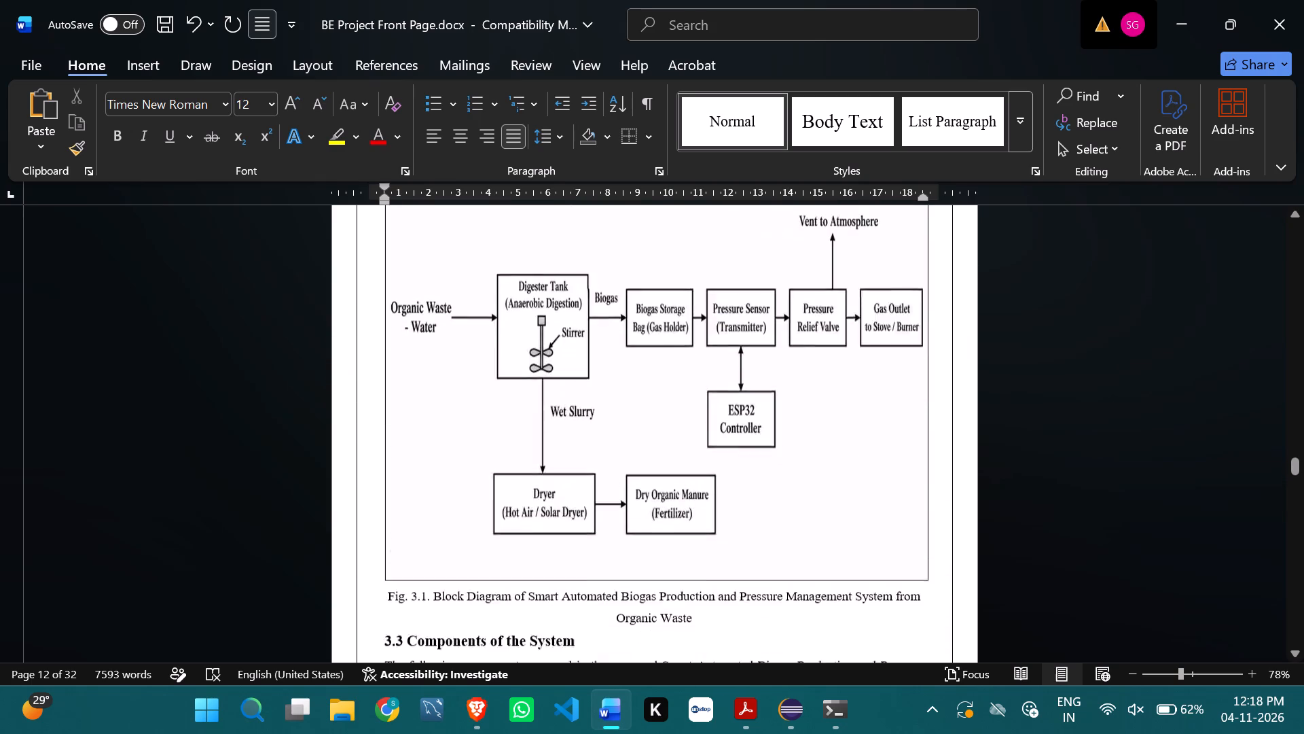
{"action": "scroll", "coordinate": [599, 287], "scroll_direction": "down", "scroll_amount": 6}
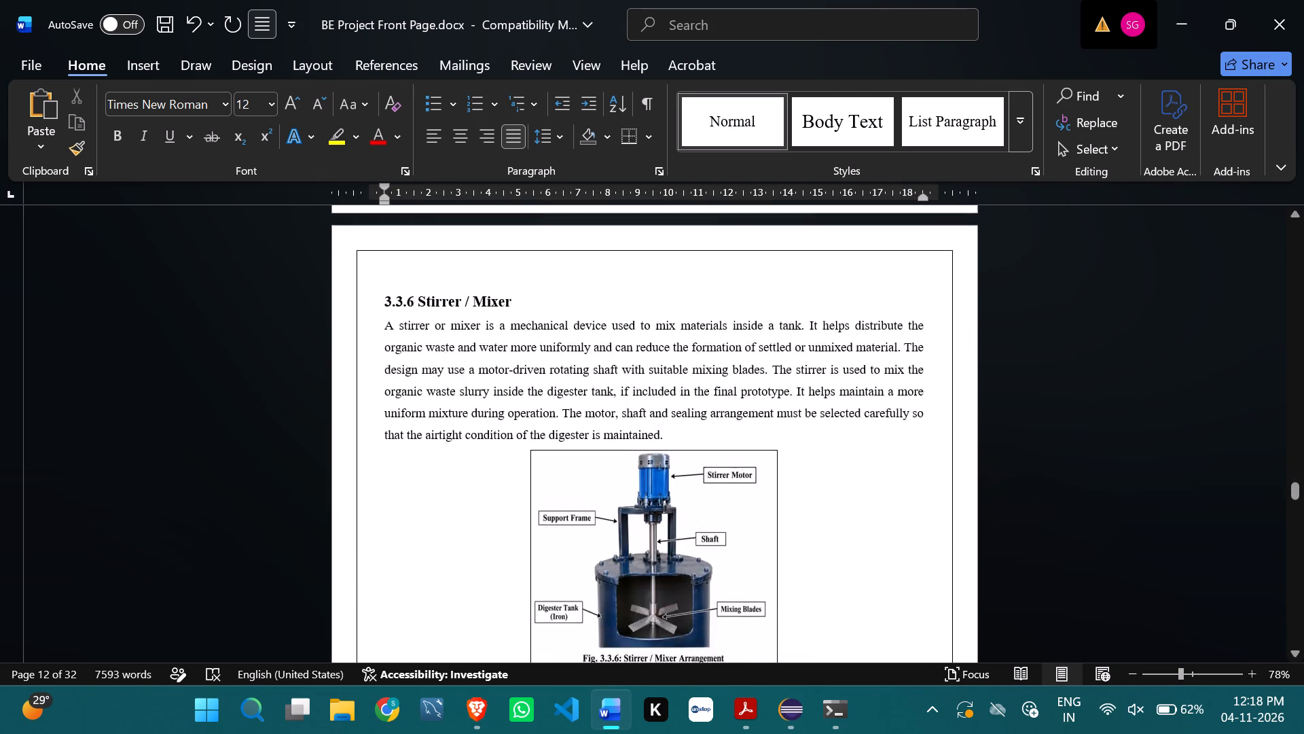
{"action": "scroll", "coordinate": [599, 287], "scroll_direction": "down", "scroll_amount": 6}
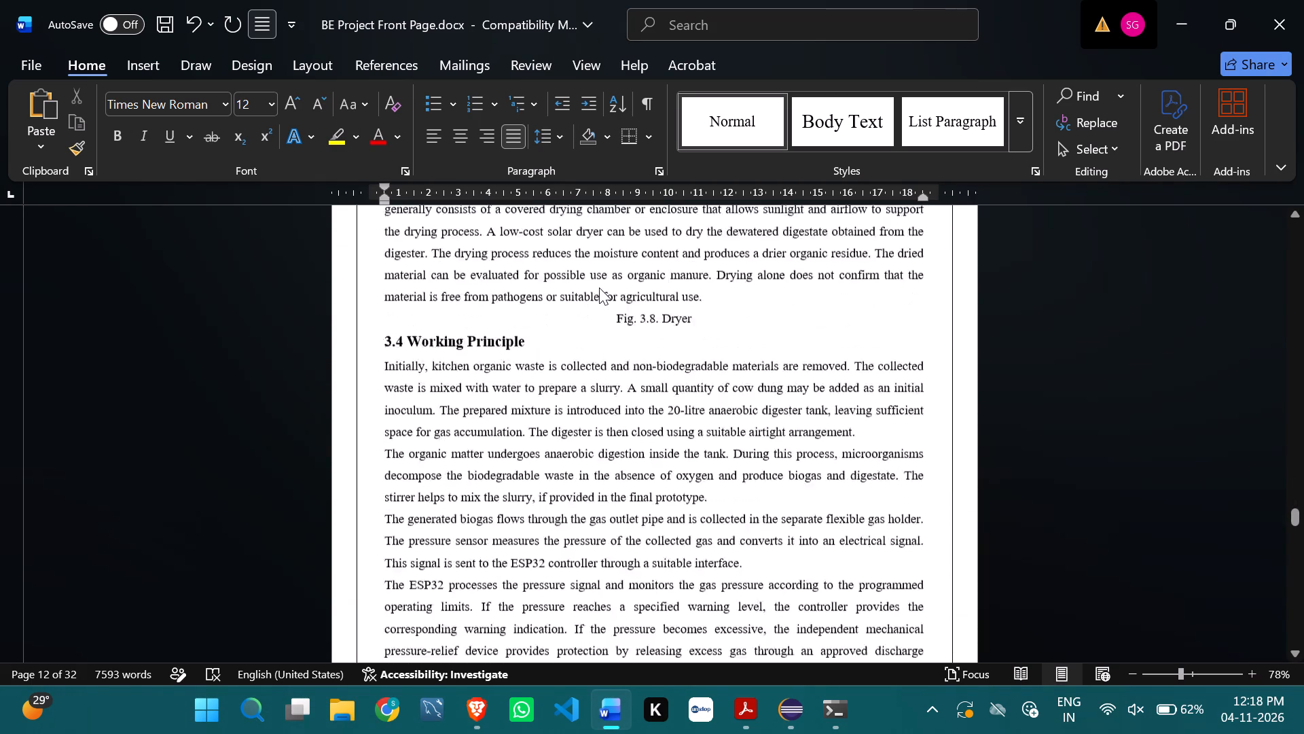
{"action": "scroll", "coordinate": [599, 287], "scroll_direction": "down", "scroll_amount": 2}
{"action": "scroll", "coordinate": [599, 287], "scroll_direction": "up", "scroll_amount": 1}
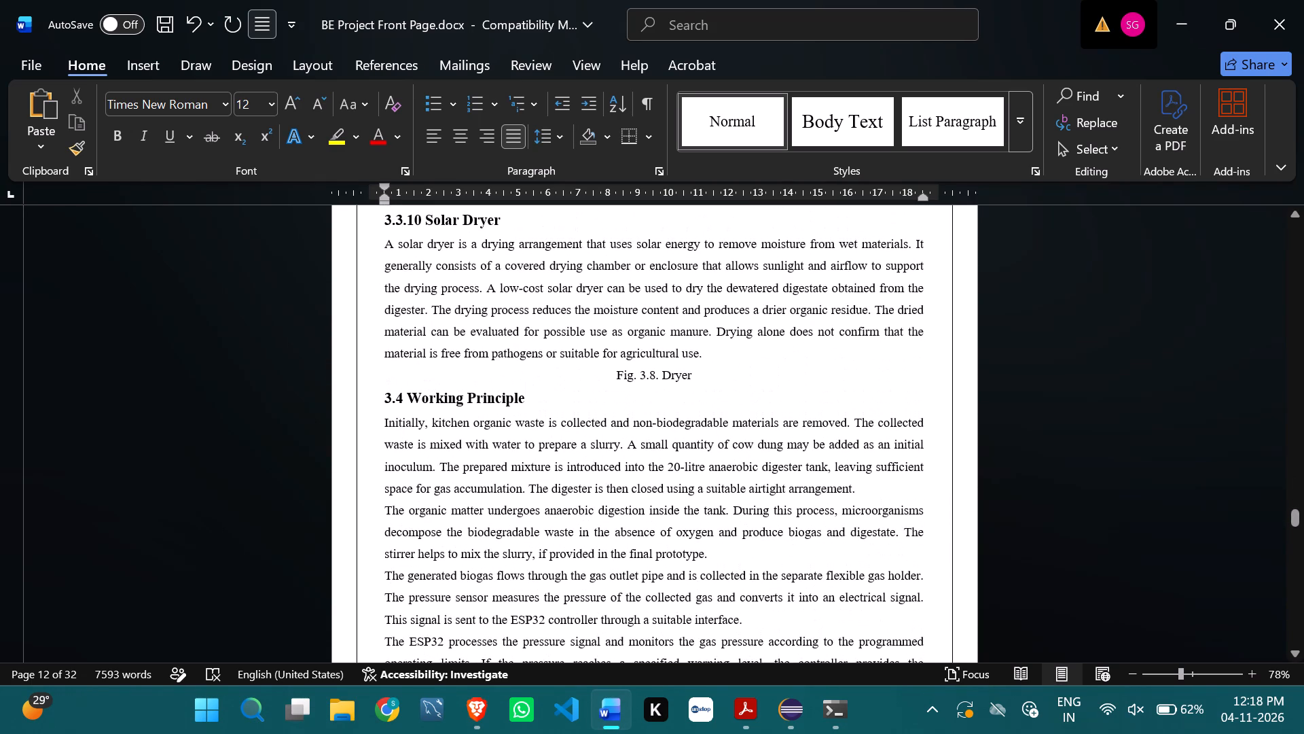
{"action": "scroll", "coordinate": [599, 287], "scroll_direction": "left", "scroll_amount": 1}
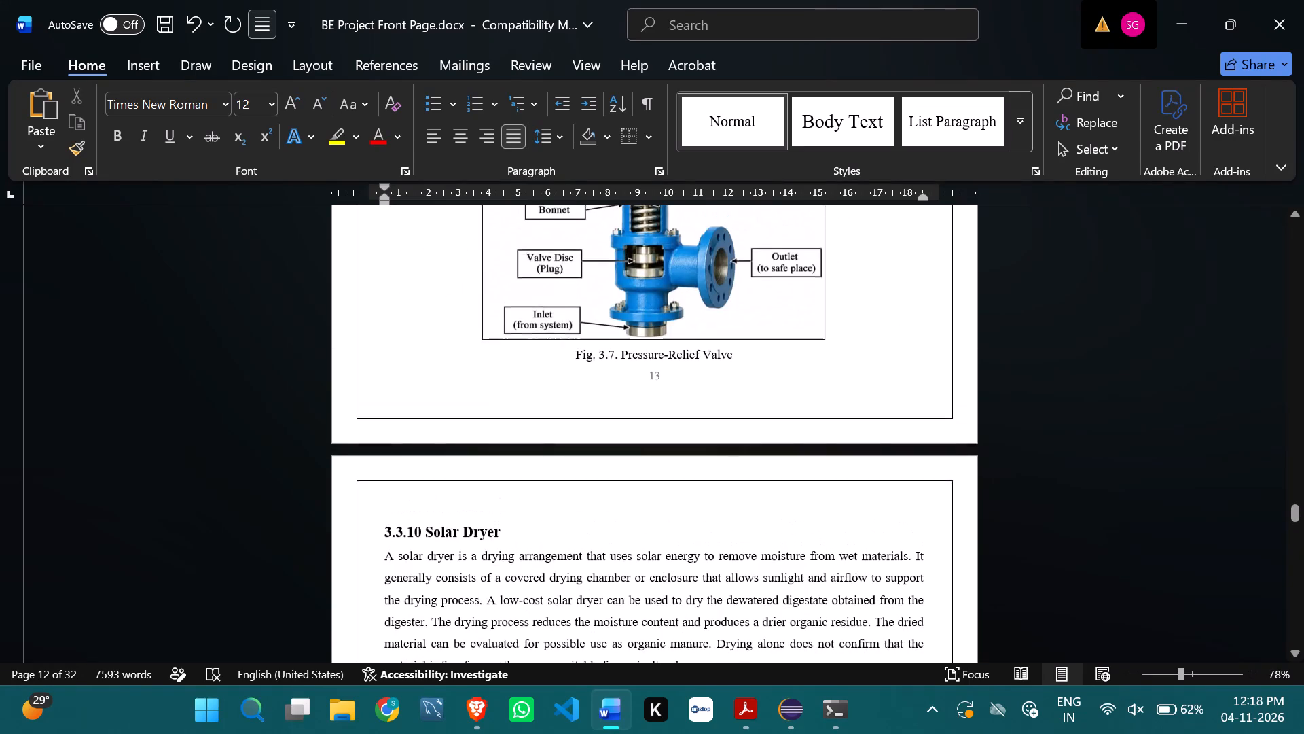
{"action": "scroll", "coordinate": [599, 287], "scroll_direction": "left", "scroll_amount": 1}
{"action": "scroll", "coordinate": [598, 287], "scroll_direction": "up", "scroll_amount": 5}
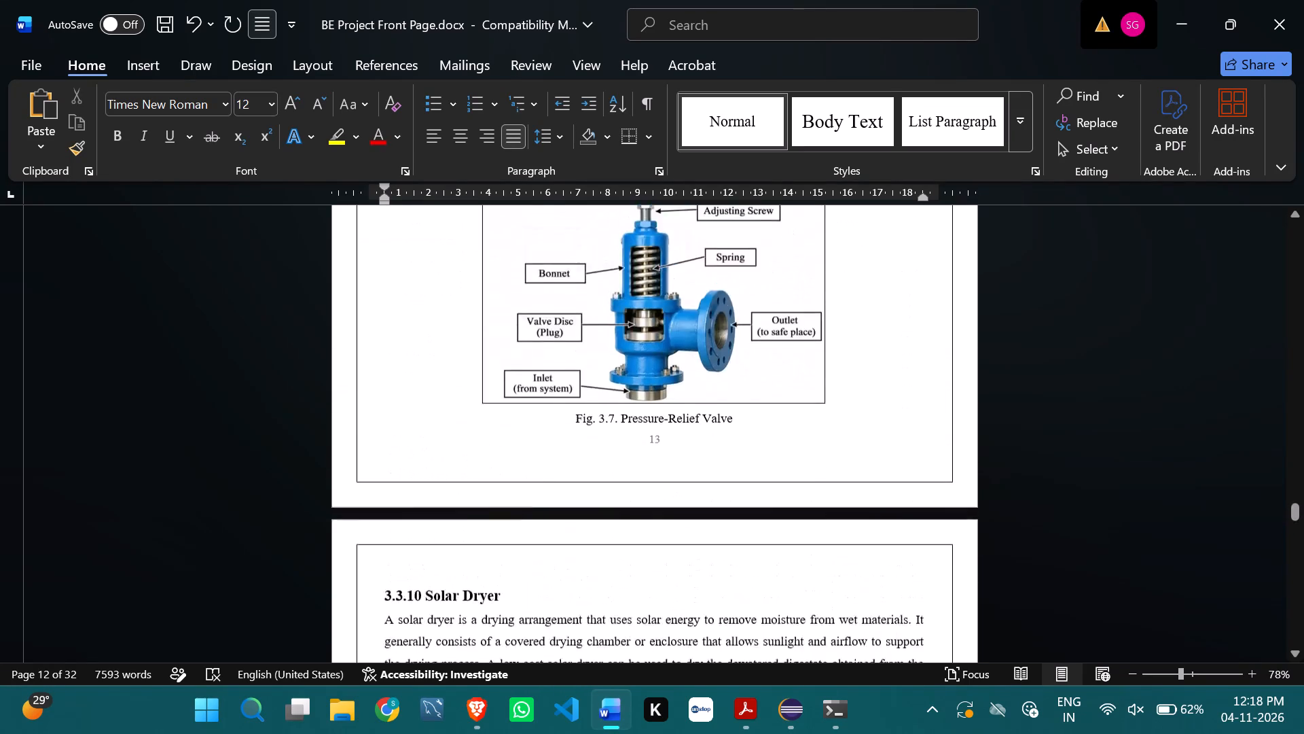
Recheck the Chapter 3 component sections and figures between Fig. 3.3 Anaerobic Digester Tank and Fig. 3.7 Pressure-Relief Valve.
{"action": "scroll", "coordinate": [598, 287], "scroll_direction": "up", "scroll_amount": 5}
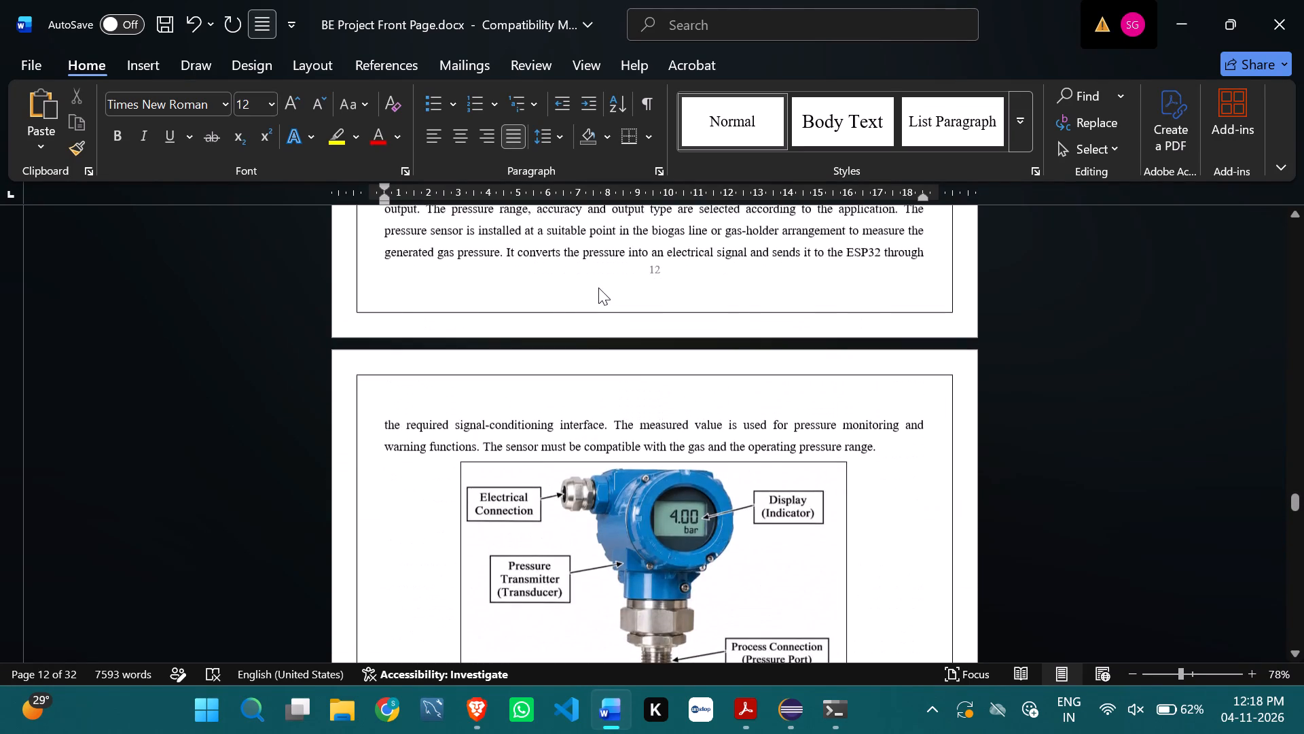
{"action": "scroll", "coordinate": [598, 287], "scroll_direction": "up", "scroll_amount": 7}
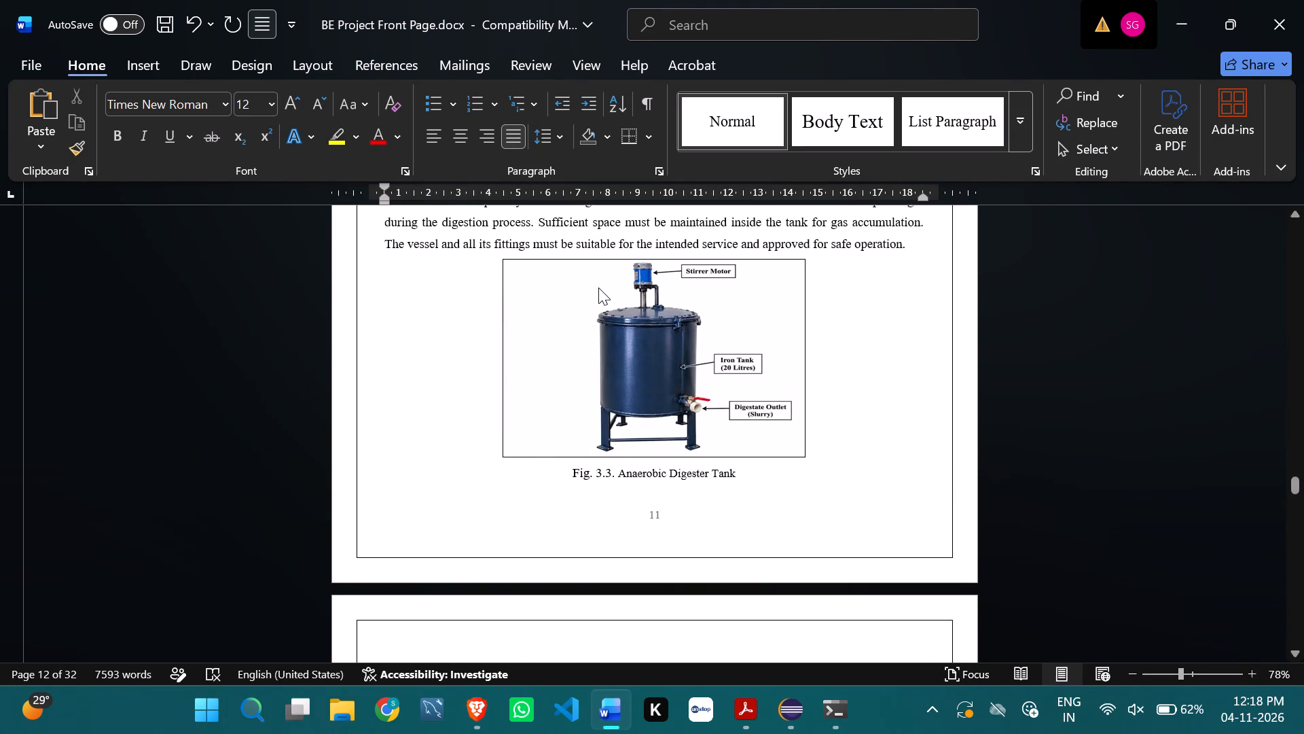
{"action": "scroll", "coordinate": [598, 287], "scroll_direction": "up", "scroll_amount": 2}
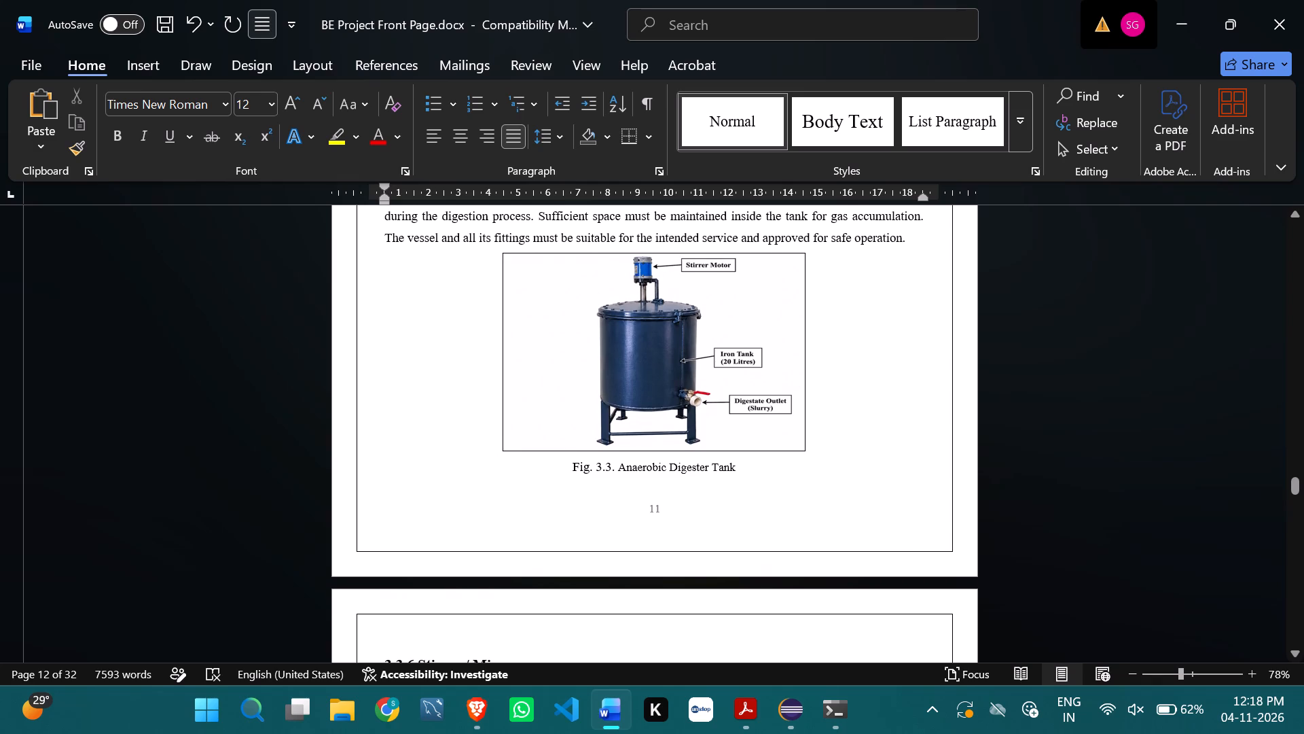
{"action": "scroll", "coordinate": [598, 287], "scroll_direction": "down", "scroll_amount": 2}
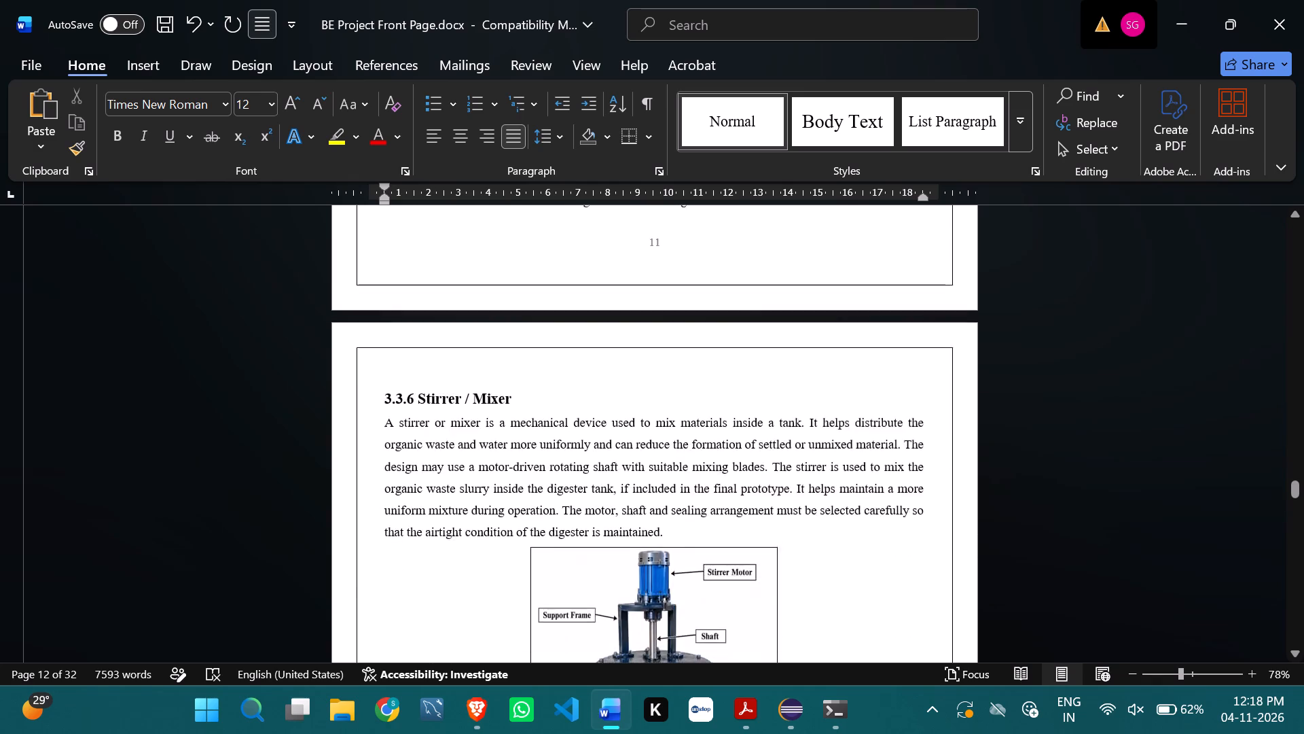
{"action": "scroll", "coordinate": [598, 287], "scroll_direction": "down", "scroll_amount": 5}
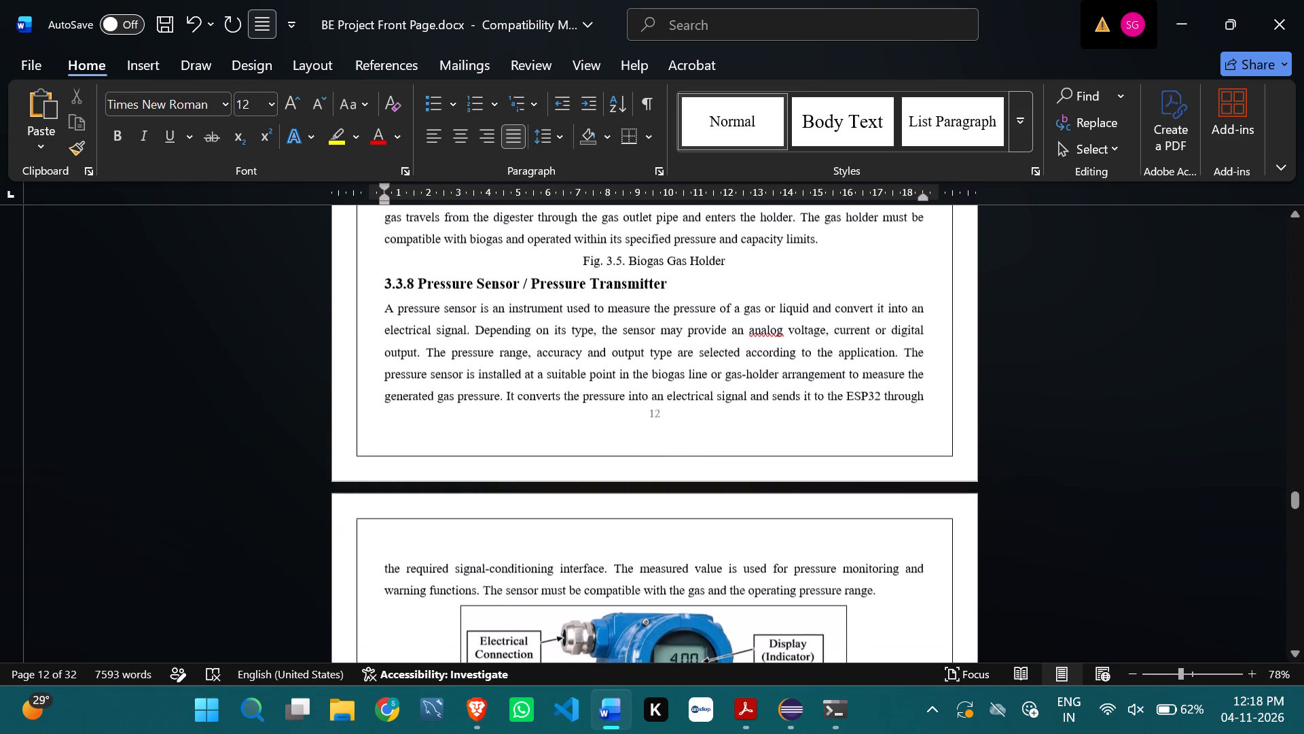
{"action": "scroll", "coordinate": [598, 287], "scroll_direction": "down", "scroll_amount": 1}
{"action": "scroll", "coordinate": [598, 287], "scroll_direction": "up", "scroll_amount": 1}
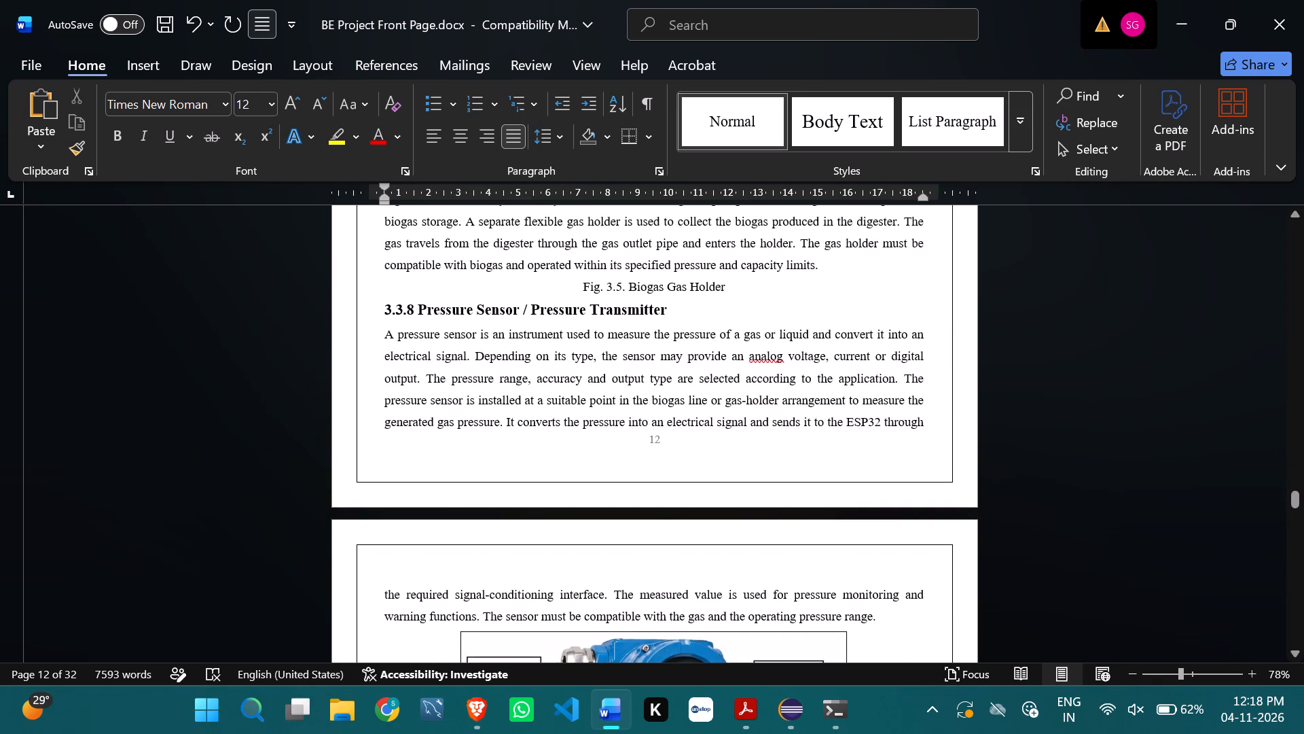
Select the words "Biogas Gas Holder" in the Fig. 3.5 caption above 3.3.8 Pressure Sensor / Pressure Transmitter.
{"action": "left_click", "coordinate": [631, 285]}
{"action": "left_click_drag", "start_coordinate": [631, 285], "coordinate": [737, 279]}
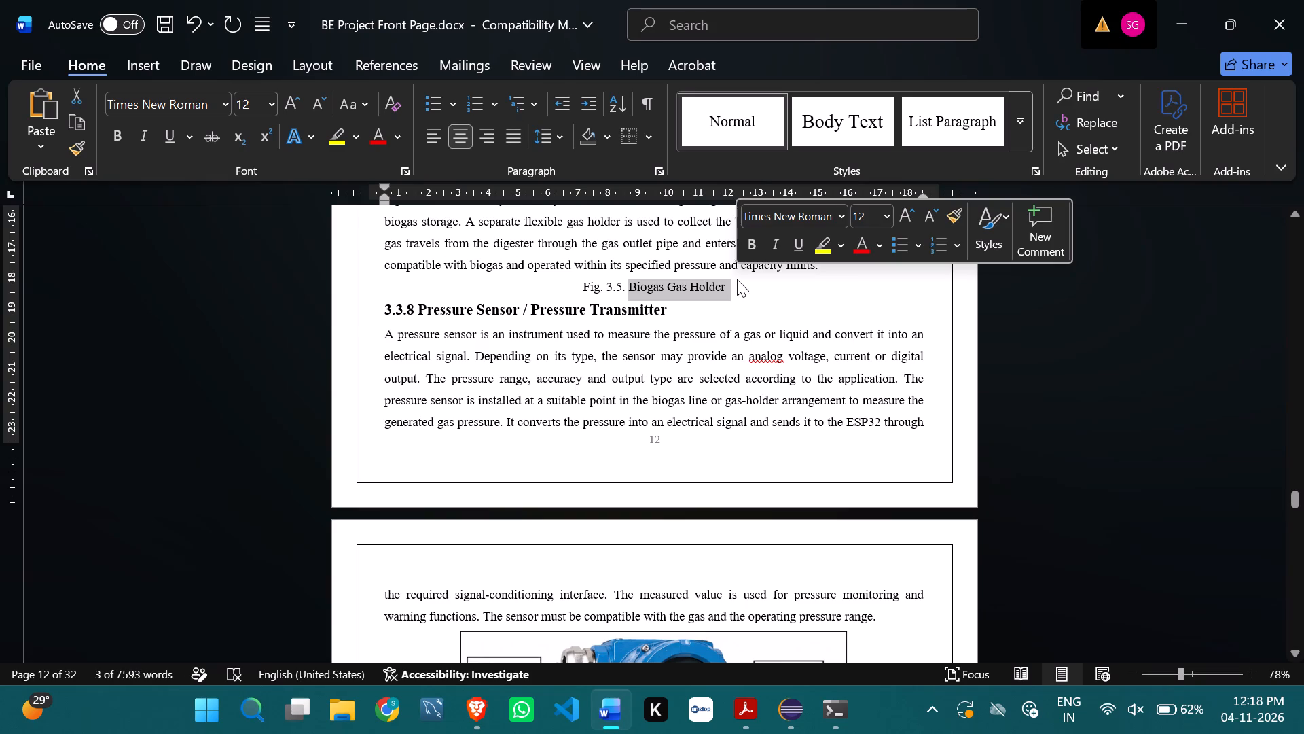
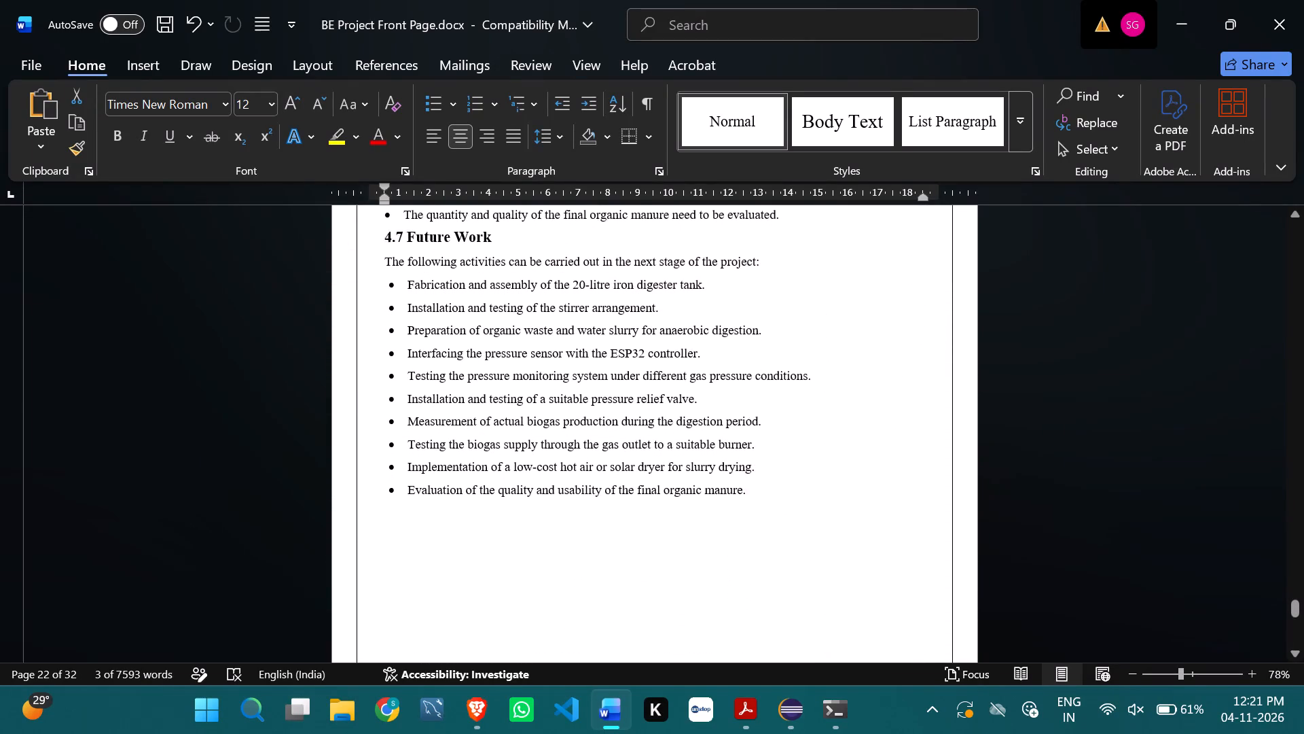
Change the words "Future Work" in the 4.7 heading of Chapter 4 to "Further Work" and save the report.
{"action": "scroll", "coordinate": [494, 283], "scroll_direction": "up", "scroll_amount": 1}
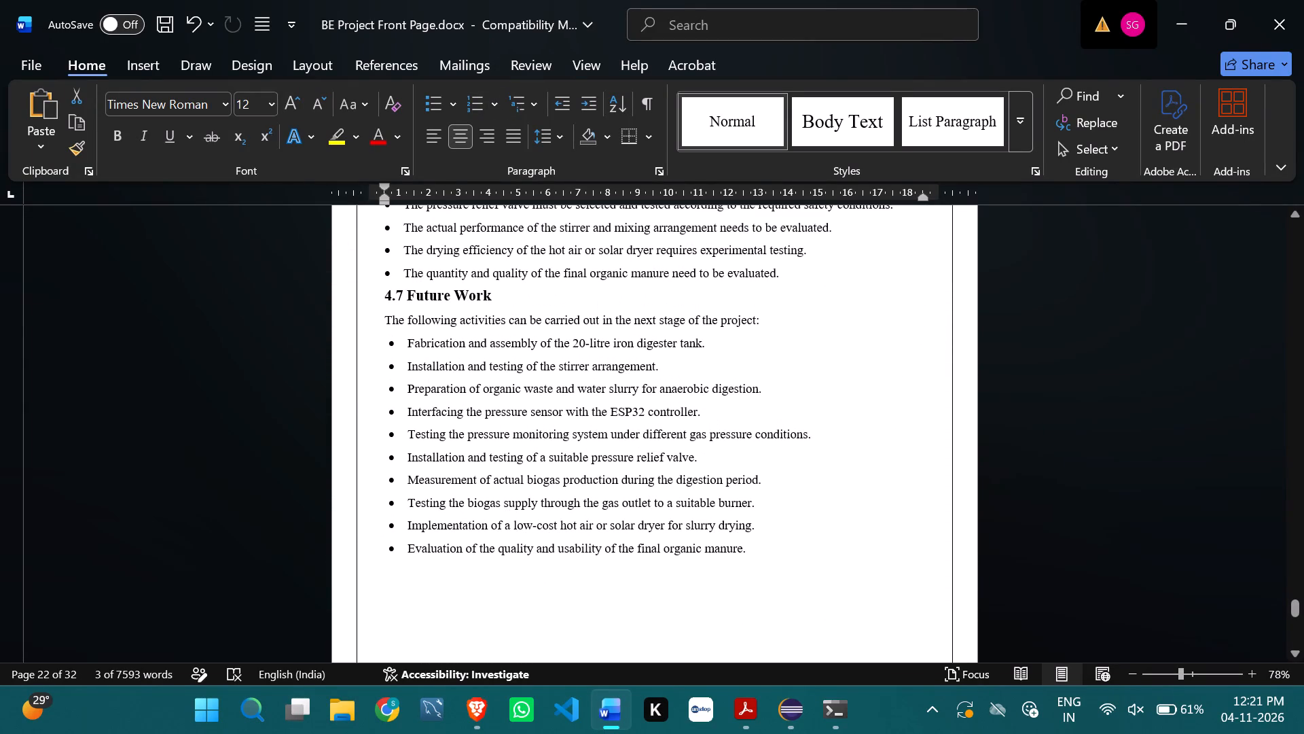
{"action": "left_click", "coordinate": [494, 283]}
{"action": "left_click_drag", "start_coordinate": [501, 298], "coordinate": [416, 290]}
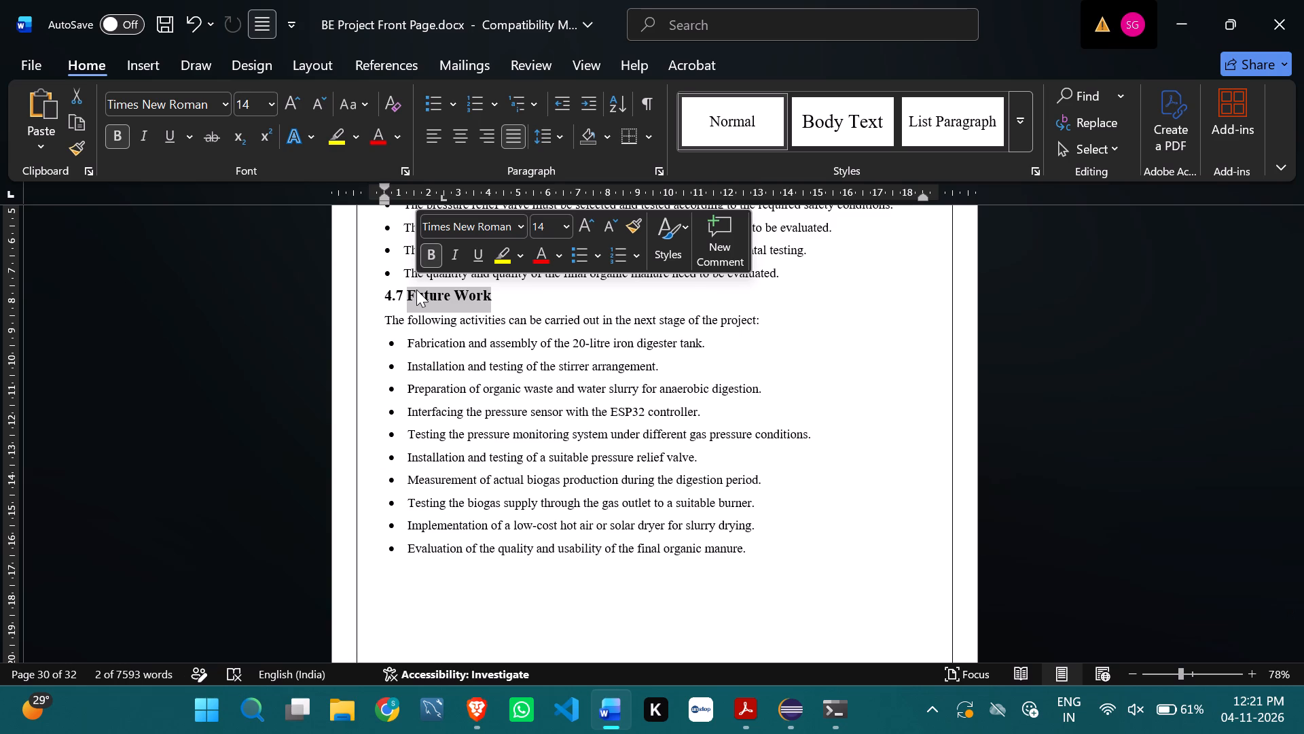
{"action": "type", "text": "Further W"}
{"action": "type", "text": "ork"}
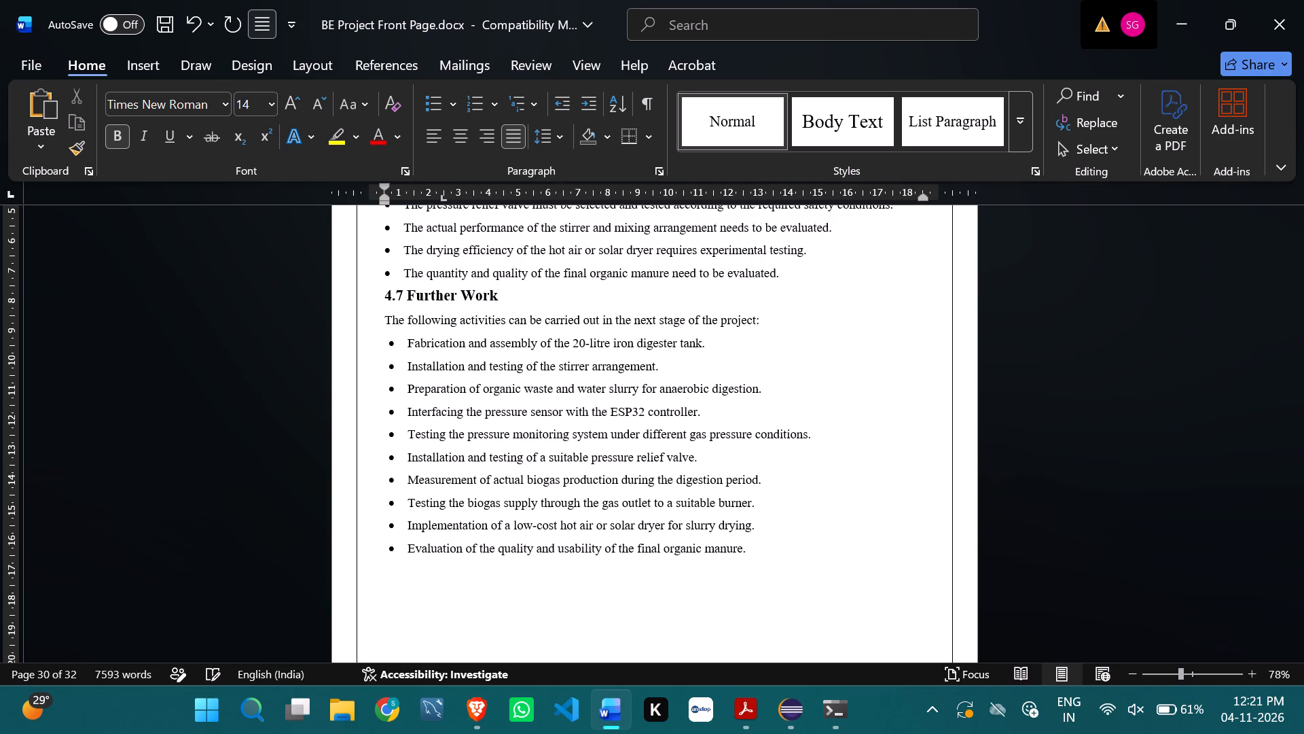
{"action": "key", "text": "ctrl+s"}
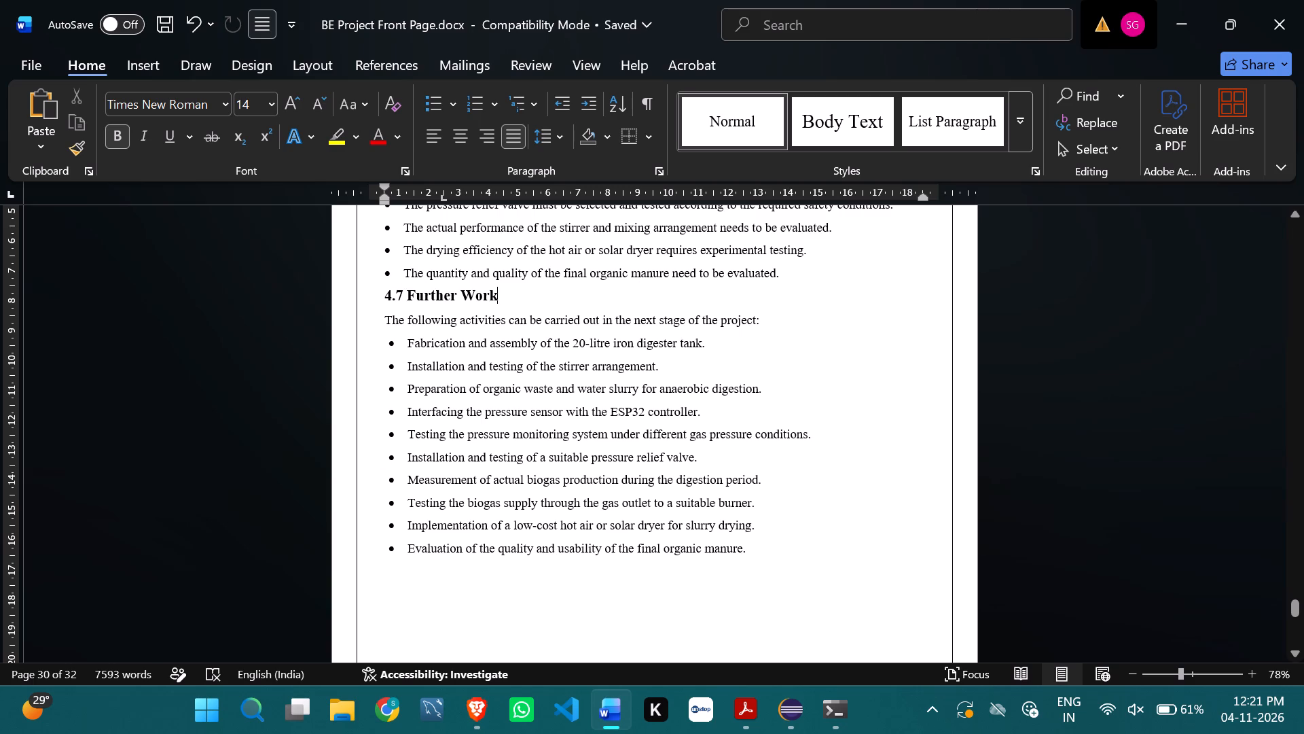
Look back through the report from the end of section 4.7 through Chapters 3 and 2 to the cover page.
{"action": "scroll", "coordinate": [499, 421], "scroll_direction": "down", "scroll_amount": 9}
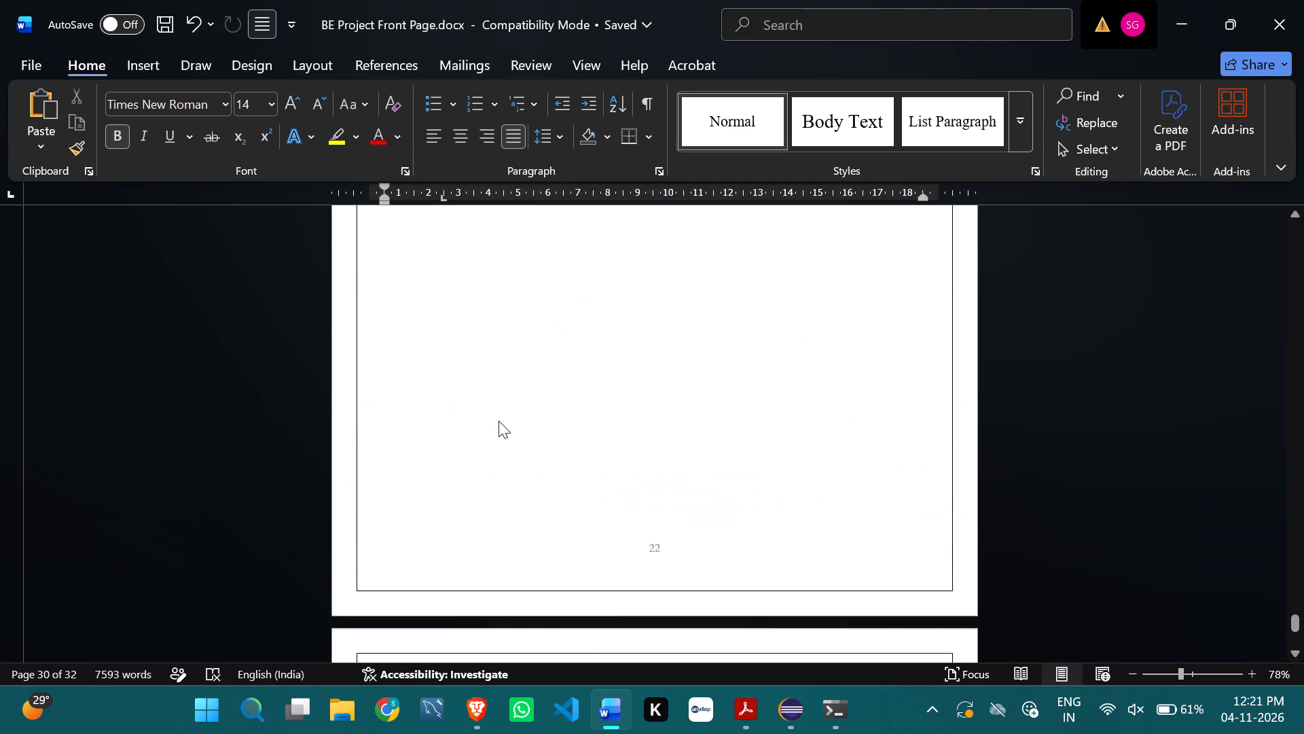
{"action": "scroll", "coordinate": [499, 421], "scroll_direction": "down", "scroll_amount": 4}
{"action": "scroll", "coordinate": [499, 421], "scroll_direction": "up", "scroll_amount": 14}
{"action": "scroll", "coordinate": [499, 421], "scroll_direction": "up", "scroll_amount": 11}
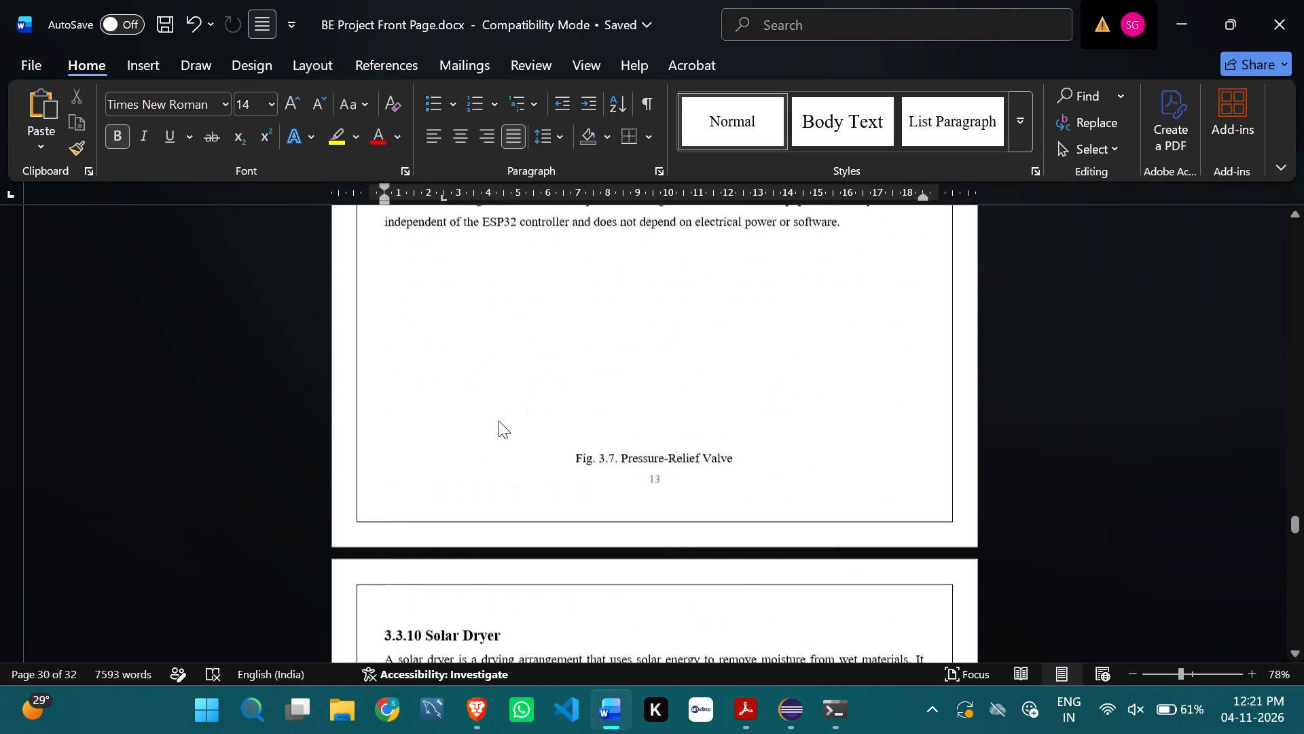
{"action": "scroll", "coordinate": [499, 421], "scroll_direction": "up", "scroll_amount": 8}
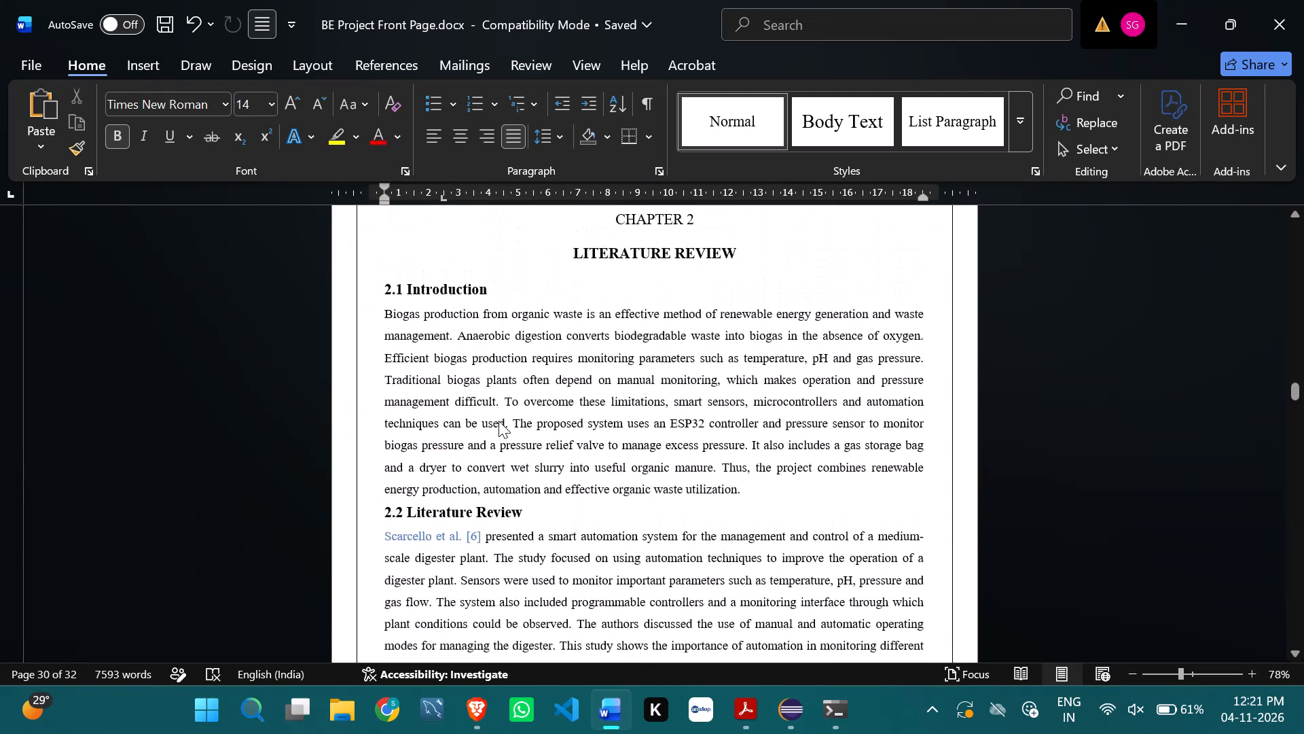
{"action": "left_click", "coordinate": [499, 421]}
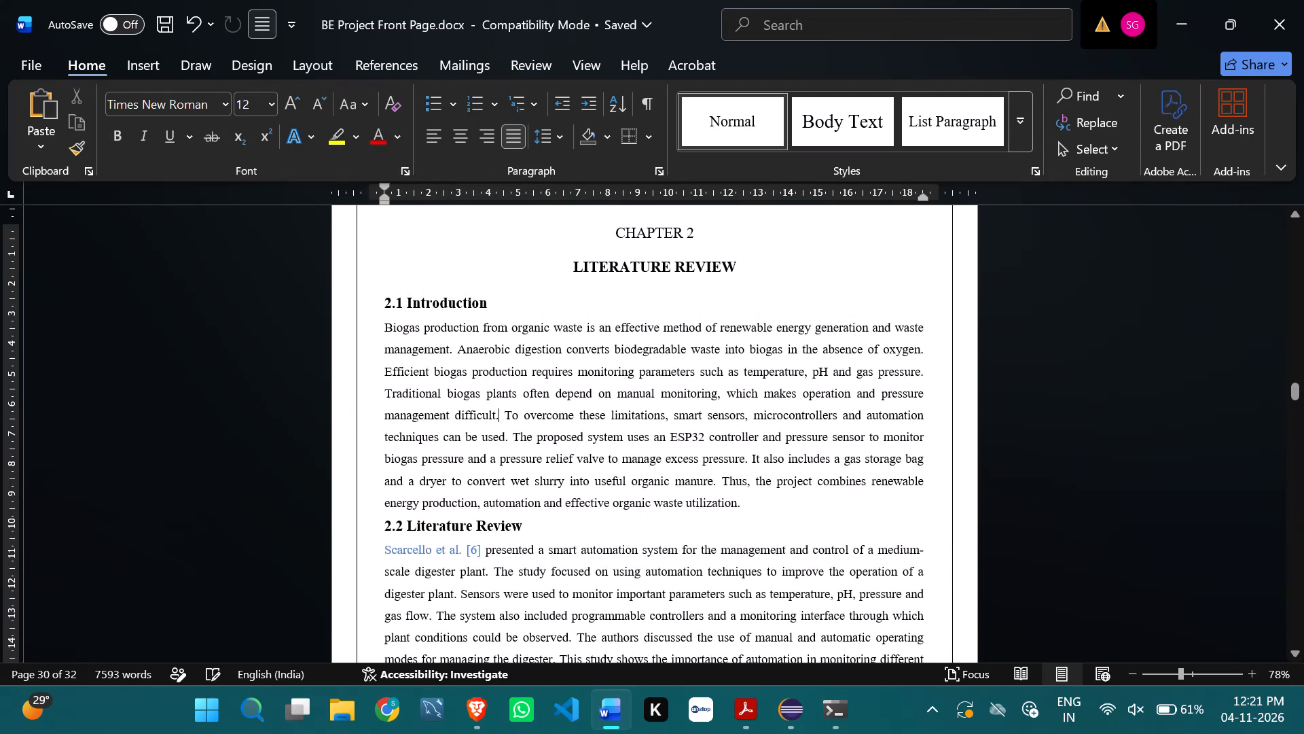
{"action": "scroll", "coordinate": [538, 360], "scroll_direction": "up", "scroll_amount": 9}
{"action": "scroll", "coordinate": [538, 360], "scroll_direction": "down", "scroll_amount": 2}
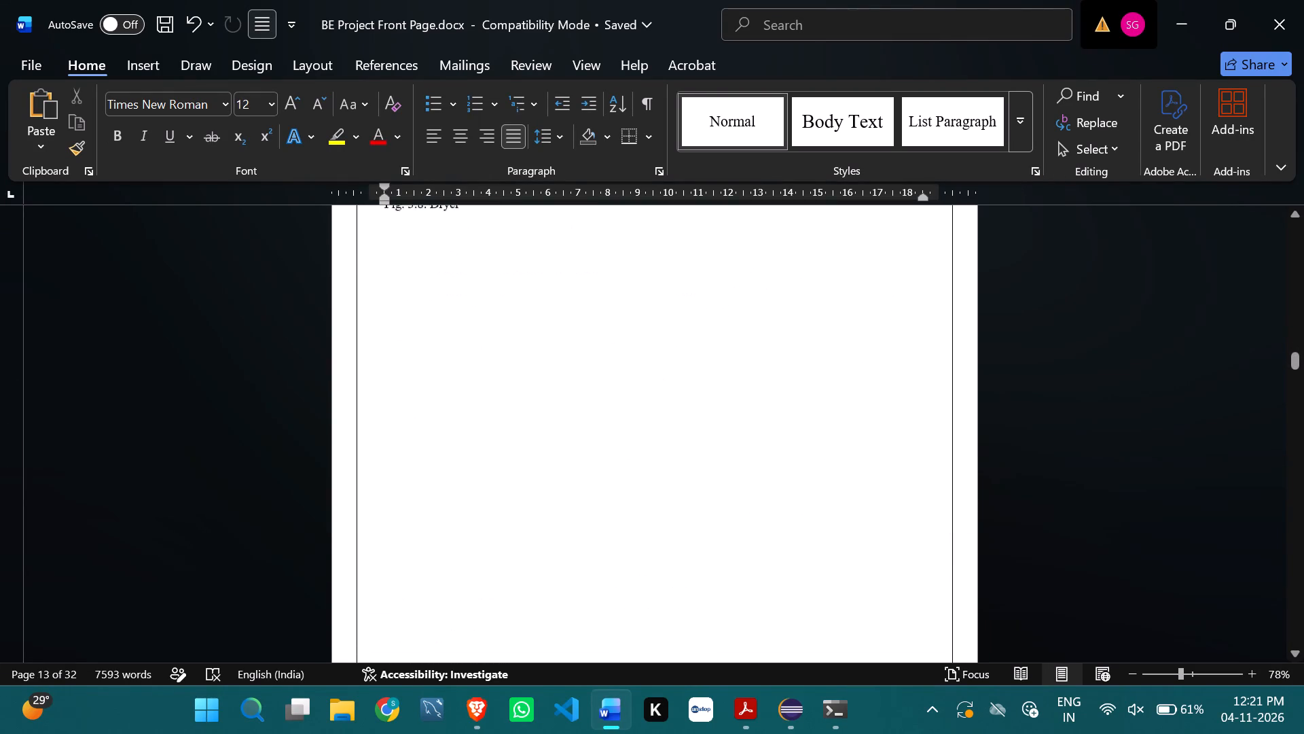
{"action": "scroll", "coordinate": [538, 360], "scroll_direction": "down", "scroll_amount": 1}
{"action": "scroll", "coordinate": [538, 360], "scroll_direction": "up", "scroll_amount": 20}
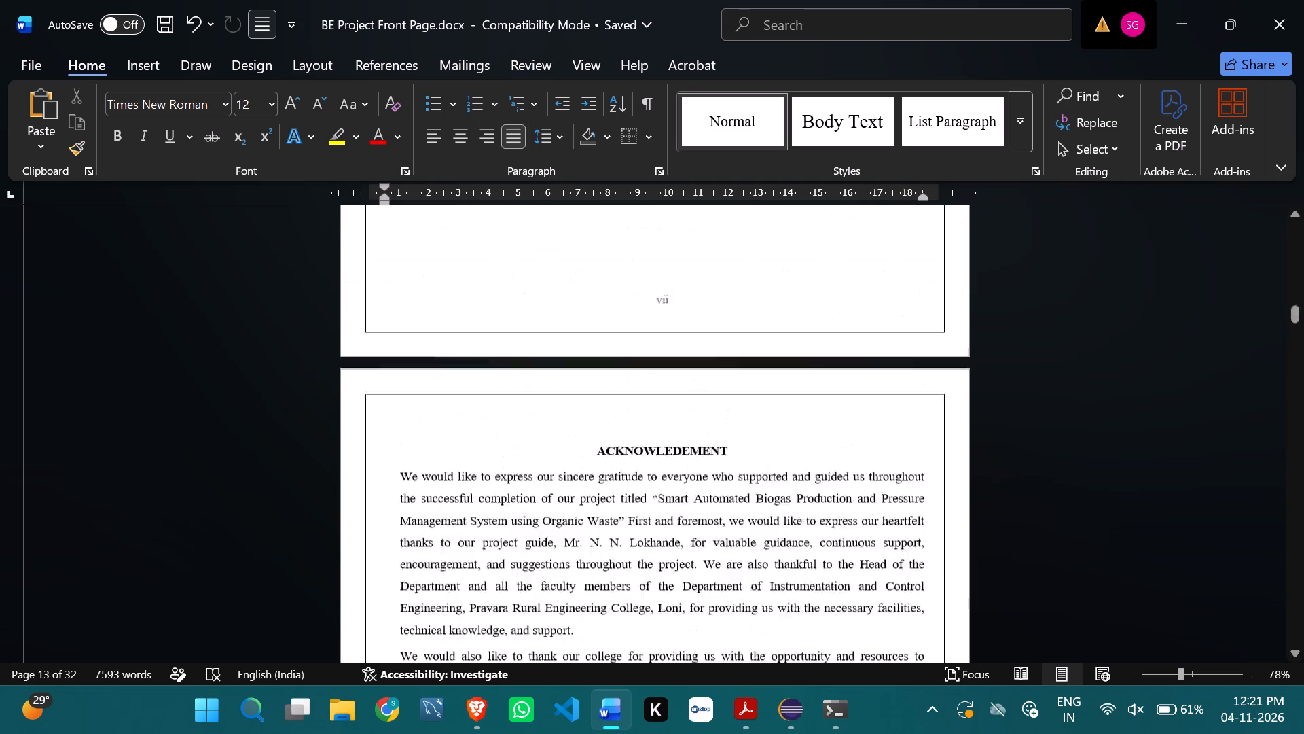
{"action": "scroll", "coordinate": [538, 360], "scroll_direction": "up", "scroll_amount": 9}
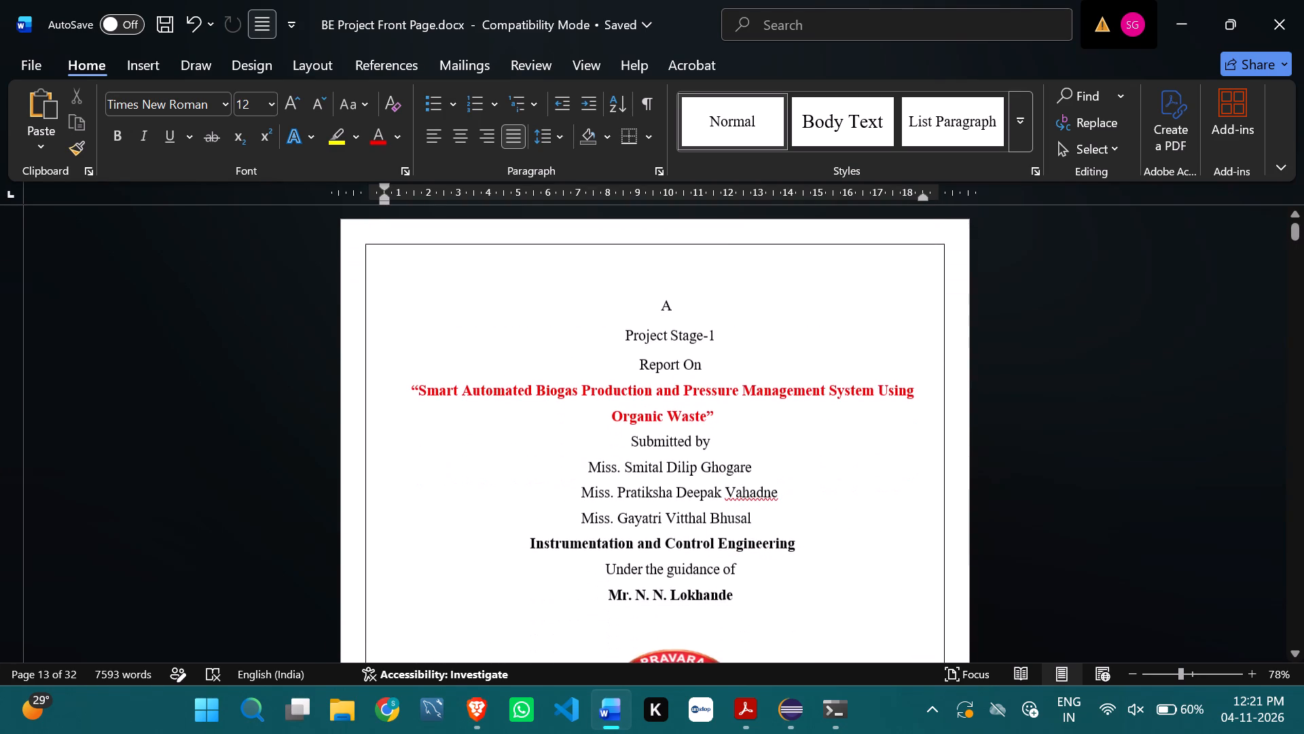
Insert the missing "n" in the project guide's surname in the signature block on page ii.
{"action": "scroll", "coordinate": [538, 360], "scroll_direction": "down", "scroll_amount": 12}
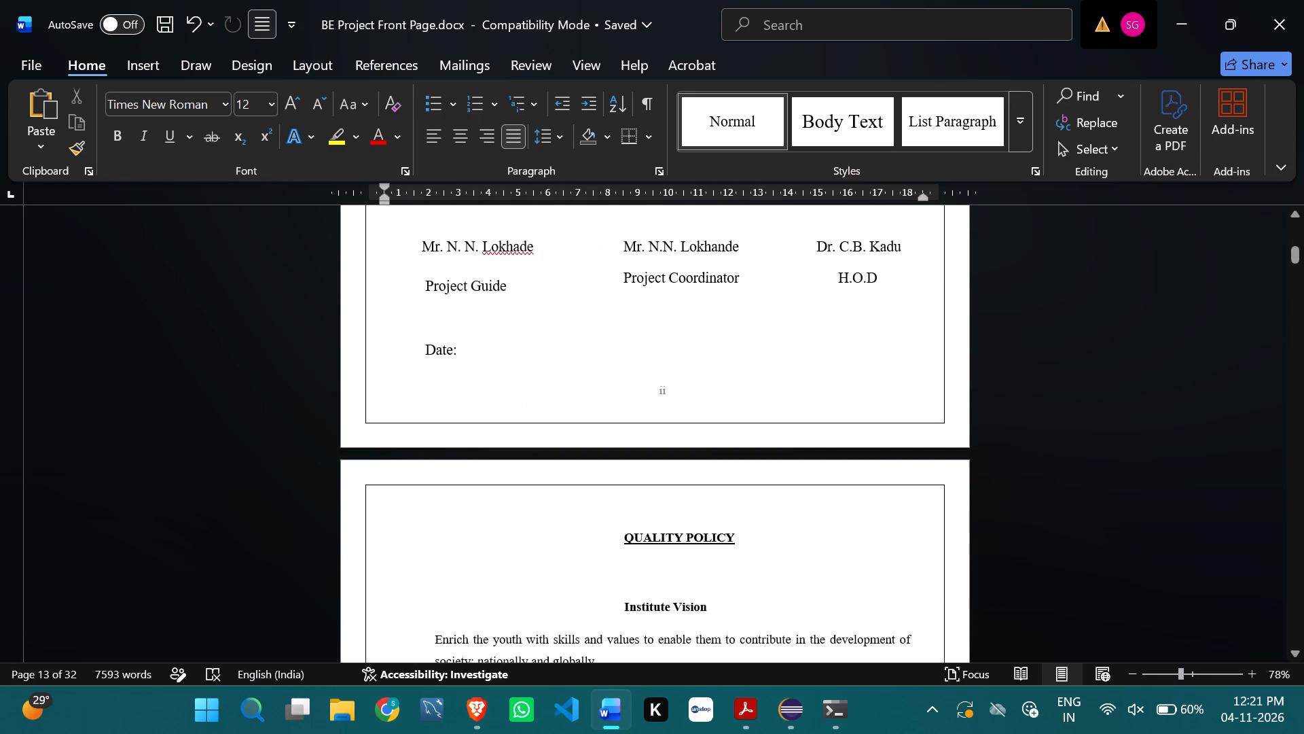
{"action": "scroll", "coordinate": [538, 360], "scroll_direction": "down", "scroll_amount": 11}
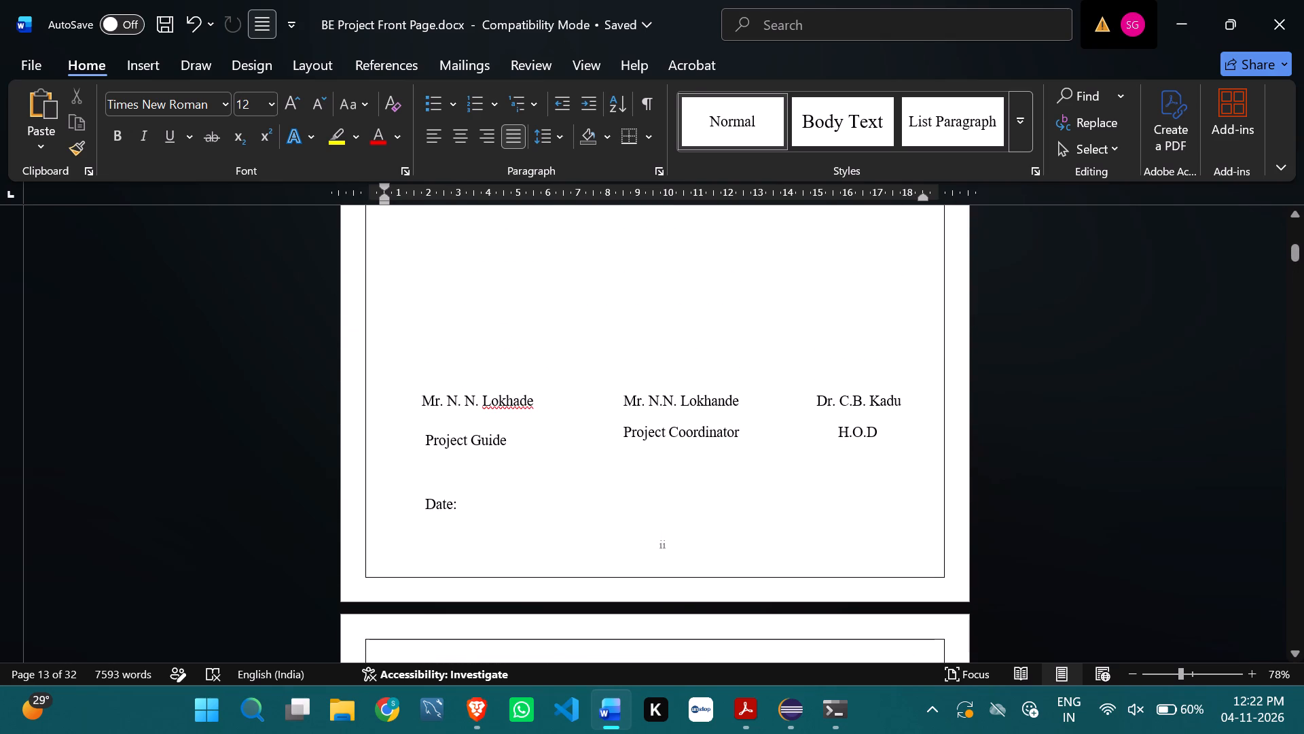
{"action": "left_click", "coordinate": [516, 404]}
{"action": "key", "text": "Right"}
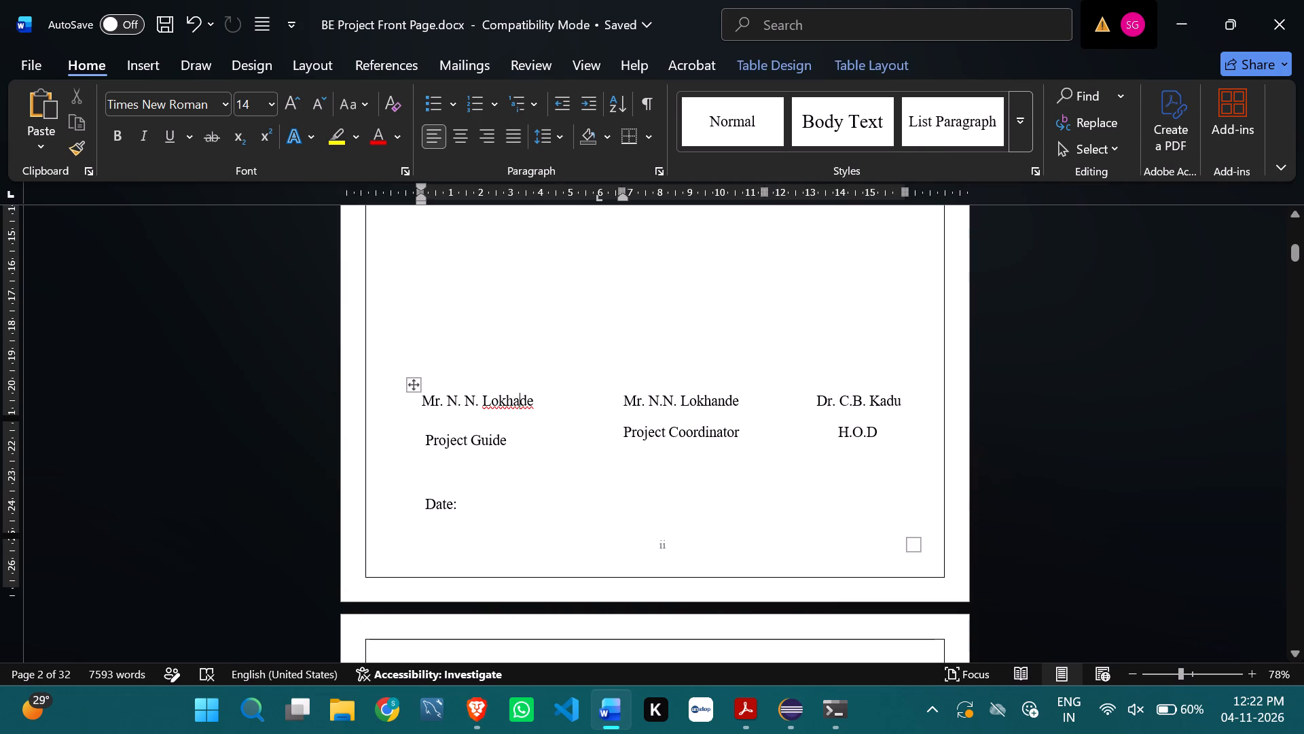
{"action": "key", "text": "n"}
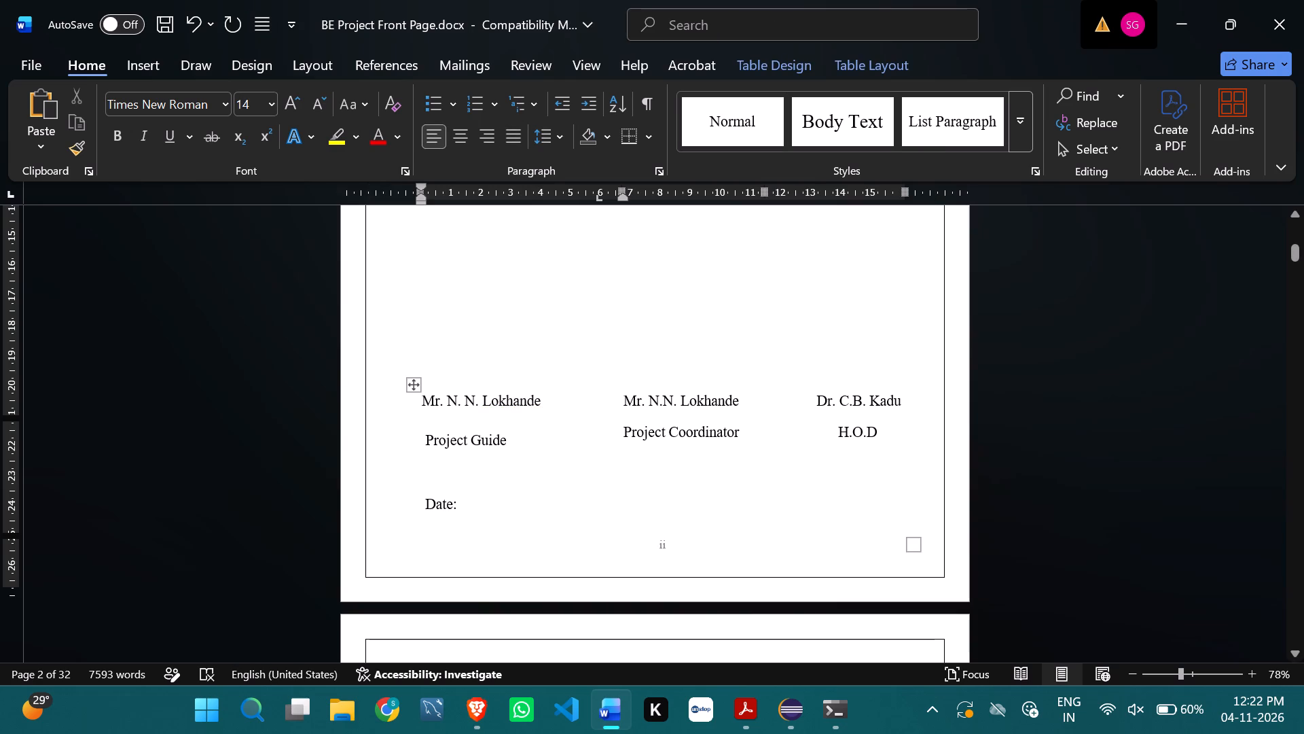
Review the report from the front matter to the Chapter 3 component figures, checking Fig. 3.6 Pressure Sensor and Fig. 3.7 Pressure-Relief Valve.
{"action": "scroll", "coordinate": [624, 433], "scroll_direction": "down", "scroll_amount": 11}
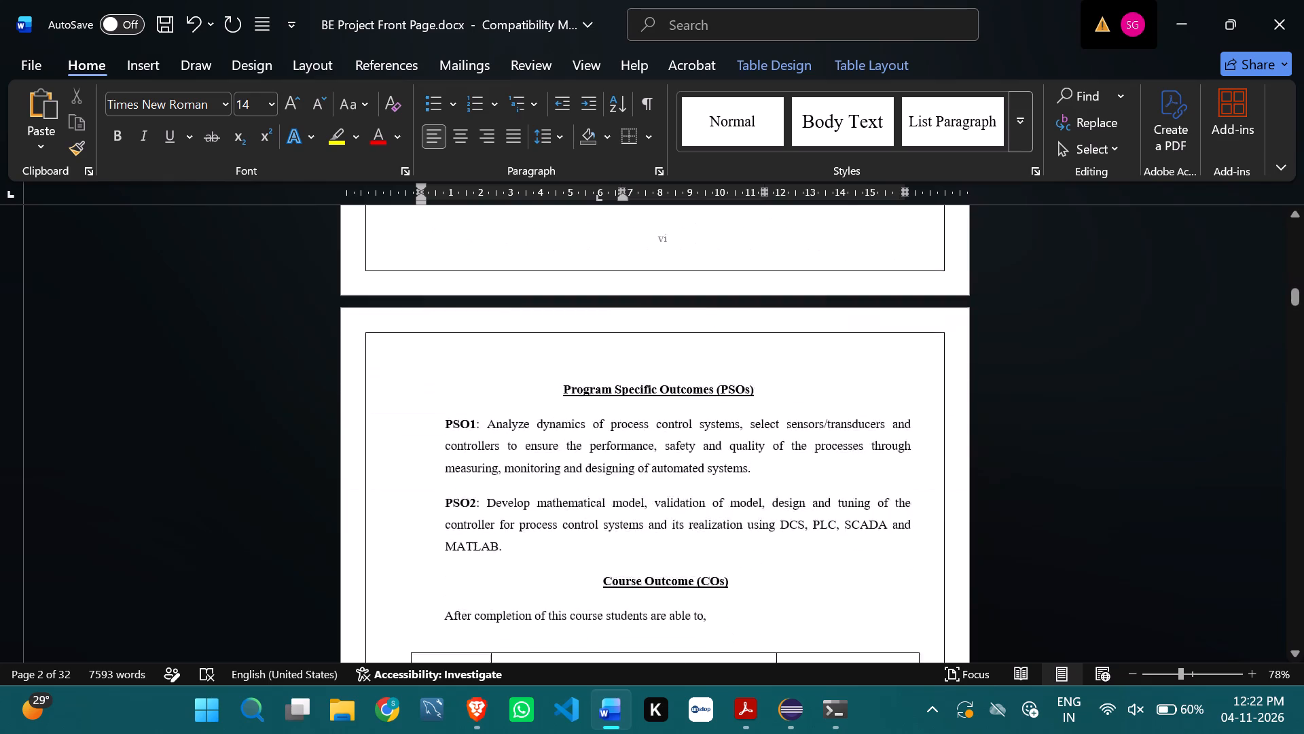
{"action": "scroll", "coordinate": [624, 433], "scroll_direction": "down", "scroll_amount": 20}
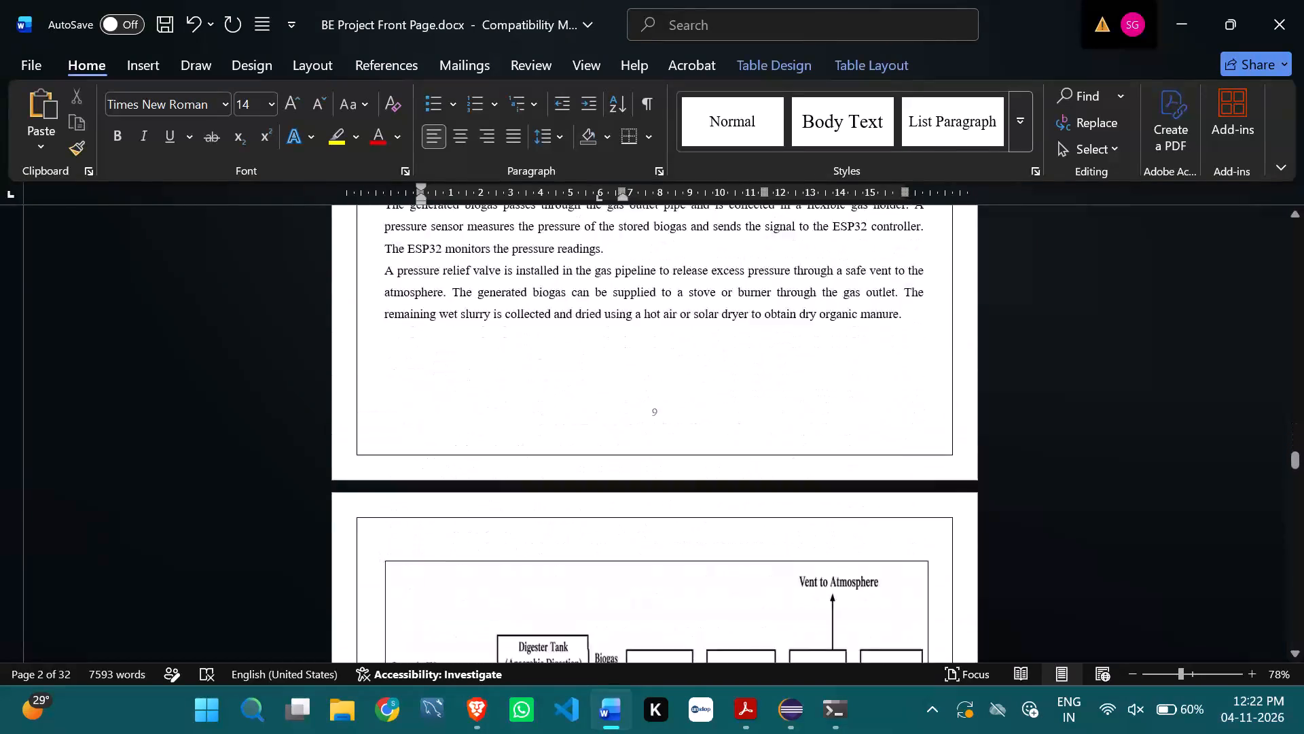
{"action": "scroll", "coordinate": [624, 433], "scroll_direction": "right", "scroll_amount": 1}
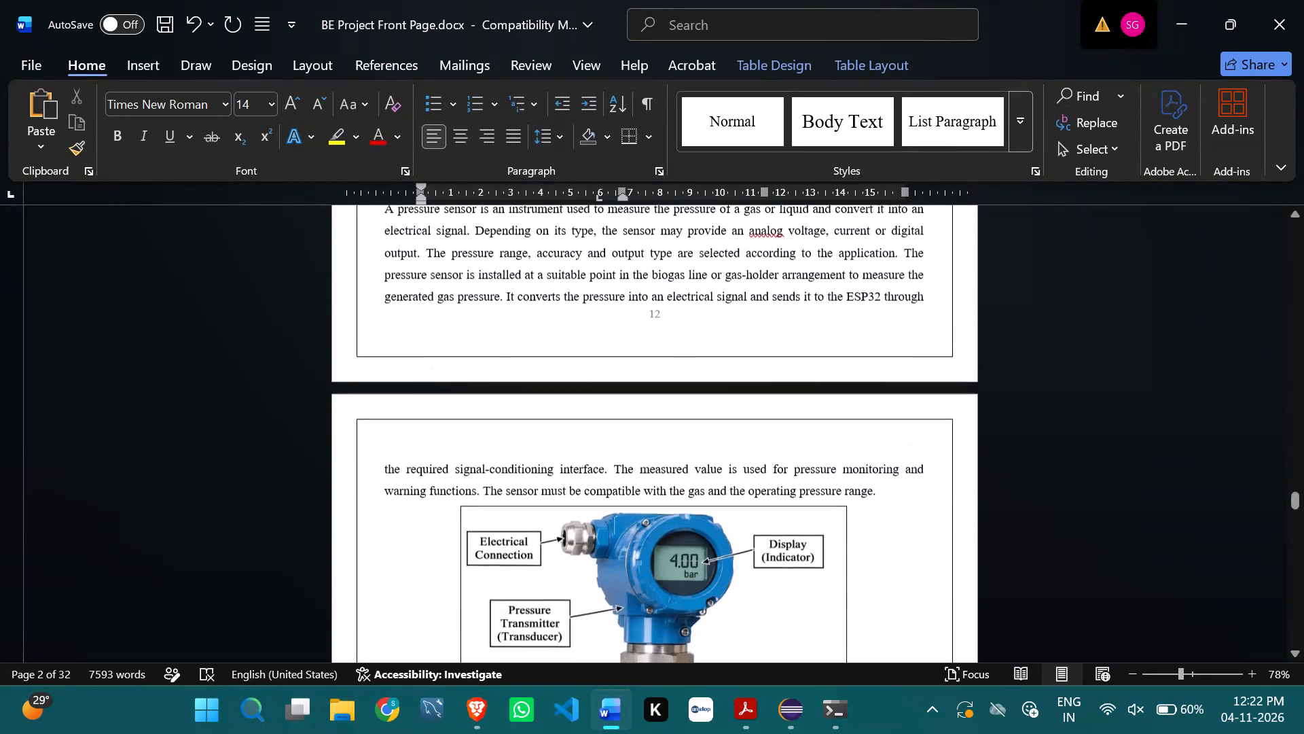
{"action": "scroll", "coordinate": [624, 433], "scroll_direction": "right", "scroll_amount": 2}
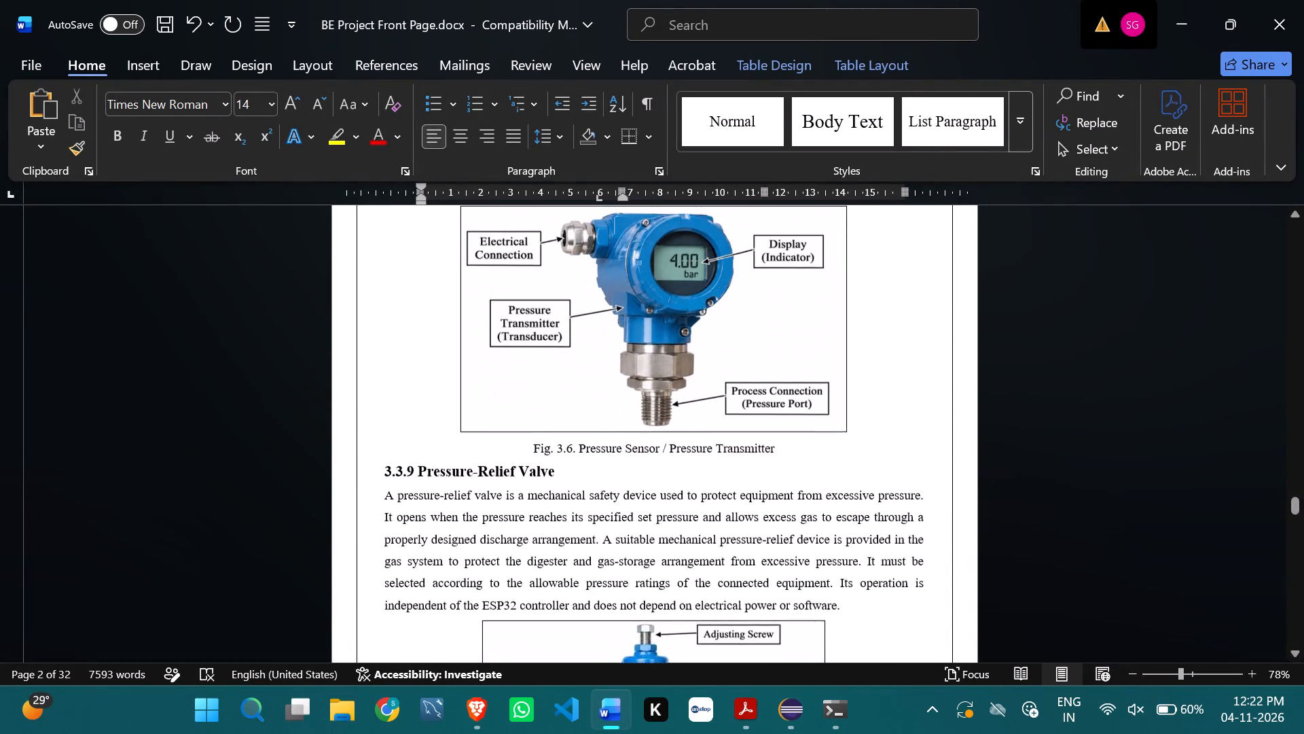
{"action": "scroll", "coordinate": [624, 433], "scroll_direction": "right", "scroll_amount": 1}
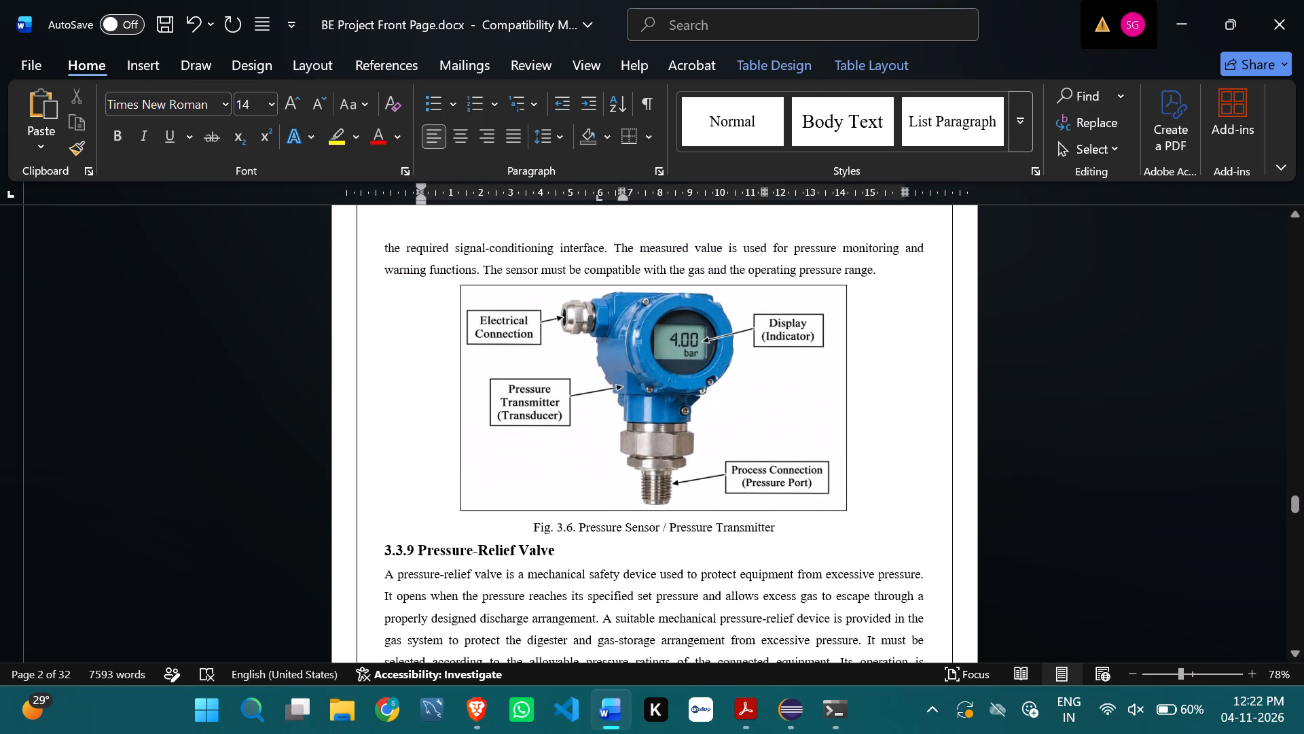
{"action": "scroll", "coordinate": [624, 433], "scroll_direction": "down", "scroll_amount": 1}
{"action": "scroll", "coordinate": [624, 433], "scroll_direction": "up", "scroll_amount": 1}
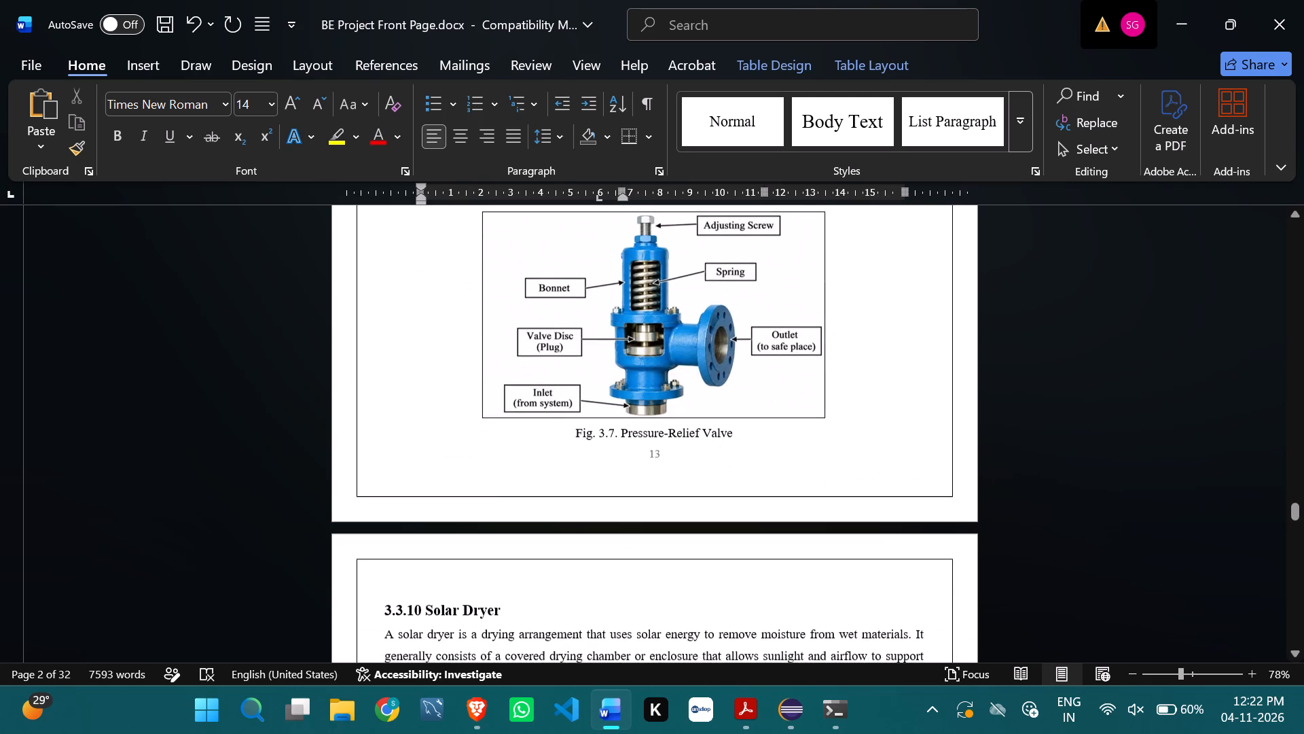
{"action": "scroll", "coordinate": [624, 433], "scroll_direction": "up", "scroll_amount": 1}
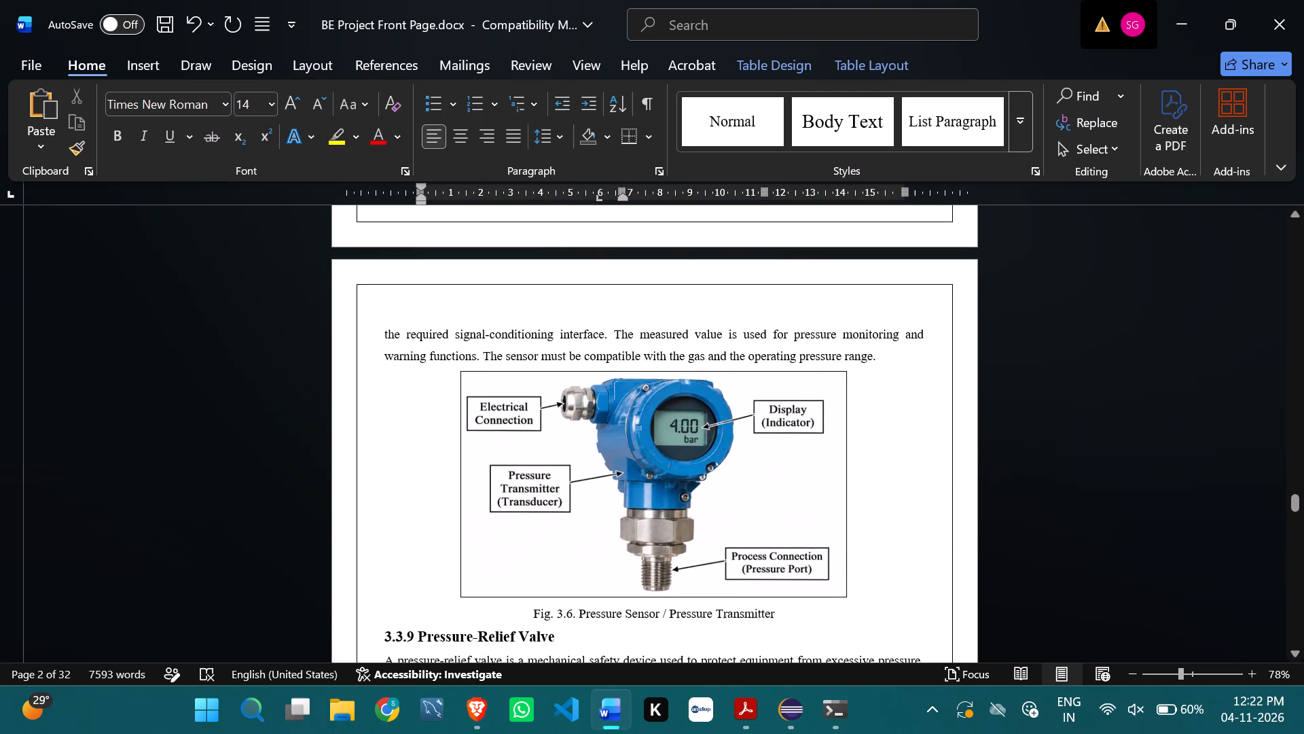
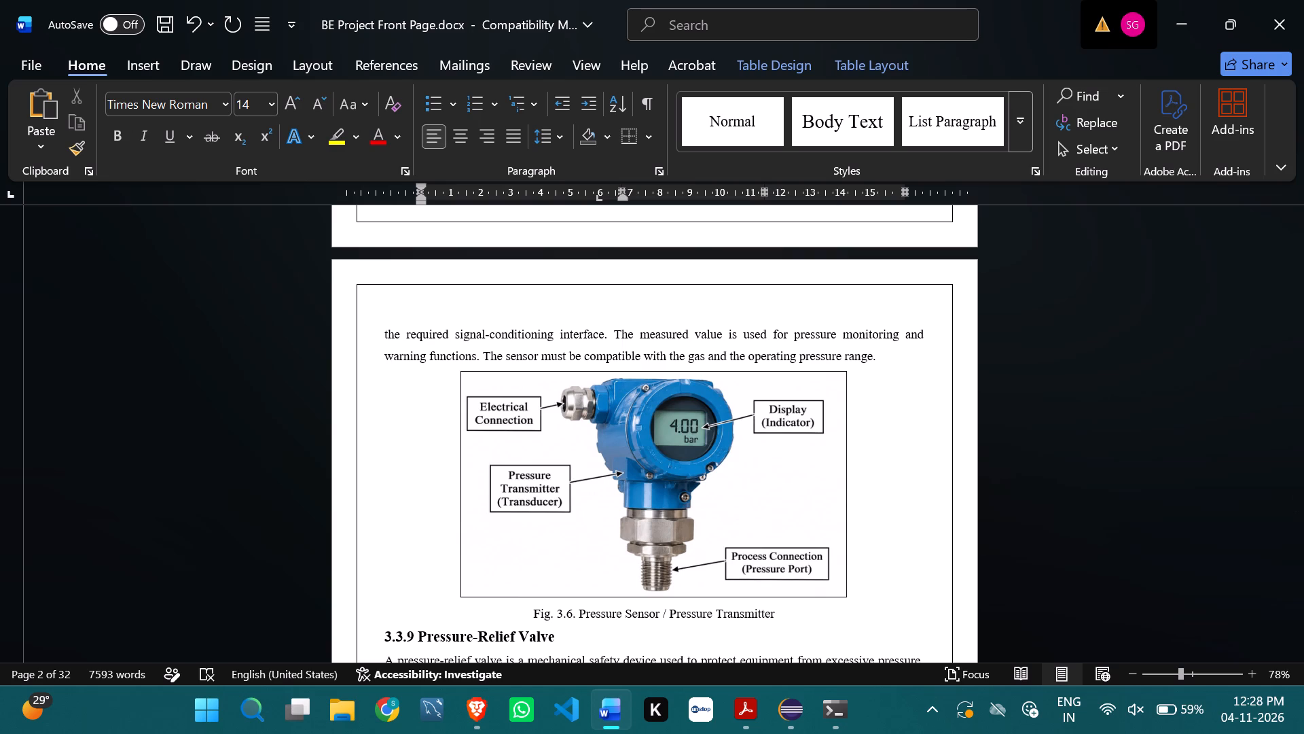
Switch from the report to WhatsApp.
{"action": "left_click", "coordinate": [509, 718]}
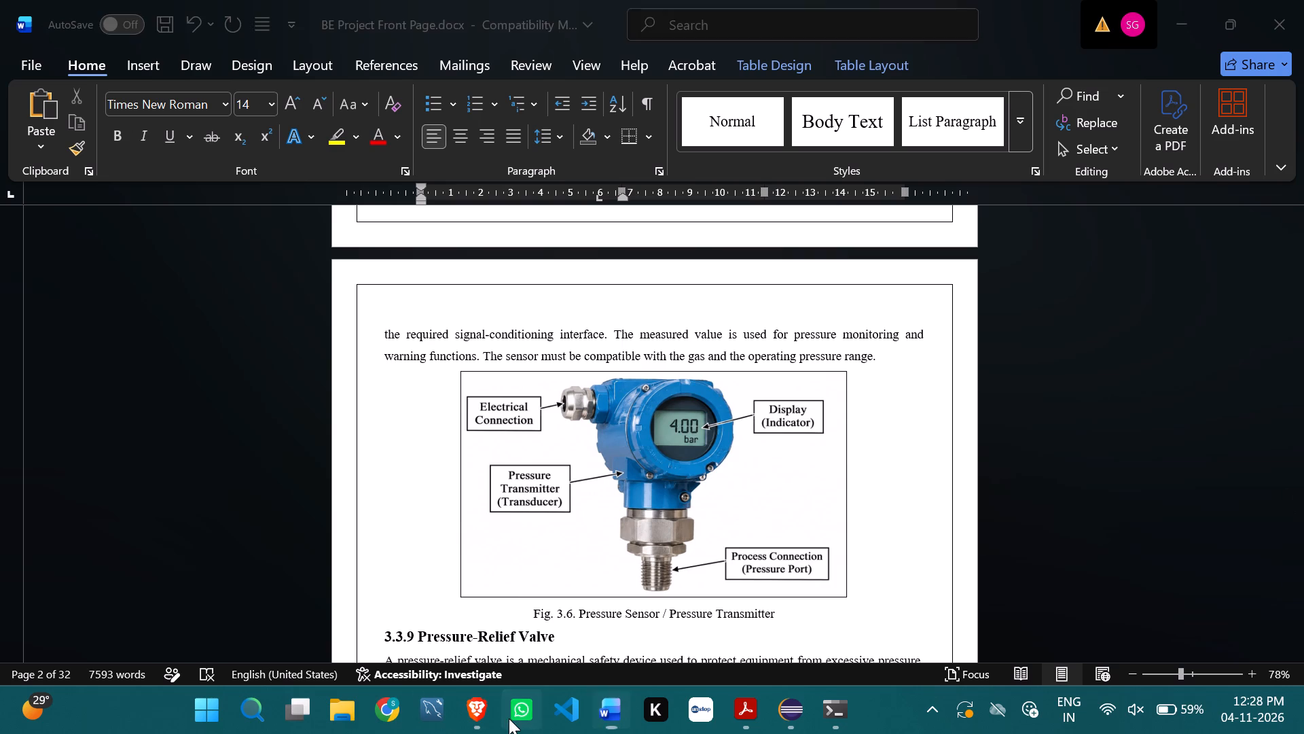
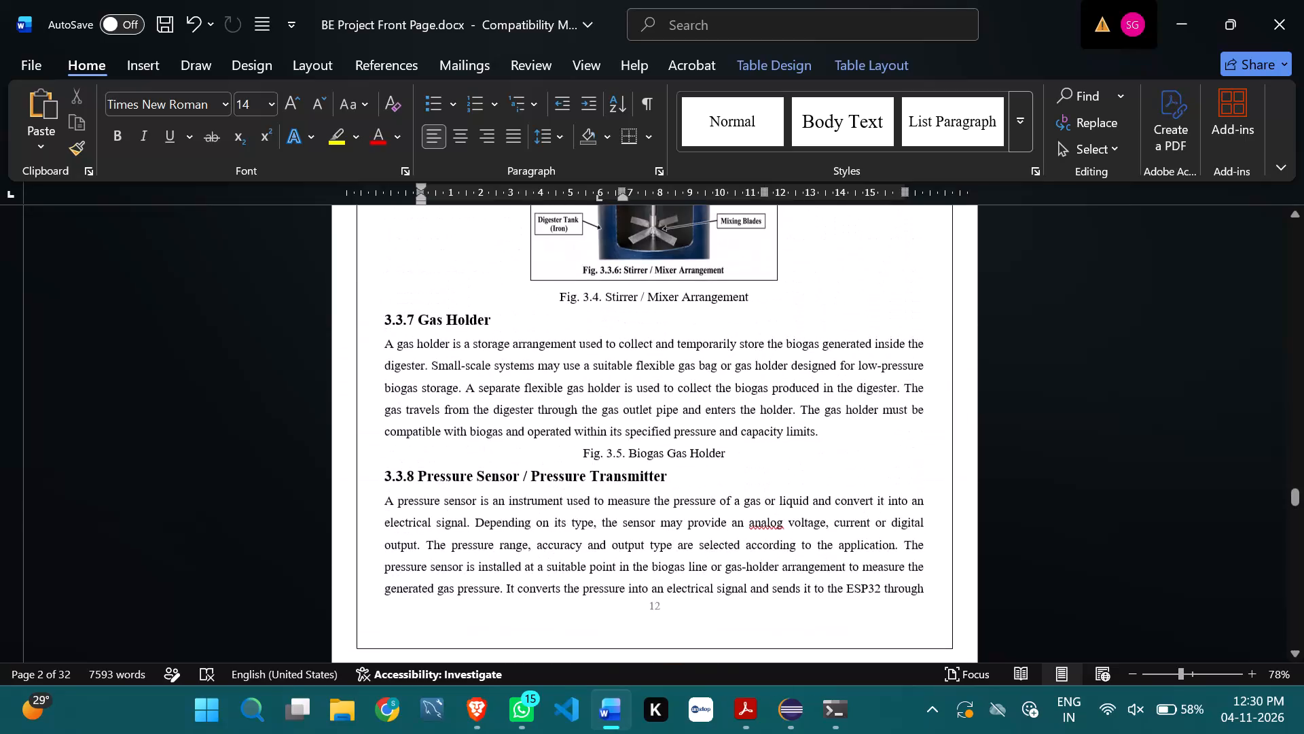
Add an empty line between the 3.3.7 Gas Holder paragraph and the Fig. 3.5 Biogas Gas Holder caption.
{"action": "scroll", "coordinate": [717, 411], "scroll_direction": "up", "scroll_amount": 4}
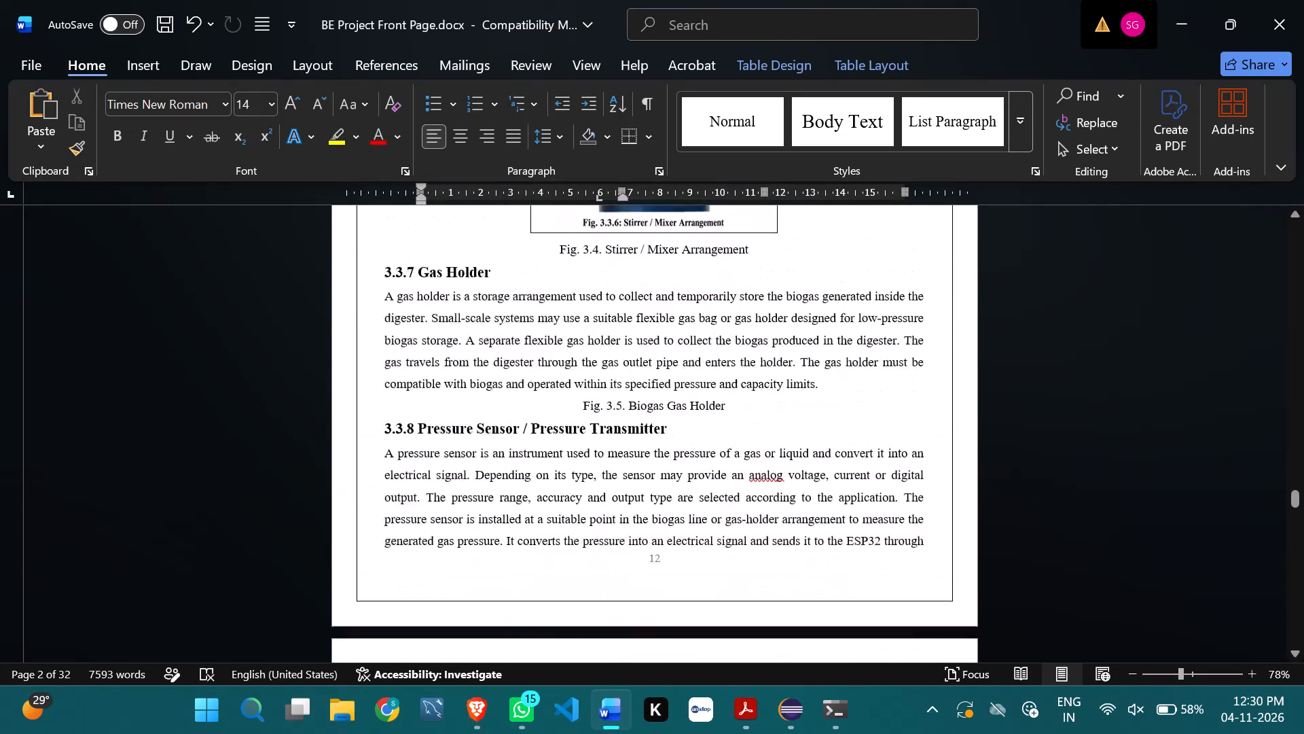
{"action": "scroll", "coordinate": [717, 411], "scroll_direction": "up", "scroll_amount": 1}
{"action": "scroll", "coordinate": [717, 411], "scroll_direction": "down", "scroll_amount": 1}
{"action": "left_click", "coordinate": [841, 593]}
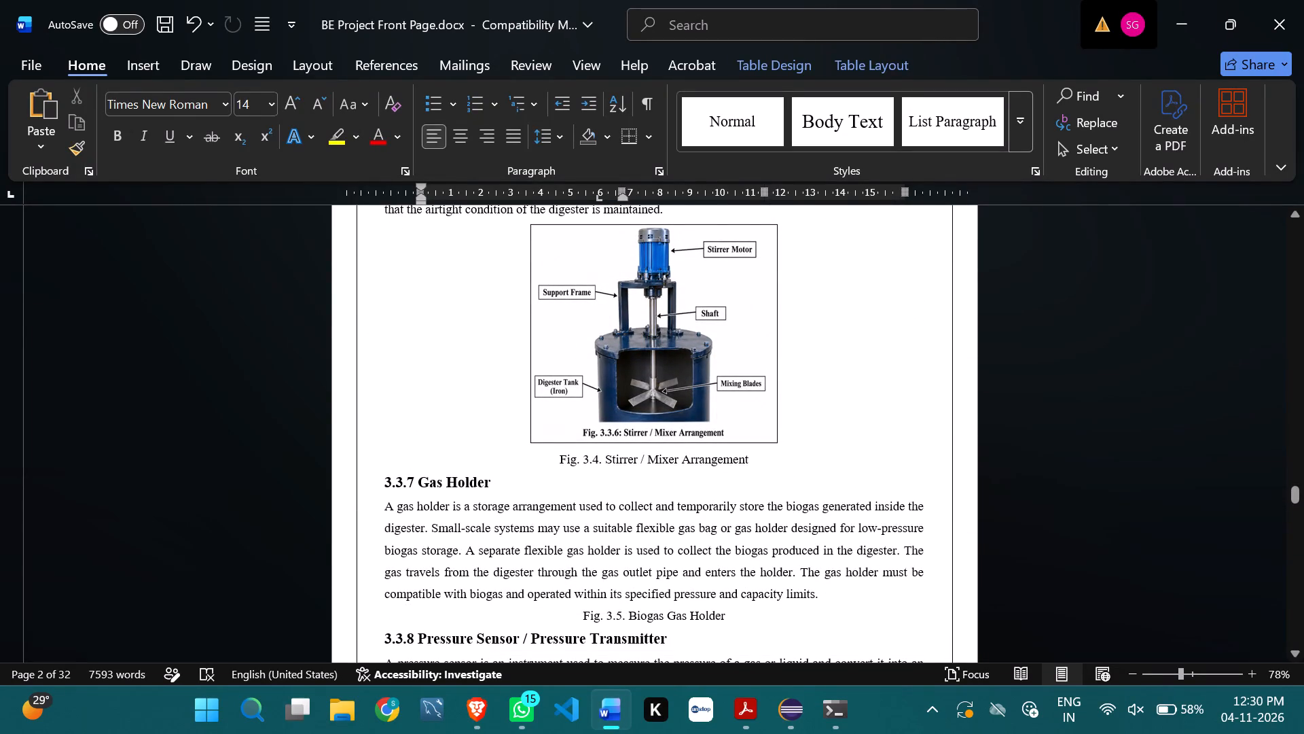
{"action": "key", "text": "Return"}
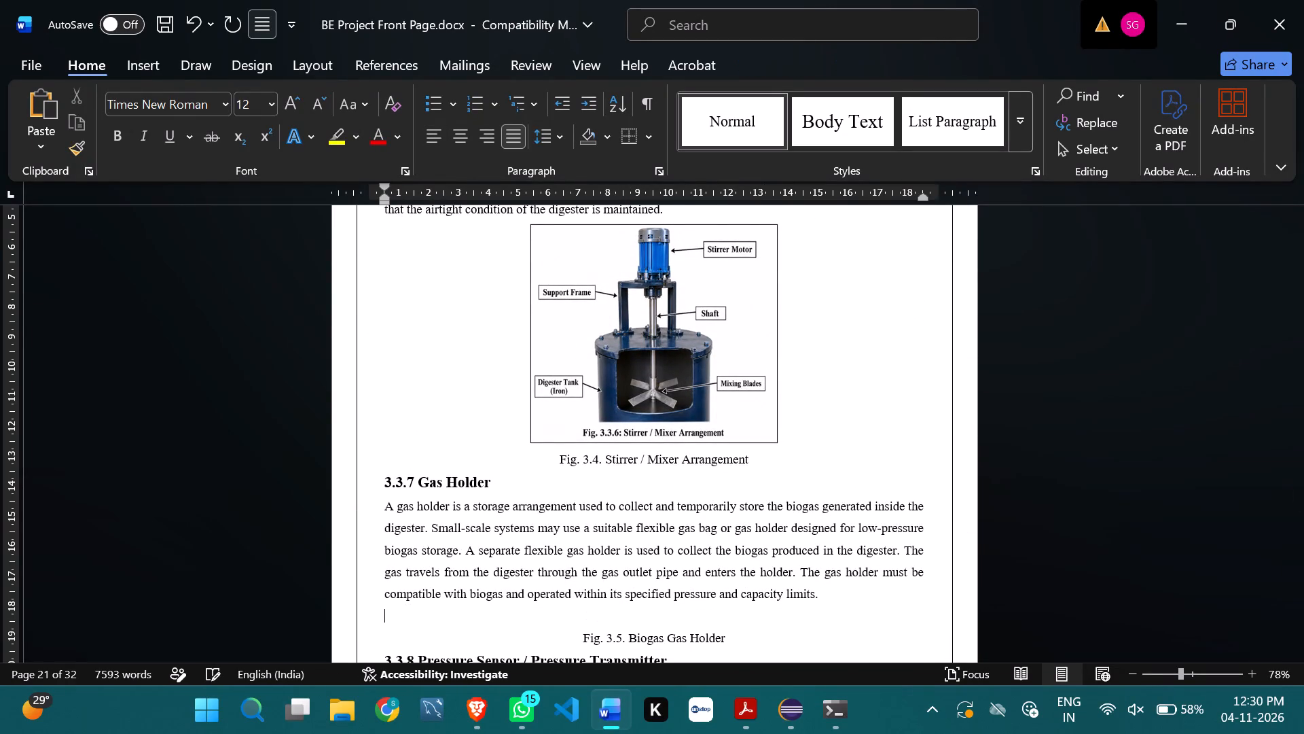
Insert the recent picture "WhatsApp Image 2026-11-04 at 12.28", showing the blue biogas storage bag, above the Fig. 3.5 caption.
{"action": "left_click", "coordinate": [162, 51]}
{"action": "left_click", "coordinate": [230, 118]}
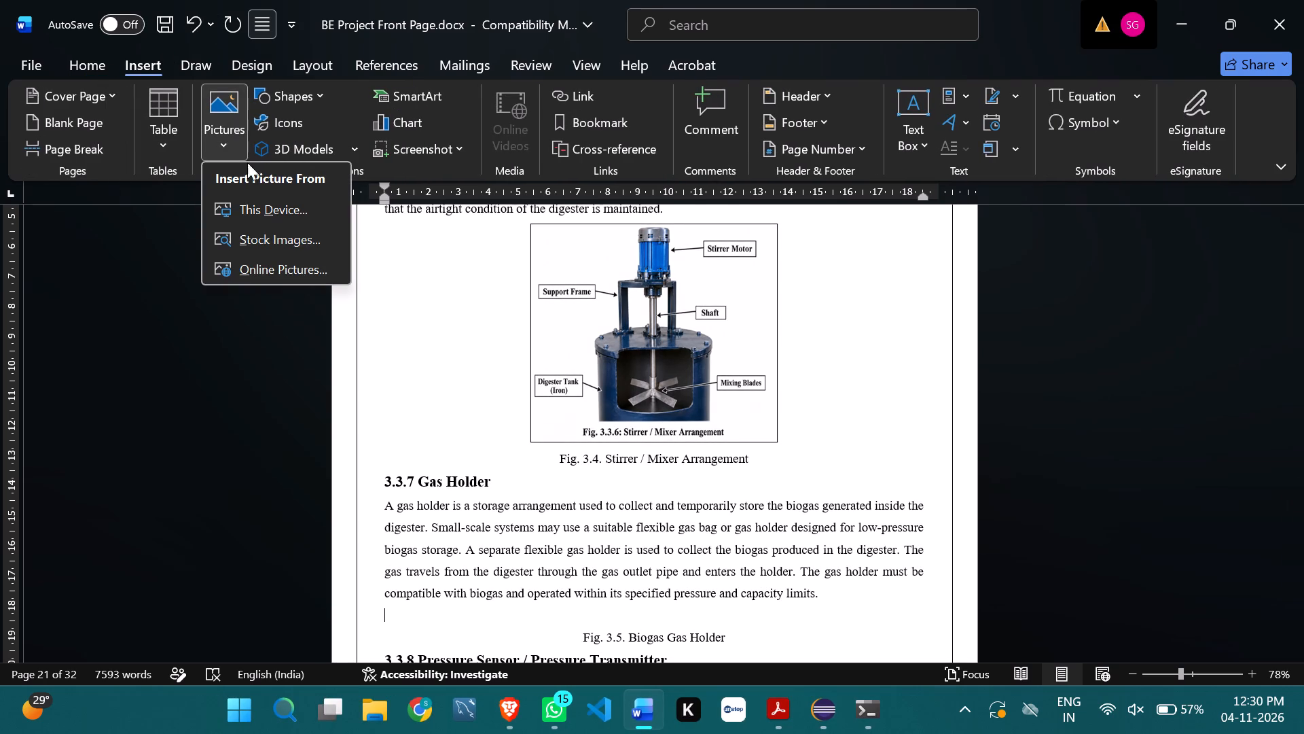
{"action": "left_click", "coordinate": [267, 211]}
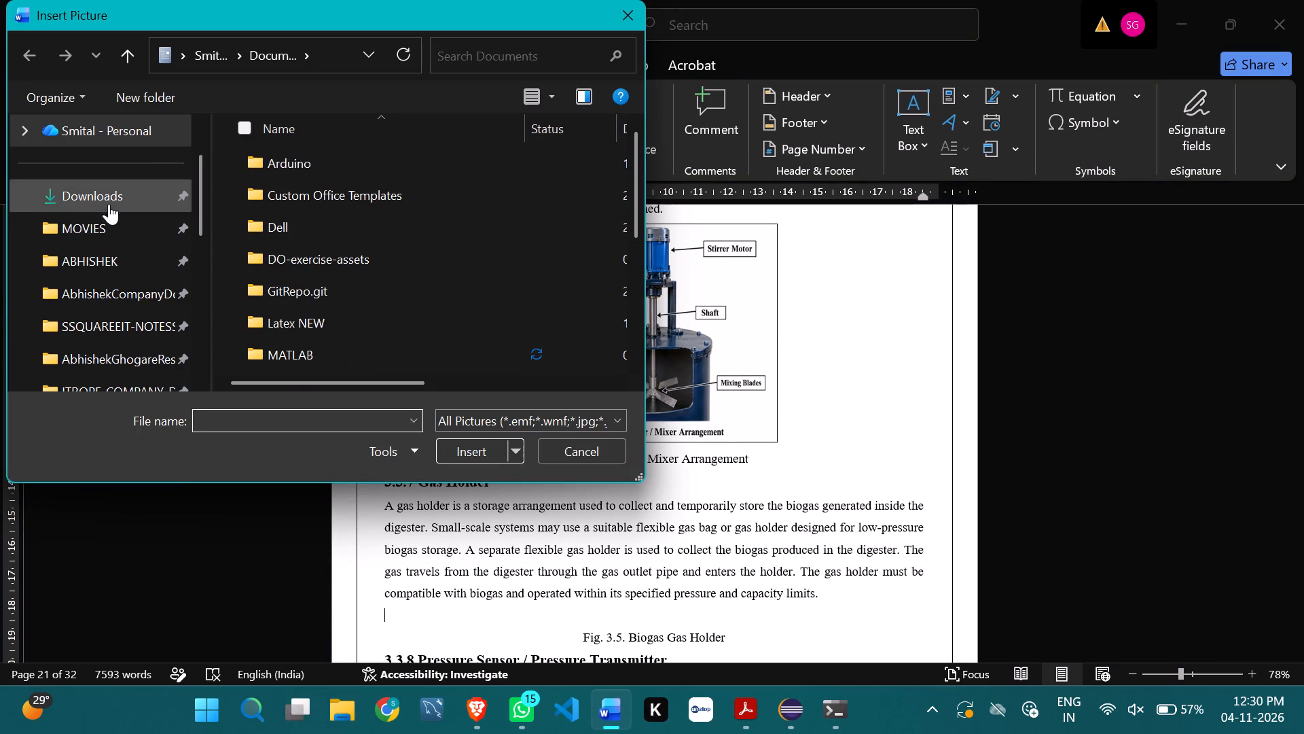
{"action": "left_click", "coordinate": [109, 194]}
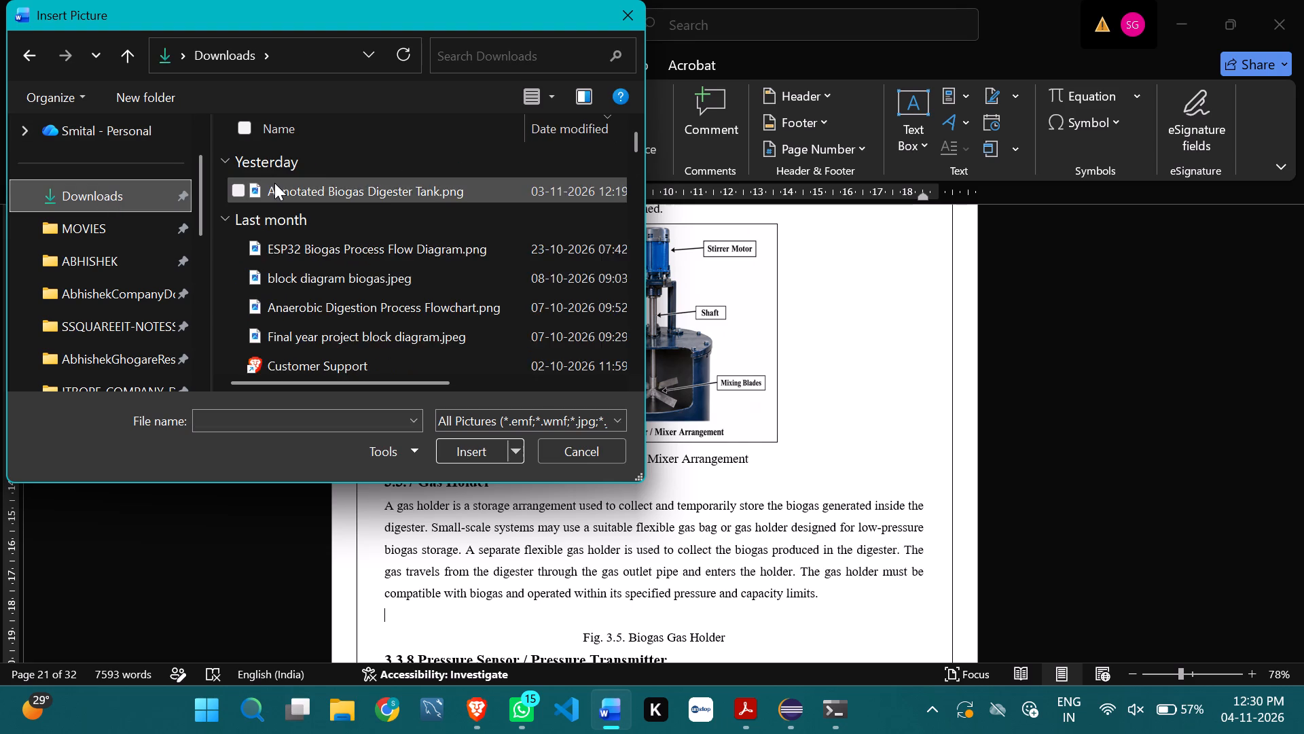
{"action": "left_click", "coordinate": [276, 183]}
{"action": "left_click", "coordinate": [276, 183]}
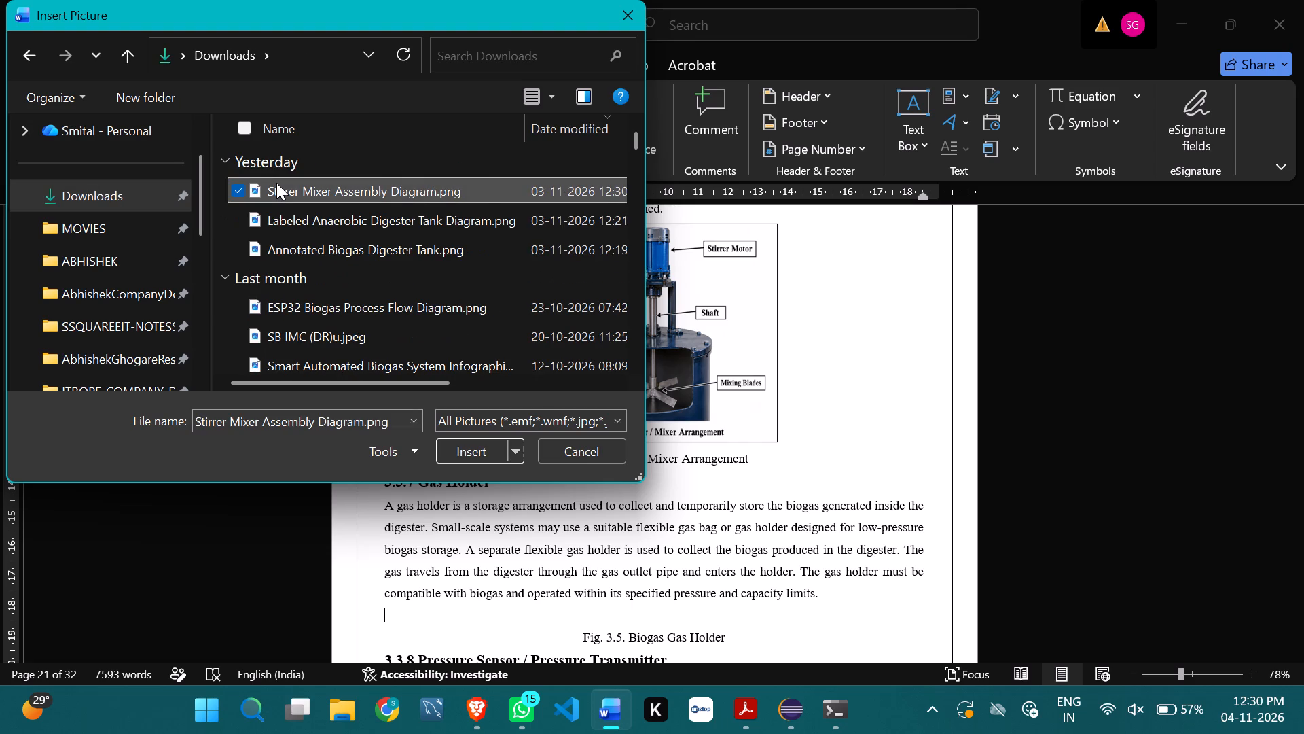
{"action": "left_click", "coordinate": [237, 186]}
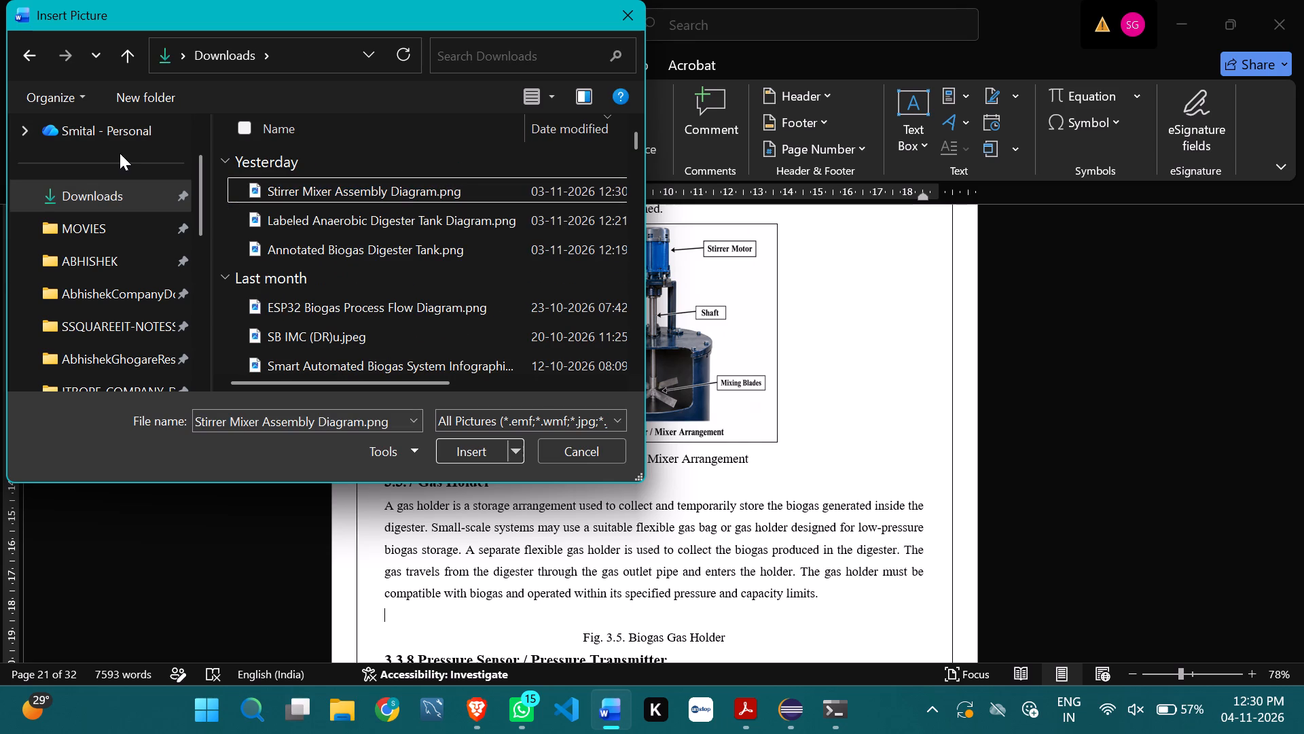
{"action": "scroll", "coordinate": [120, 153], "scroll_direction": "up", "scroll_amount": 6}
{"action": "left_click", "coordinate": [127, 133]}
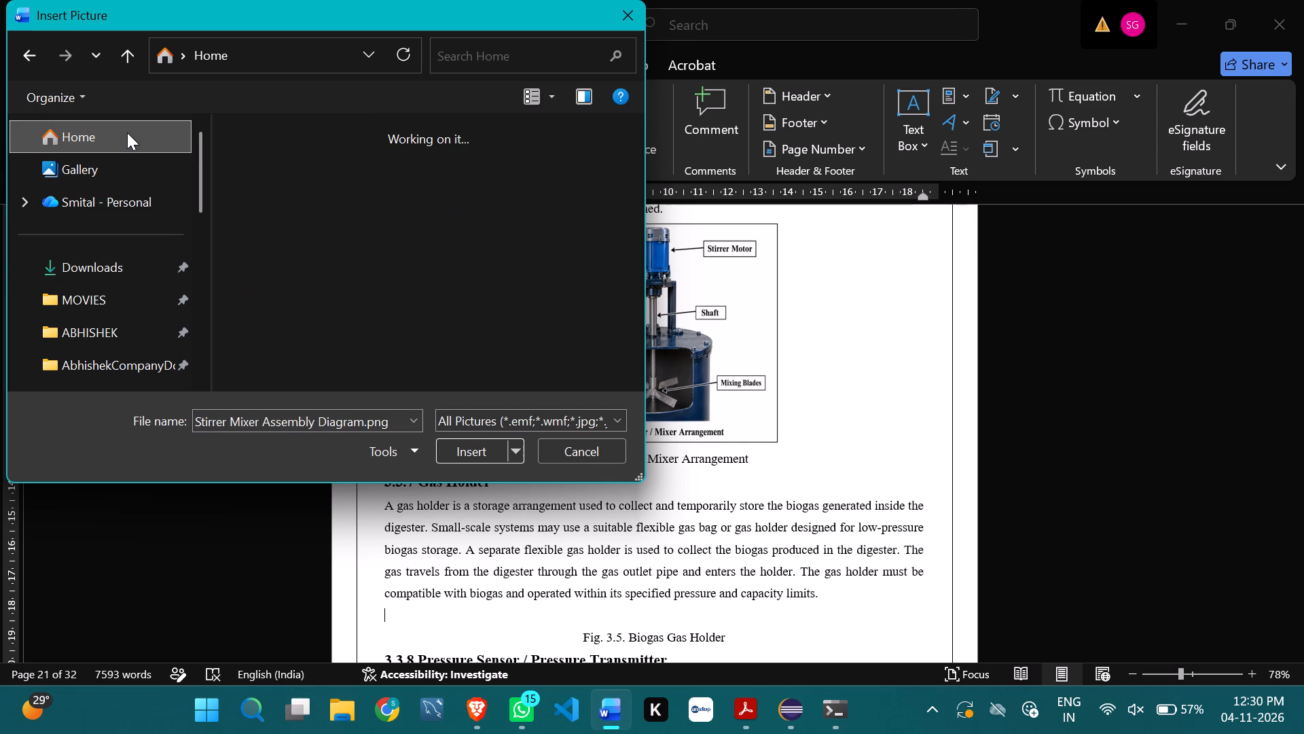
{"action": "scroll", "coordinate": [329, 230], "scroll_direction": "down", "scroll_amount": 3}
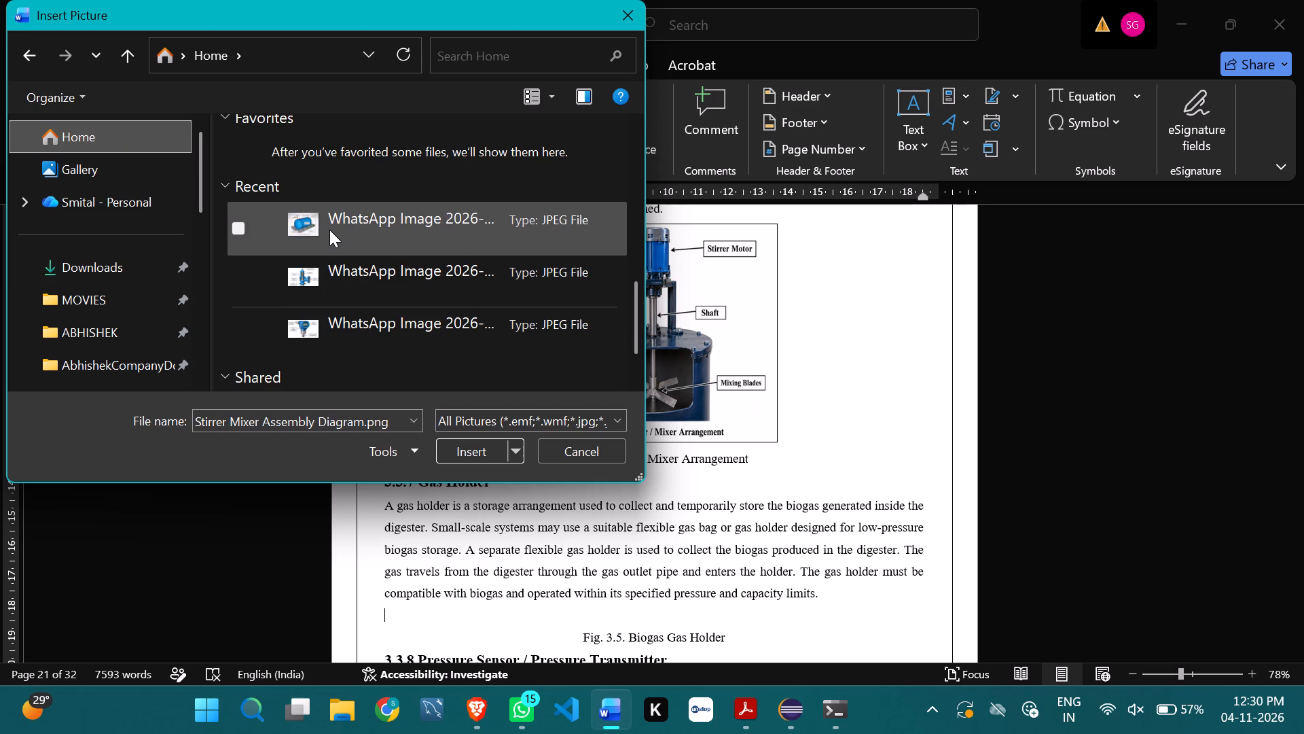
{"action": "left_click", "coordinate": [329, 230]}
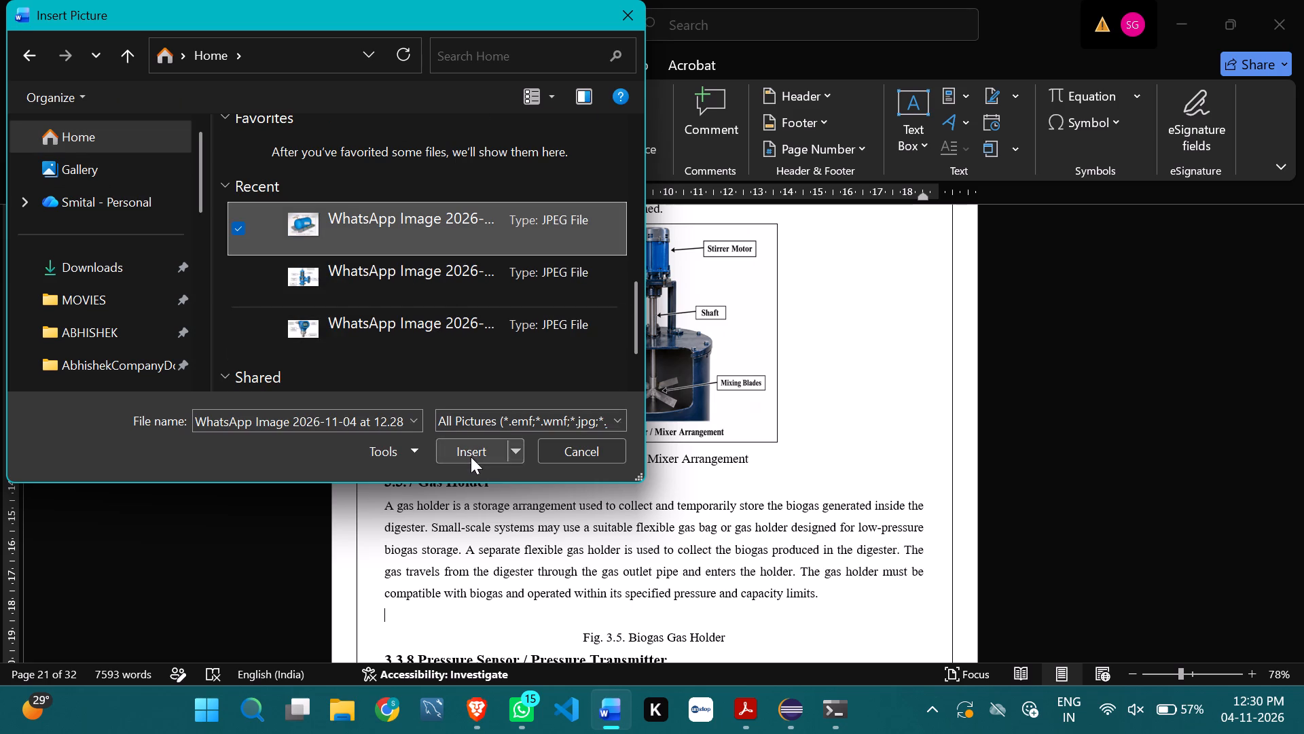
{"action": "left_click", "coordinate": [471, 457]}
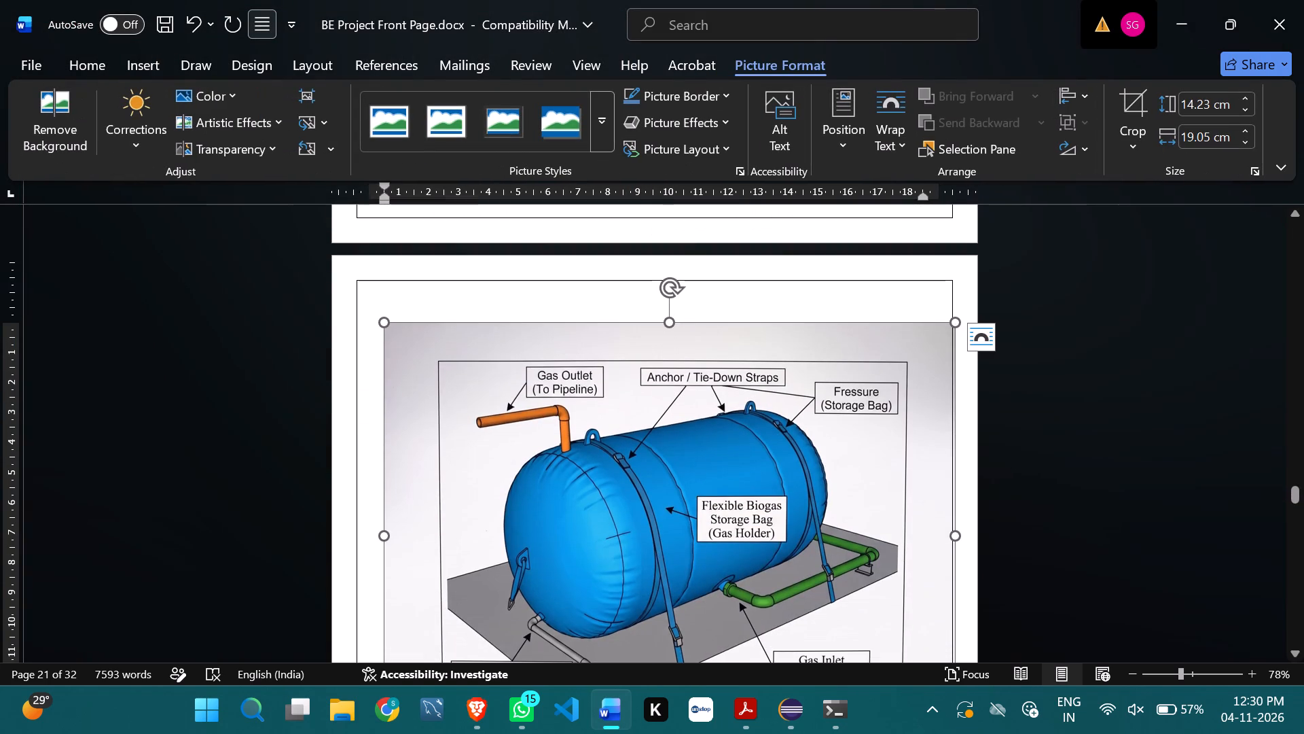
Shrink the inserted gas holder picture proportionally to a little under half its original width.
{"action": "scroll", "coordinate": [648, 550], "scroll_direction": "down", "scroll_amount": 3}
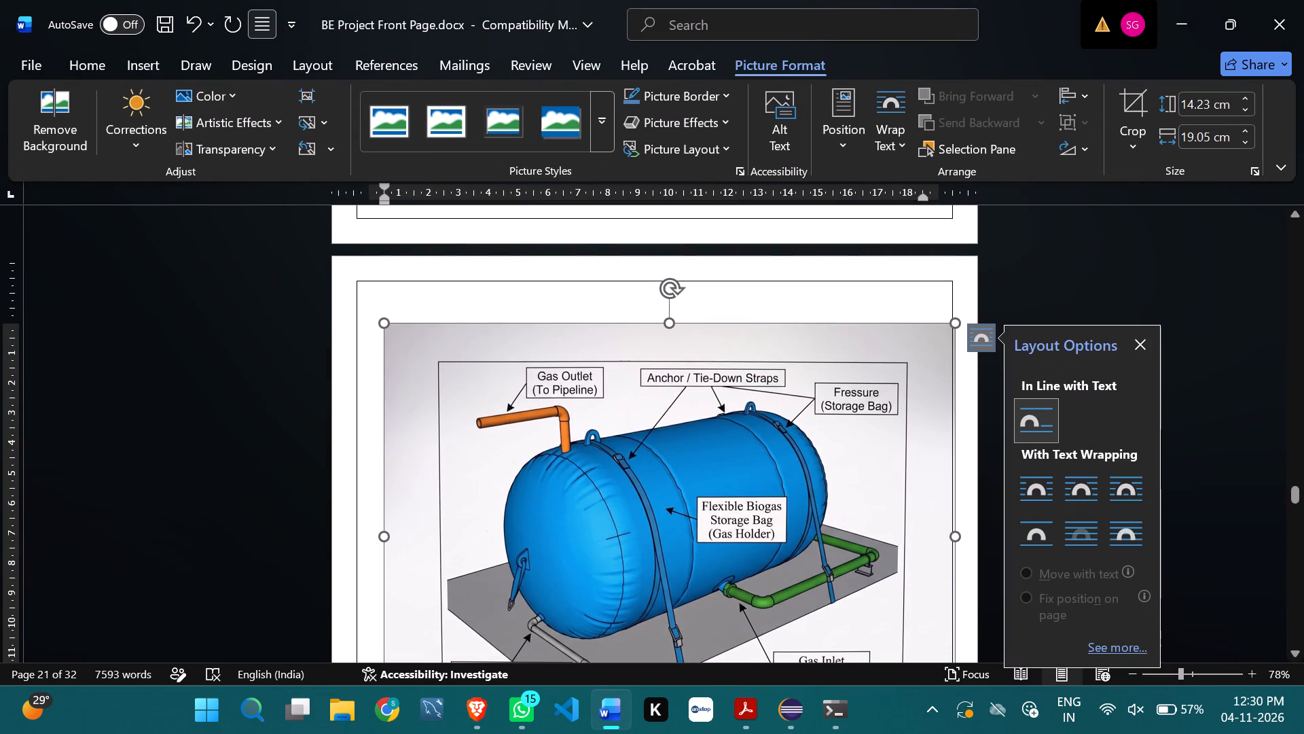
{"action": "left_click", "coordinate": [815, 284]}
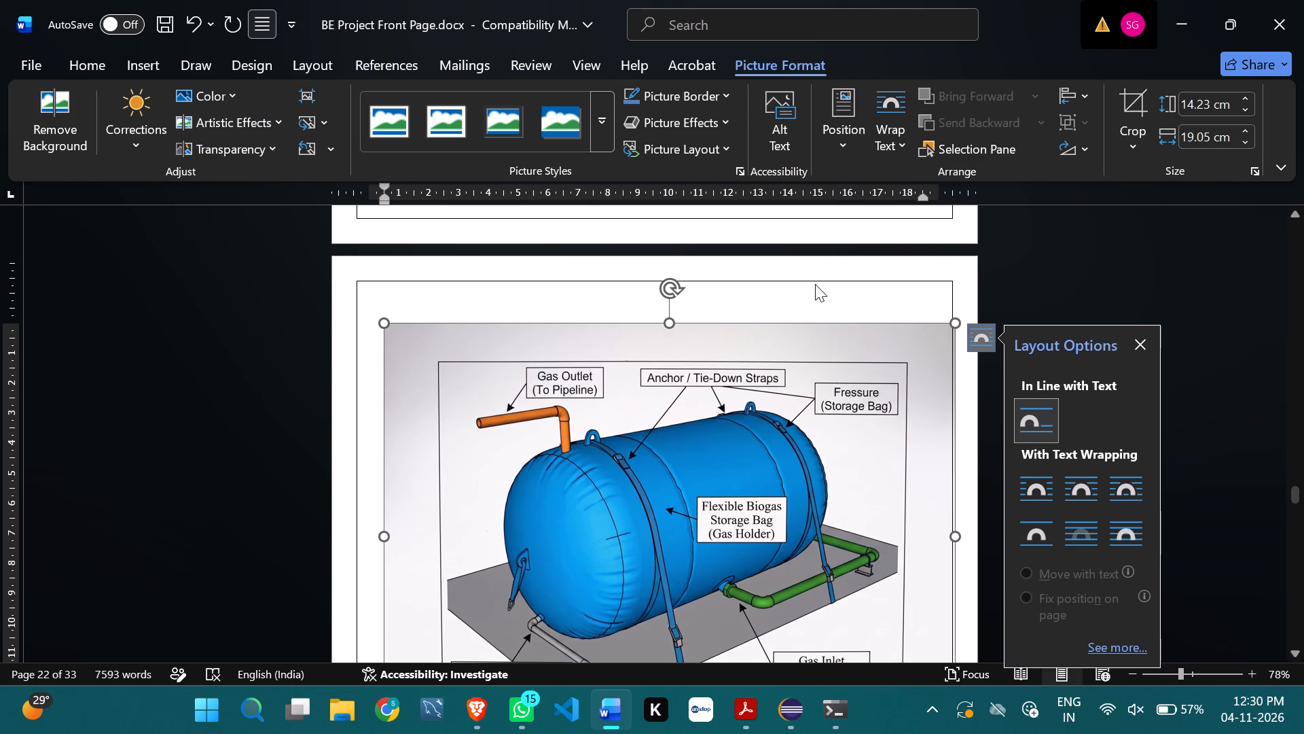
{"action": "scroll", "coordinate": [815, 284], "scroll_direction": "down", "scroll_amount": 2}
{"action": "left_click", "coordinate": [815, 284]}
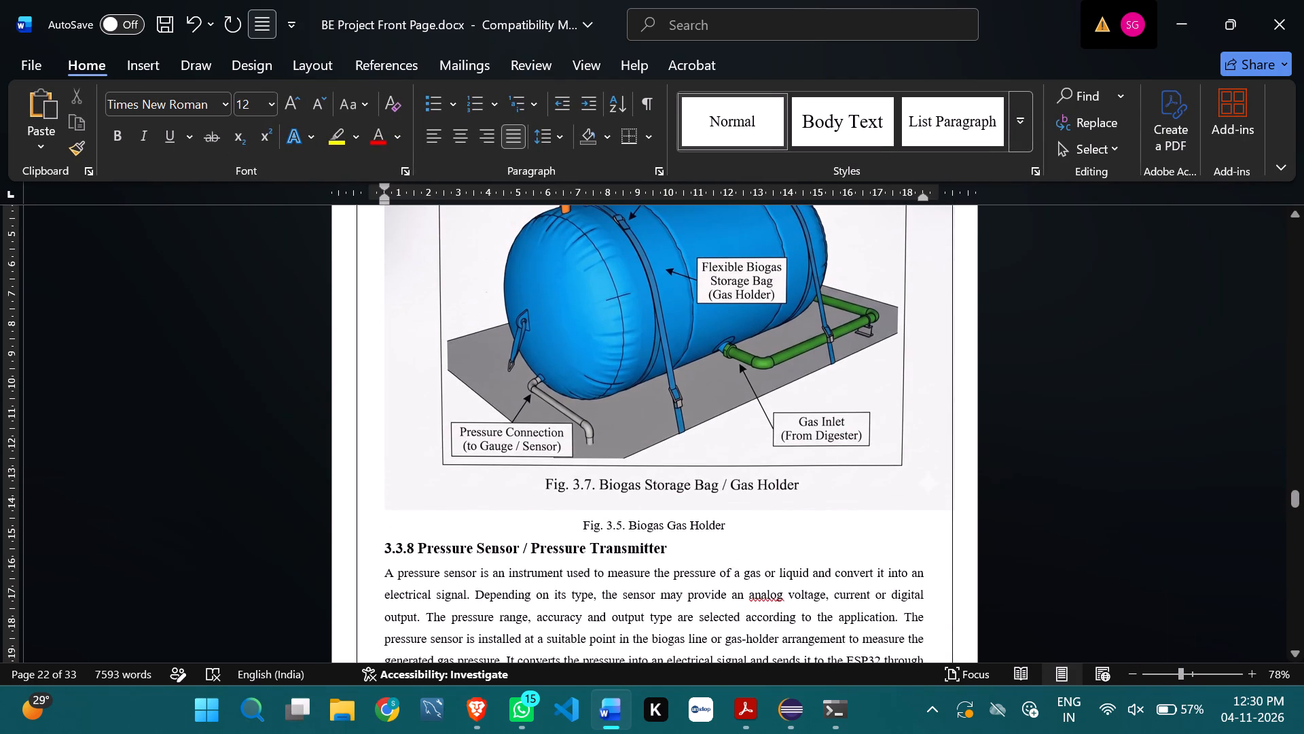
{"action": "left_click", "coordinate": [791, 360]}
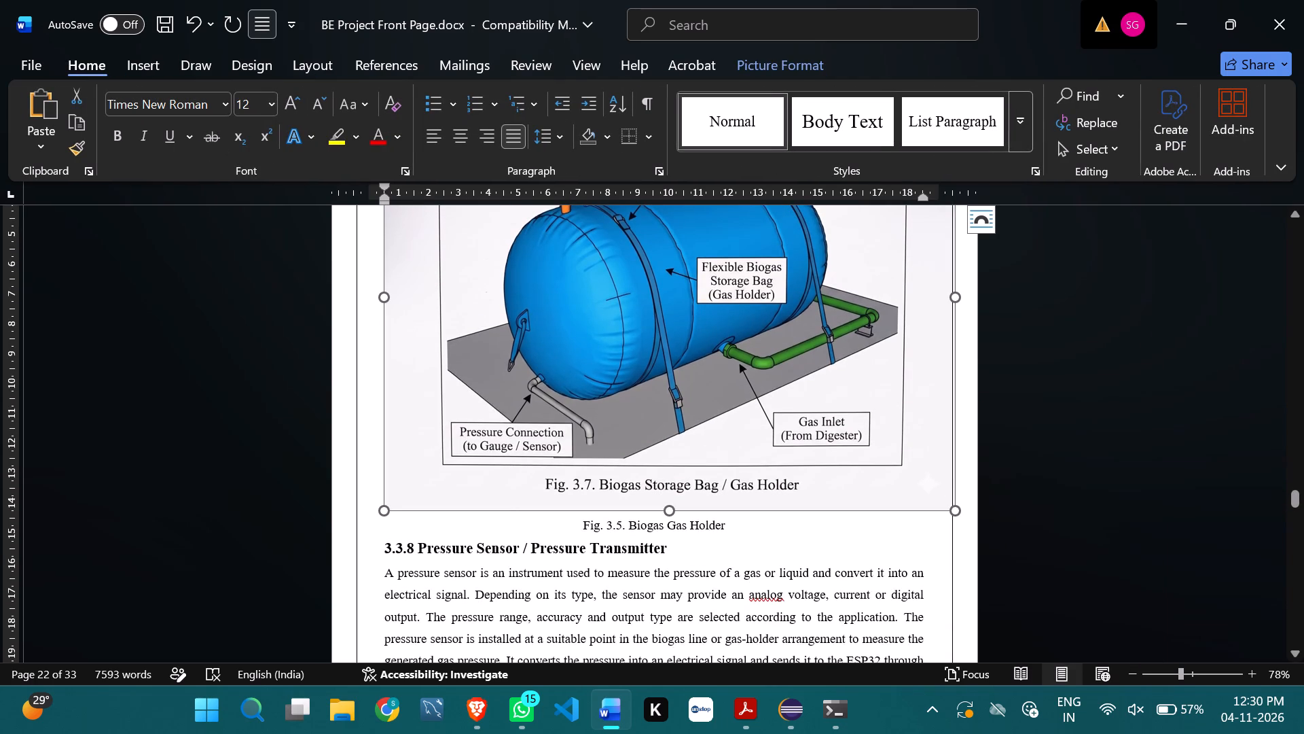
{"action": "left_click_drag", "start_coordinate": [957, 508], "coordinate": [774, 278]}
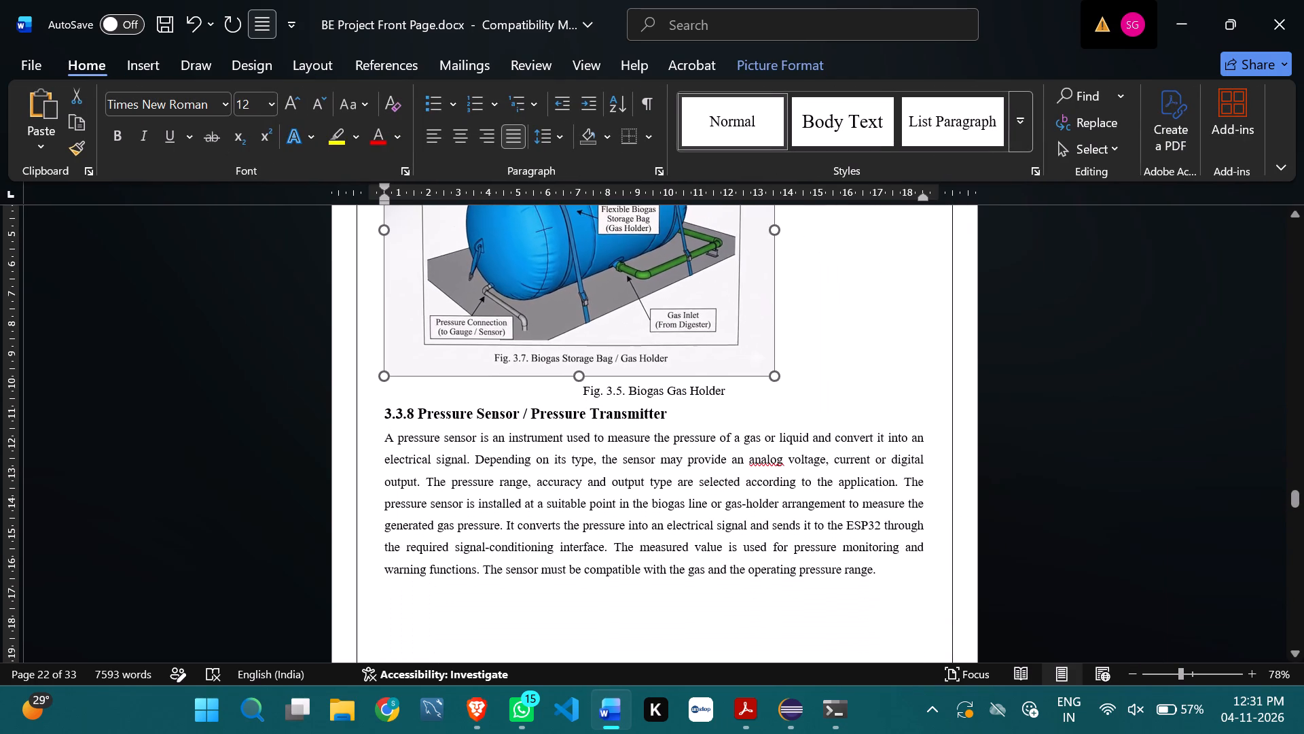
{"action": "left_click_drag", "start_coordinate": [774, 278], "coordinate": [696, 120]}
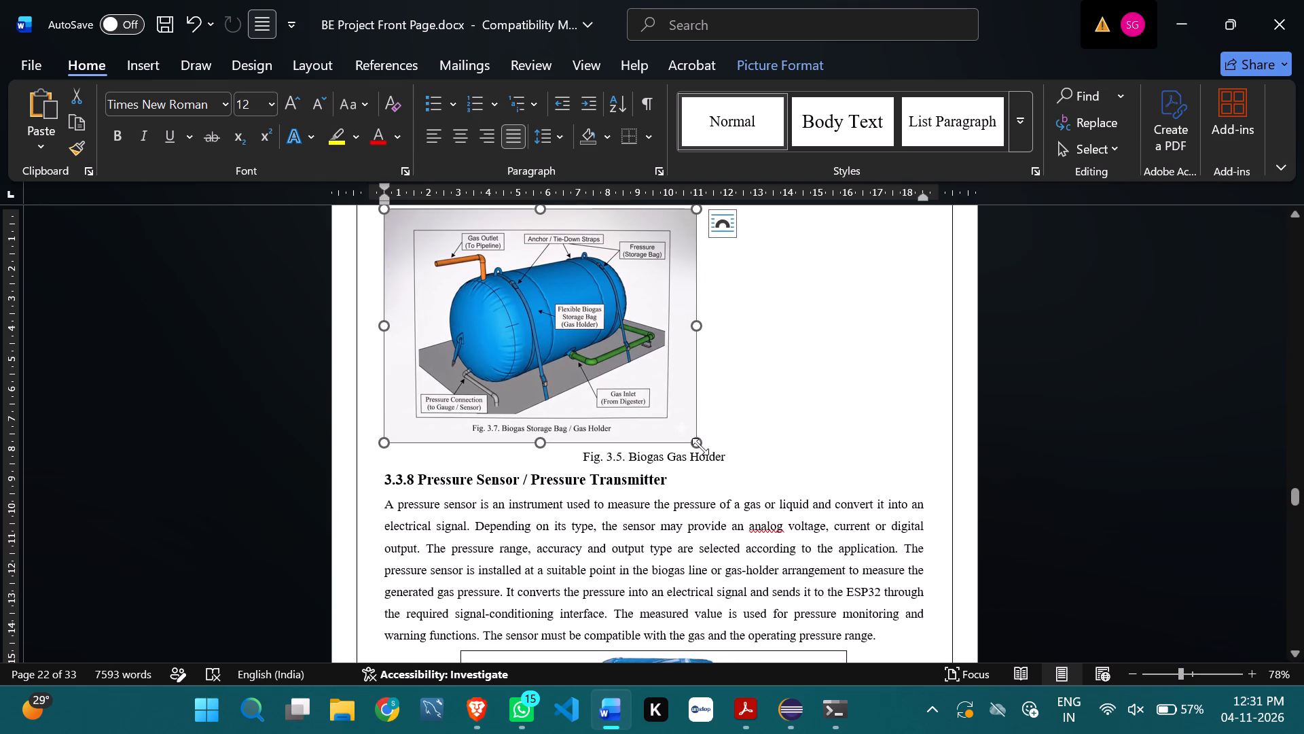
{"action": "left_click_drag", "start_coordinate": [700, 447], "coordinate": [641, 390]}
{"action": "left_click_drag", "start_coordinate": [515, 300], "coordinate": [588, 212]}
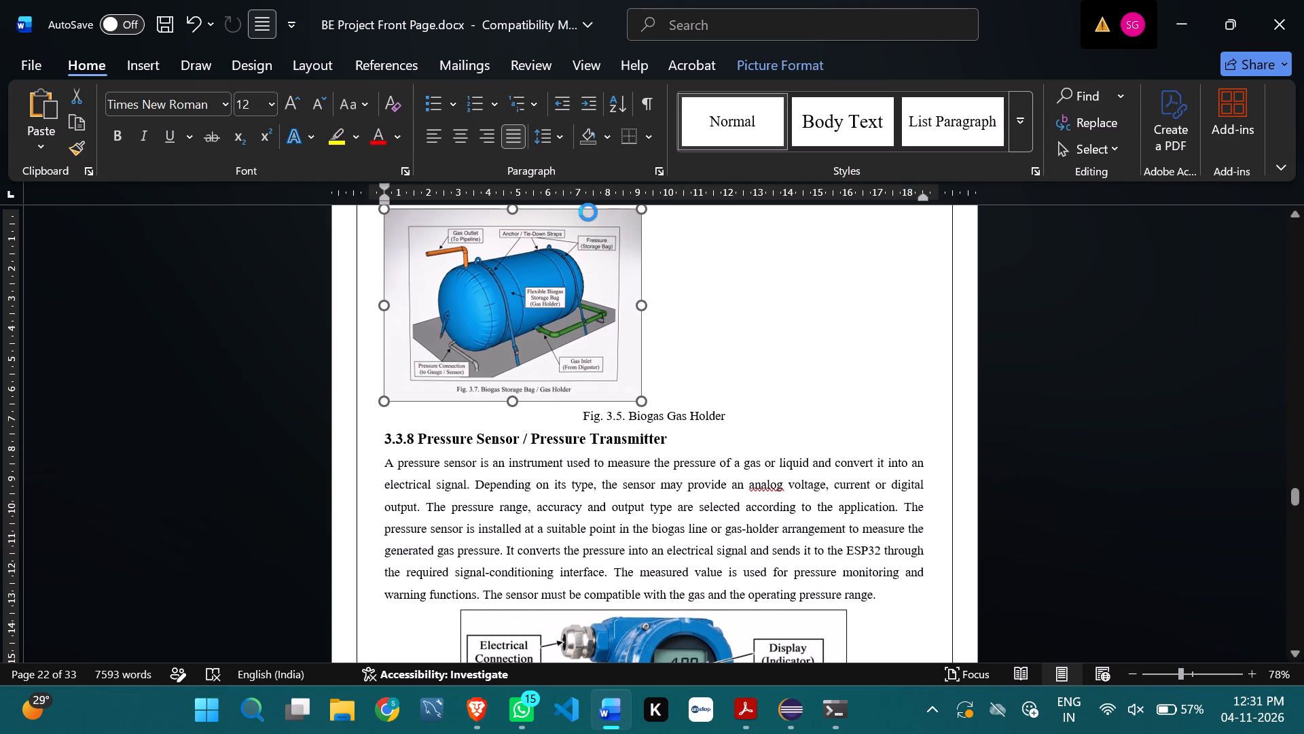
{"action": "left_click_drag", "start_coordinate": [588, 212], "coordinate": [618, 208]}
Add an empty line after the Fig. 3.4 Stirrer / Mixer Arrangement caption, before the 3.3.7 Gas Holder heading.
{"action": "scroll", "coordinate": [693, 290], "scroll_direction": "up", "scroll_amount": 4}
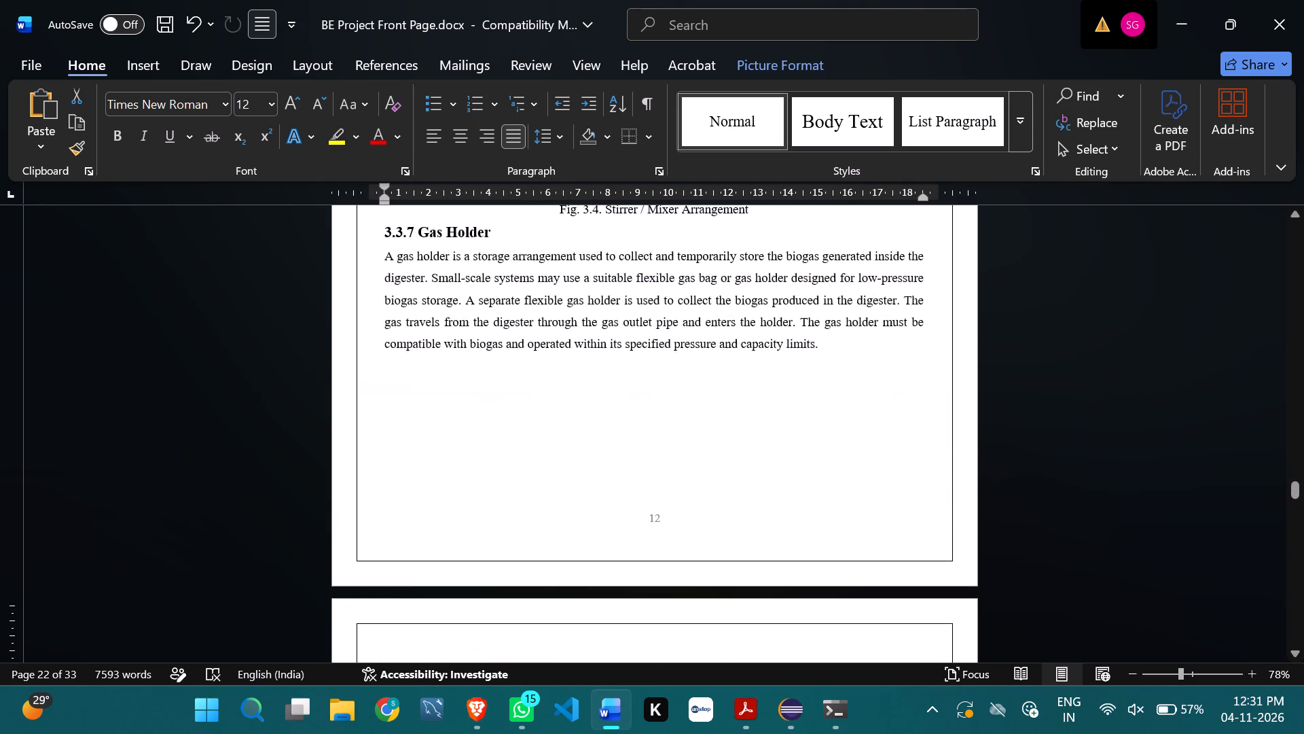
{"action": "scroll", "coordinate": [693, 290], "scroll_direction": "up", "scroll_amount": 2}
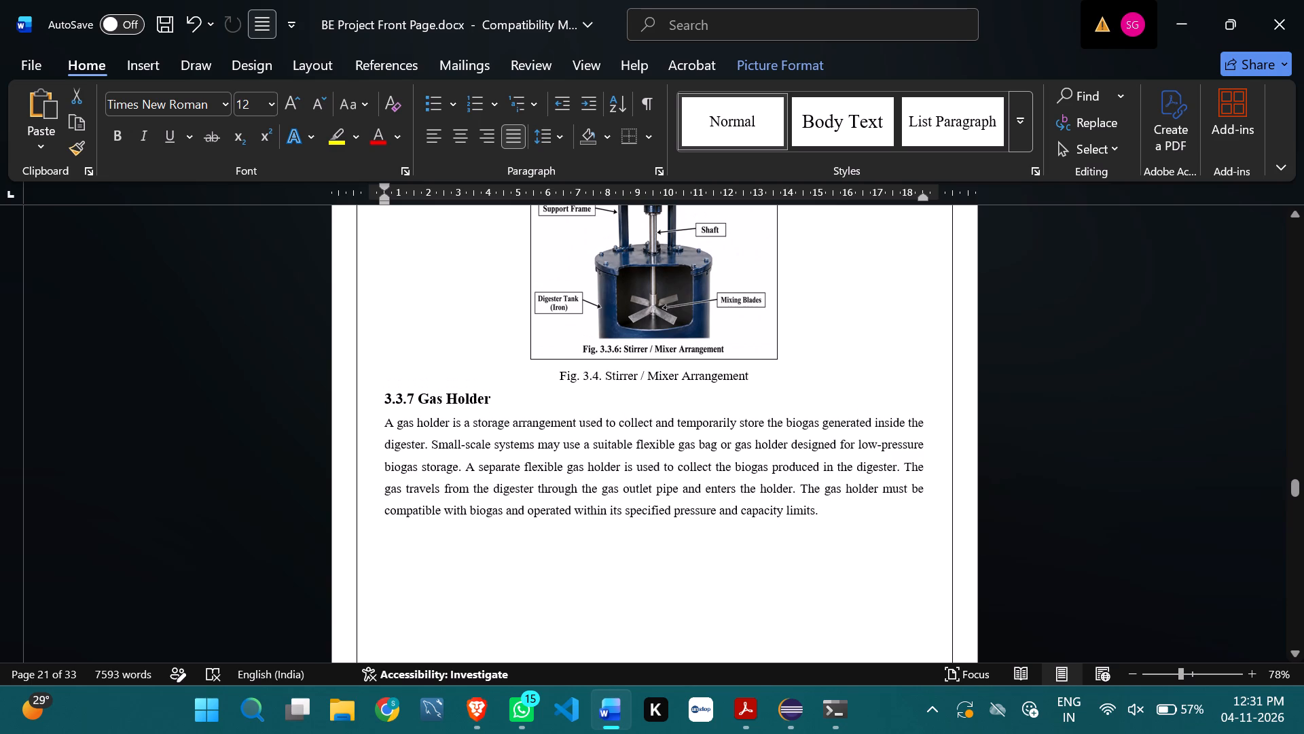
{"action": "left_click", "coordinate": [768, 376]}
{"action": "key", "text": "Return"}
Center the gas holder picture above its Fig. 3.5 caption.
{"action": "scroll", "coordinate": [768, 376], "scroll_direction": "down", "scroll_amount": 5}
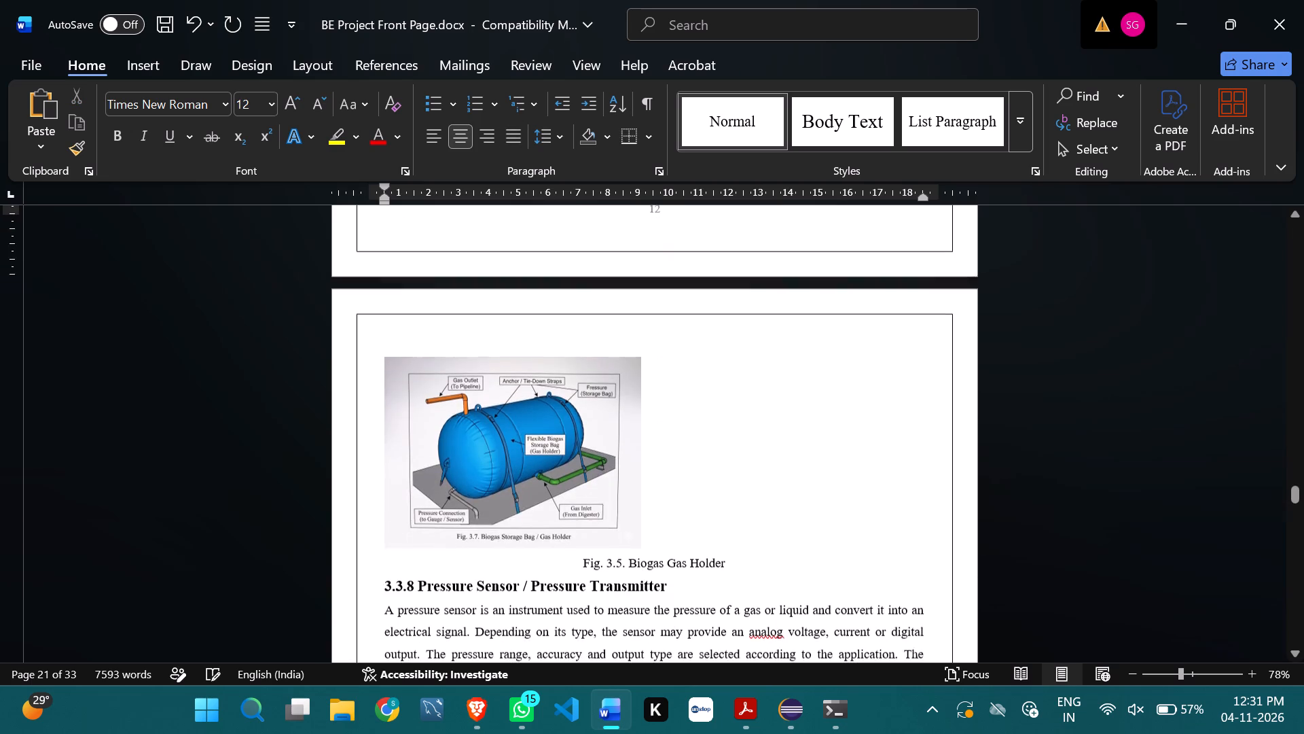
{"action": "left_click", "coordinate": [503, 402]}
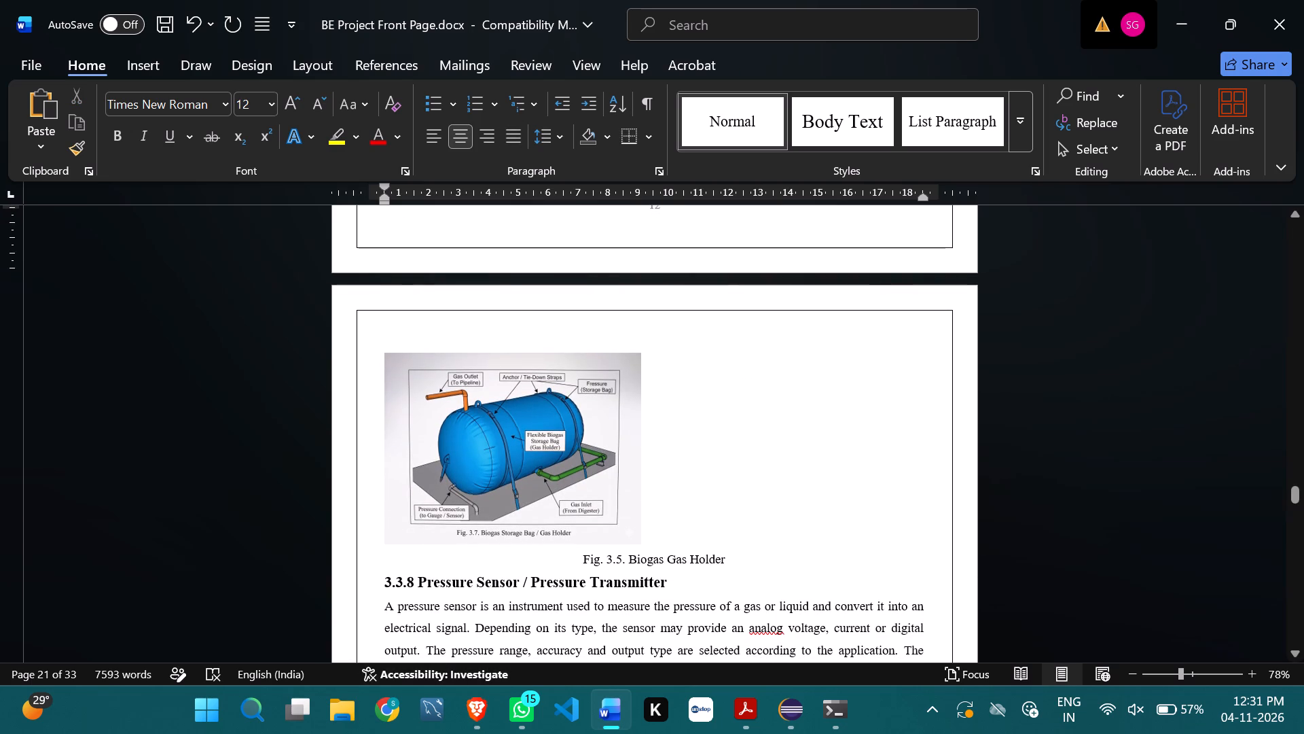
{"action": "left_click", "coordinate": [465, 127]}
{"action": "left_click", "coordinate": [873, 434]}
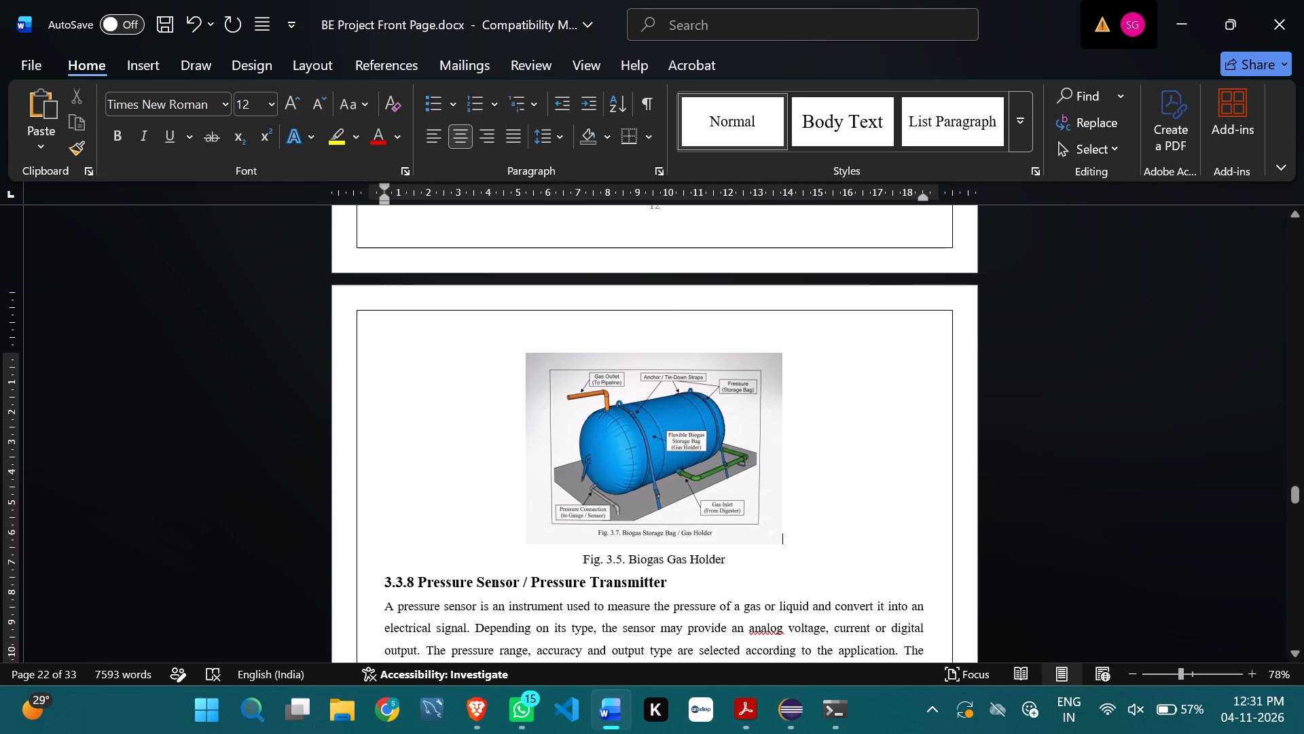
Switch to the Brave browser and search in a new tab for "biogas storage bag image", showing image results.
{"action": "scroll", "coordinate": [873, 434], "scroll_direction": "up", "scroll_amount": 5}
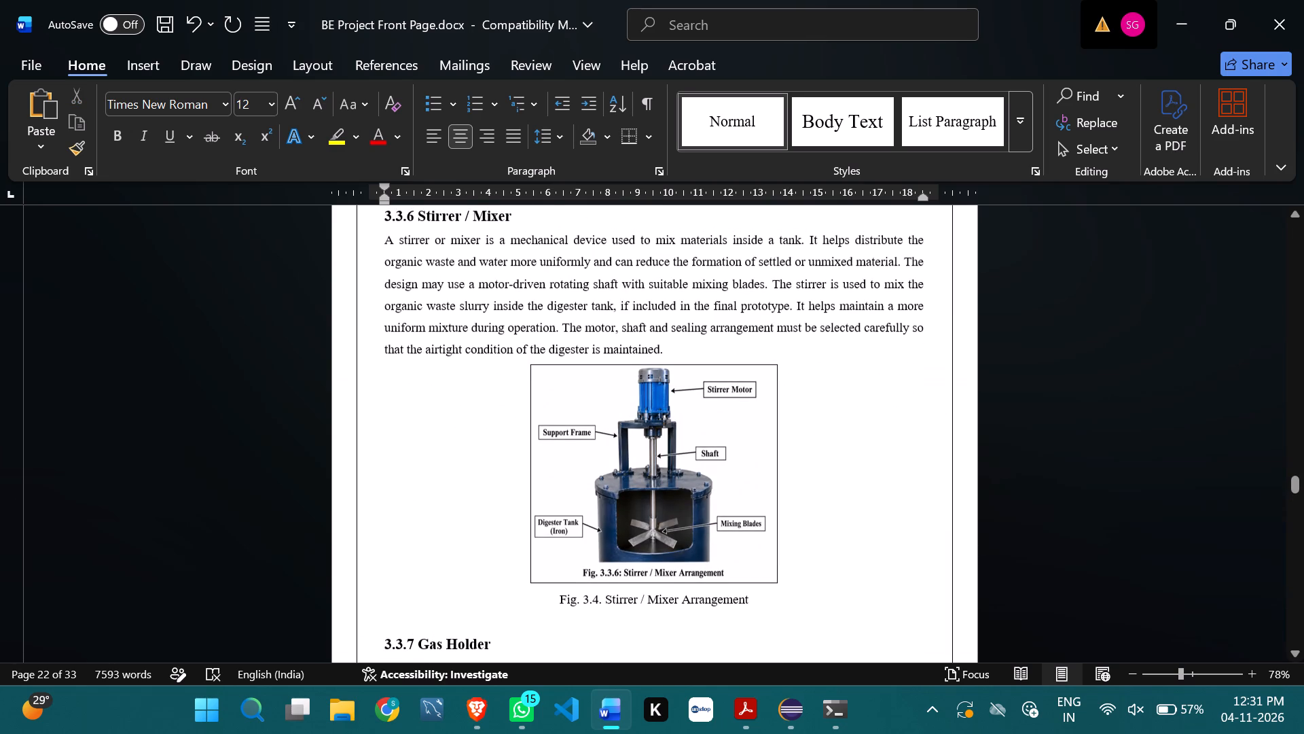
{"action": "scroll", "coordinate": [873, 434], "scroll_direction": "up", "scroll_amount": 1}
{"action": "left_click", "coordinate": [477, 696]}
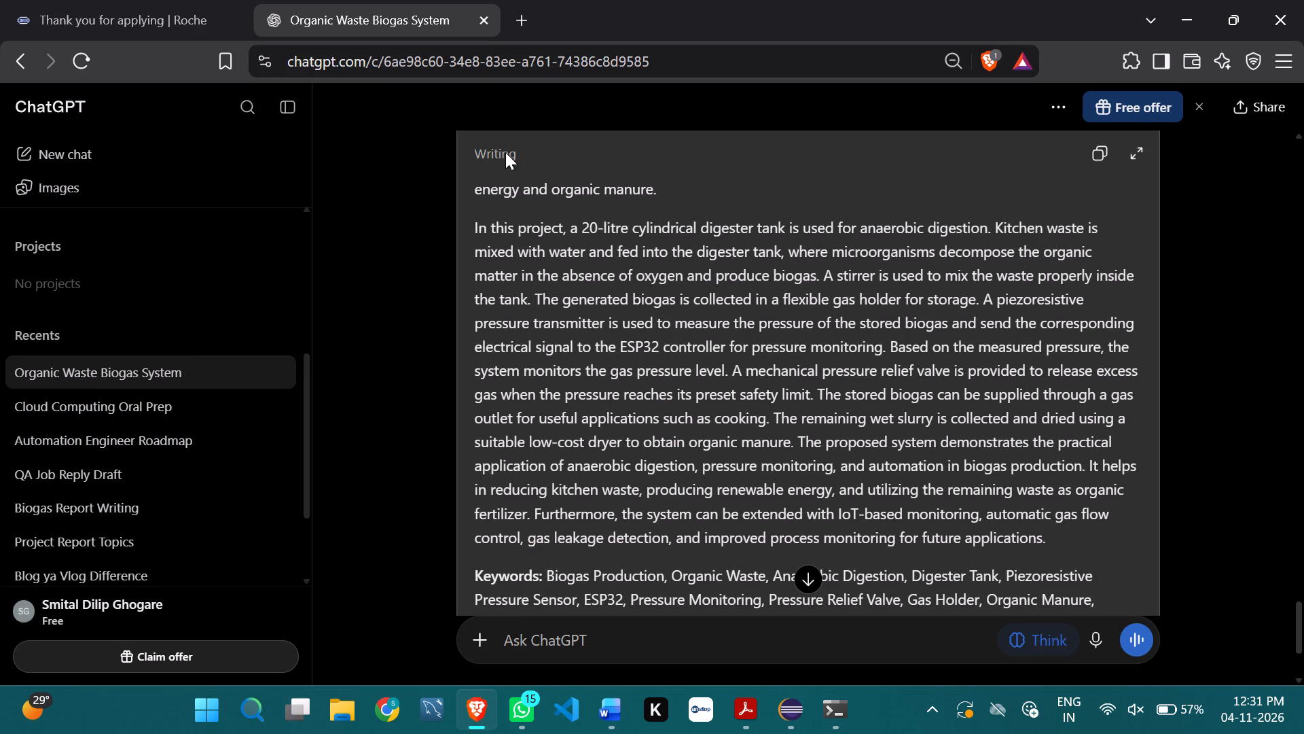
{"action": "left_click", "coordinate": [532, 21]}
{"action": "type", "text": "biogas"}
{"action": "key", "text": "space"}
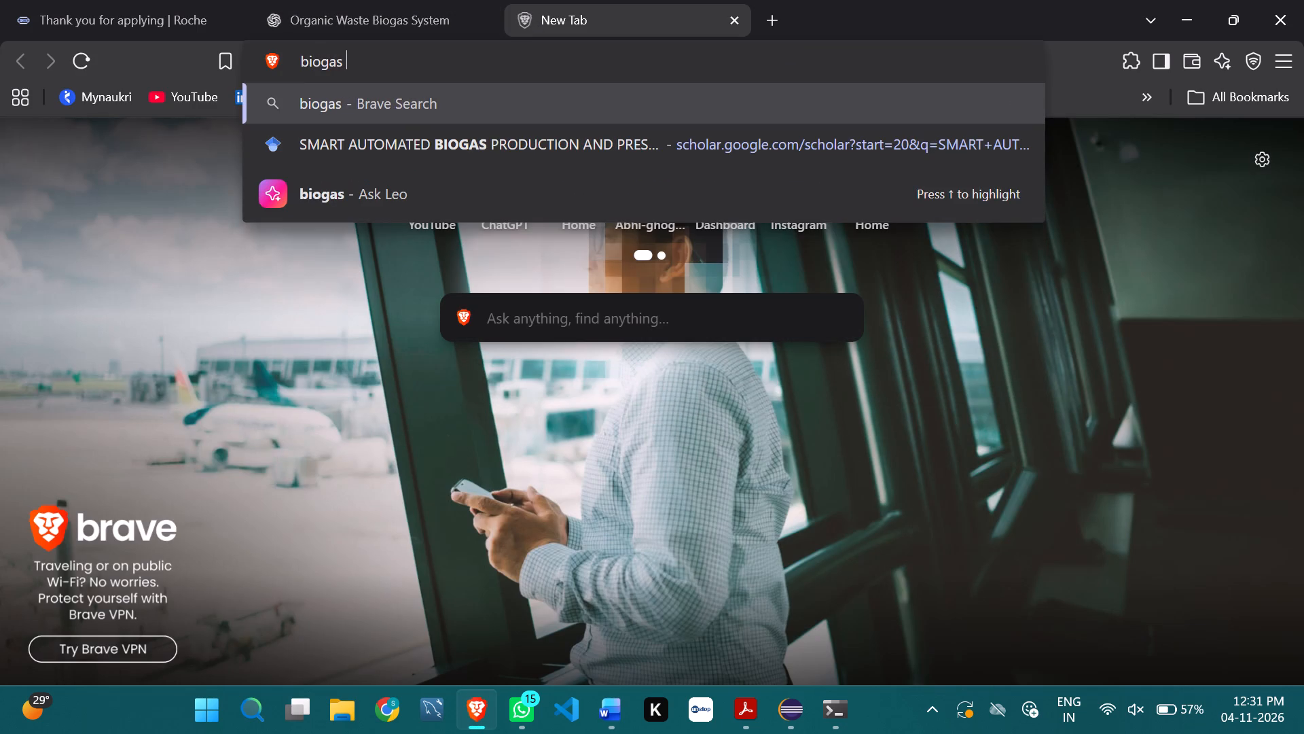
{"action": "type", "text": "storage bag image"}
{"action": "key", "text": "Return"}
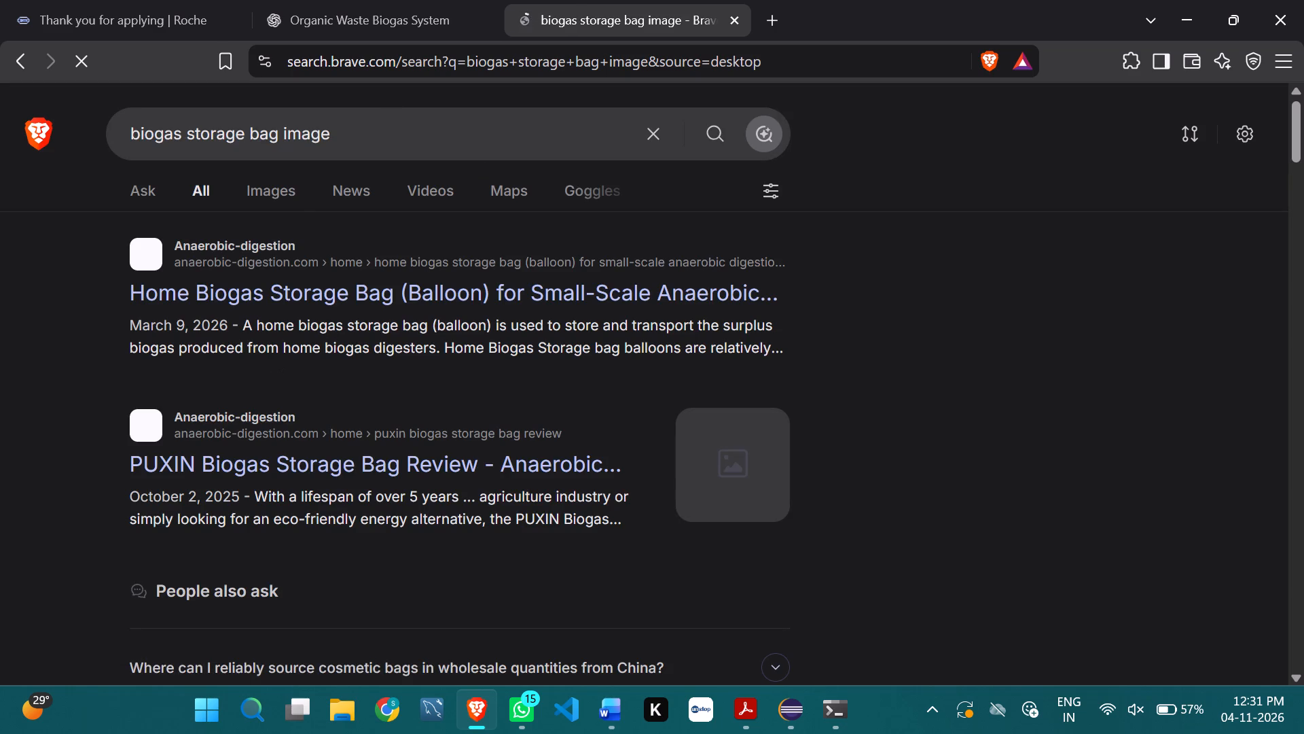
{"action": "left_click", "coordinate": [291, 197]}
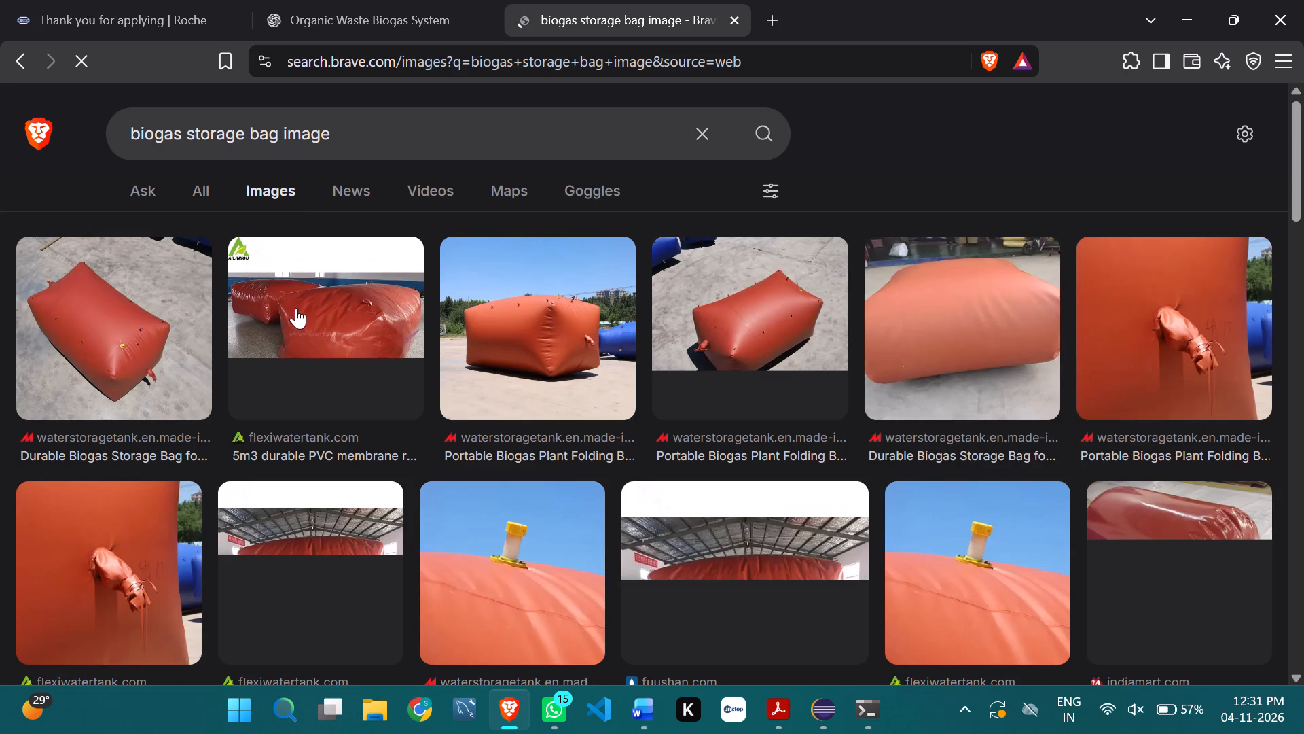
Look through the biogas storage bag image results for a picture suitable as the gas holder figure.
{"action": "scroll", "coordinate": [613, 455], "scroll_direction": "right", "scroll_amount": 1}
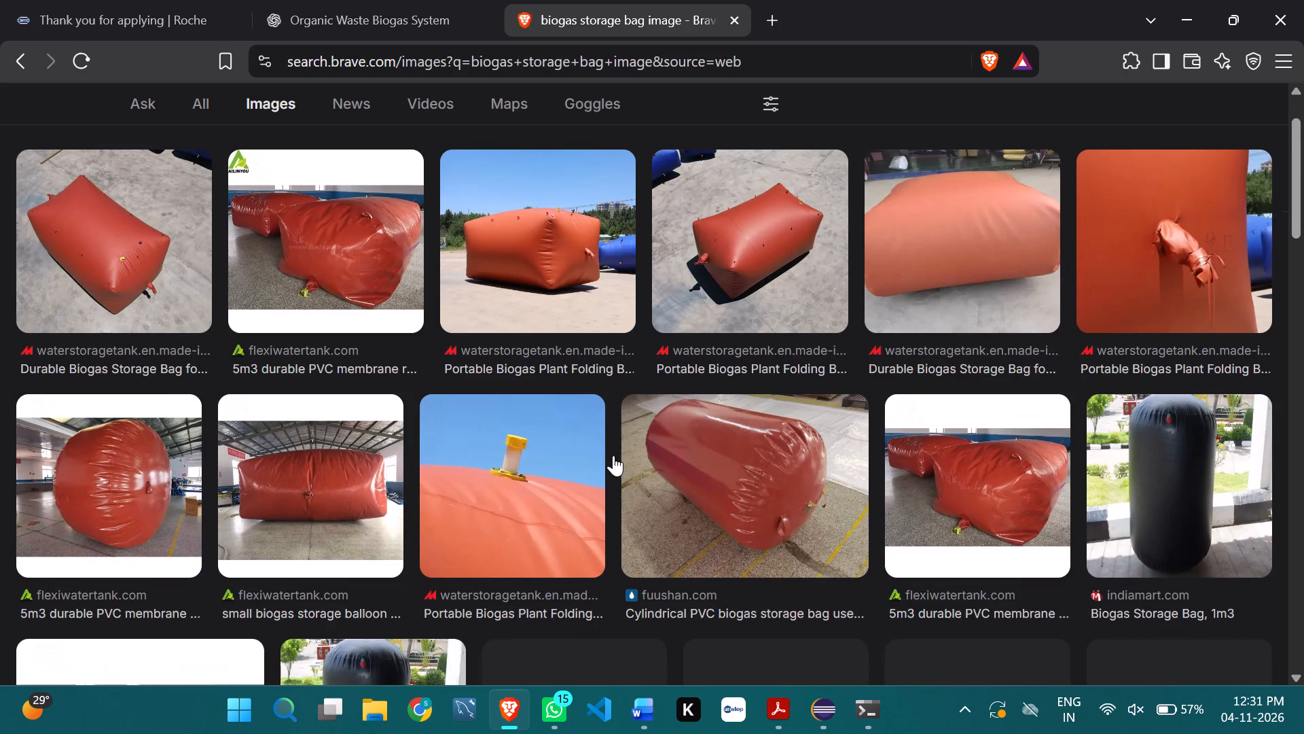
{"action": "scroll", "coordinate": [613, 455], "scroll_direction": "right", "scroll_amount": 3}
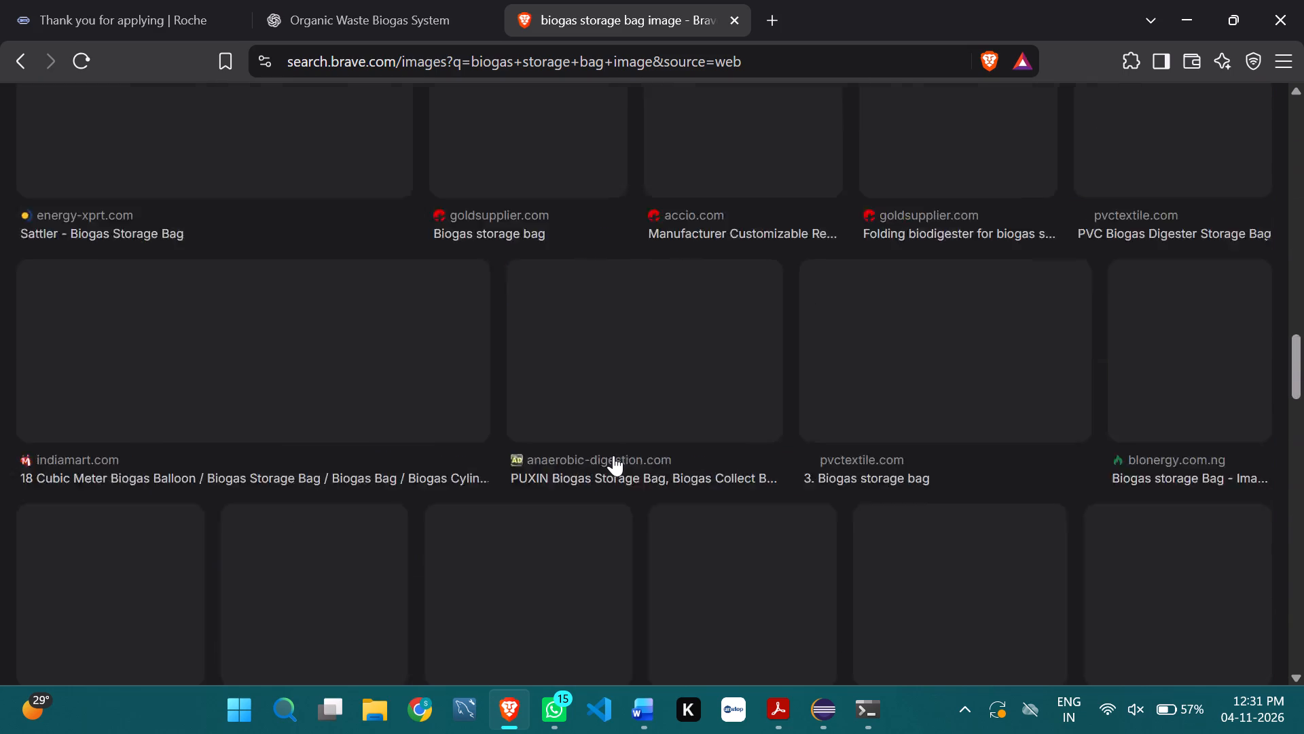
{"action": "scroll", "coordinate": [613, 455], "scroll_direction": "right", "scroll_amount": 1}
{"action": "scroll", "coordinate": [613, 455], "scroll_direction": "up", "scroll_amount": 9}
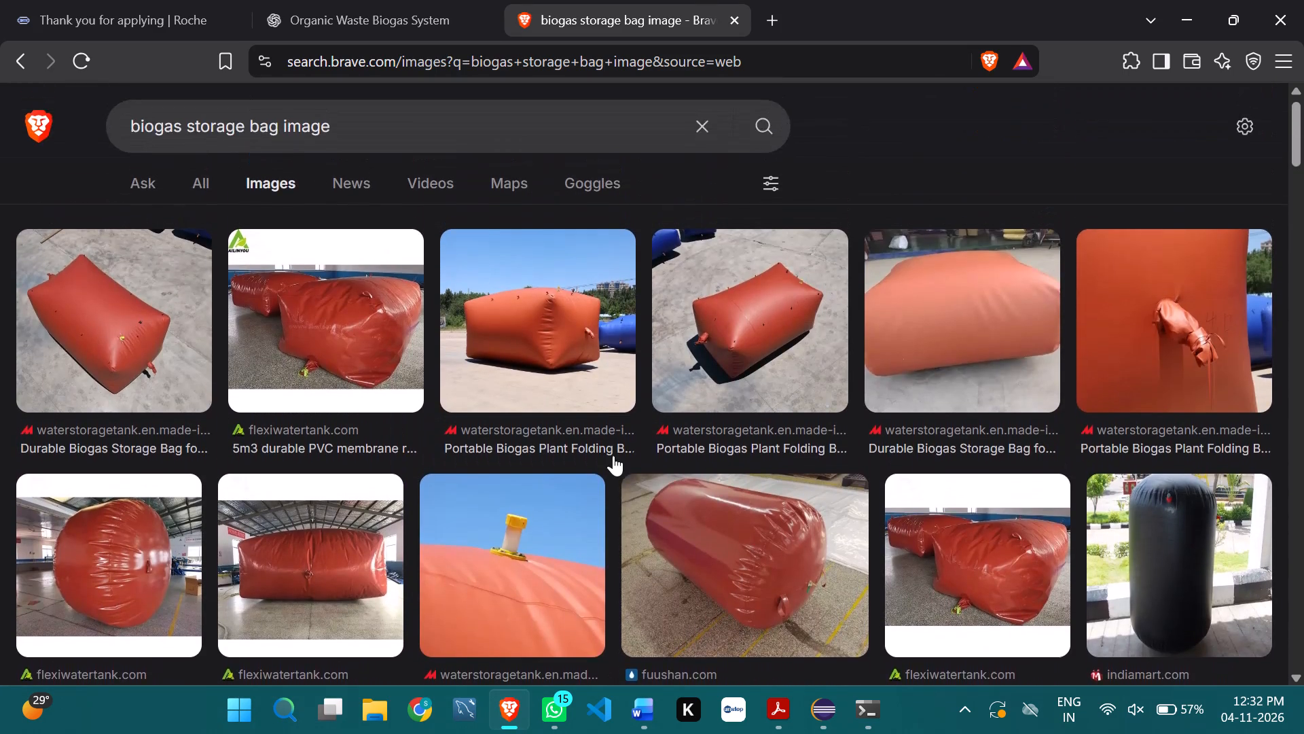
{"action": "scroll", "coordinate": [613, 455], "scroll_direction": "down", "scroll_amount": 3}
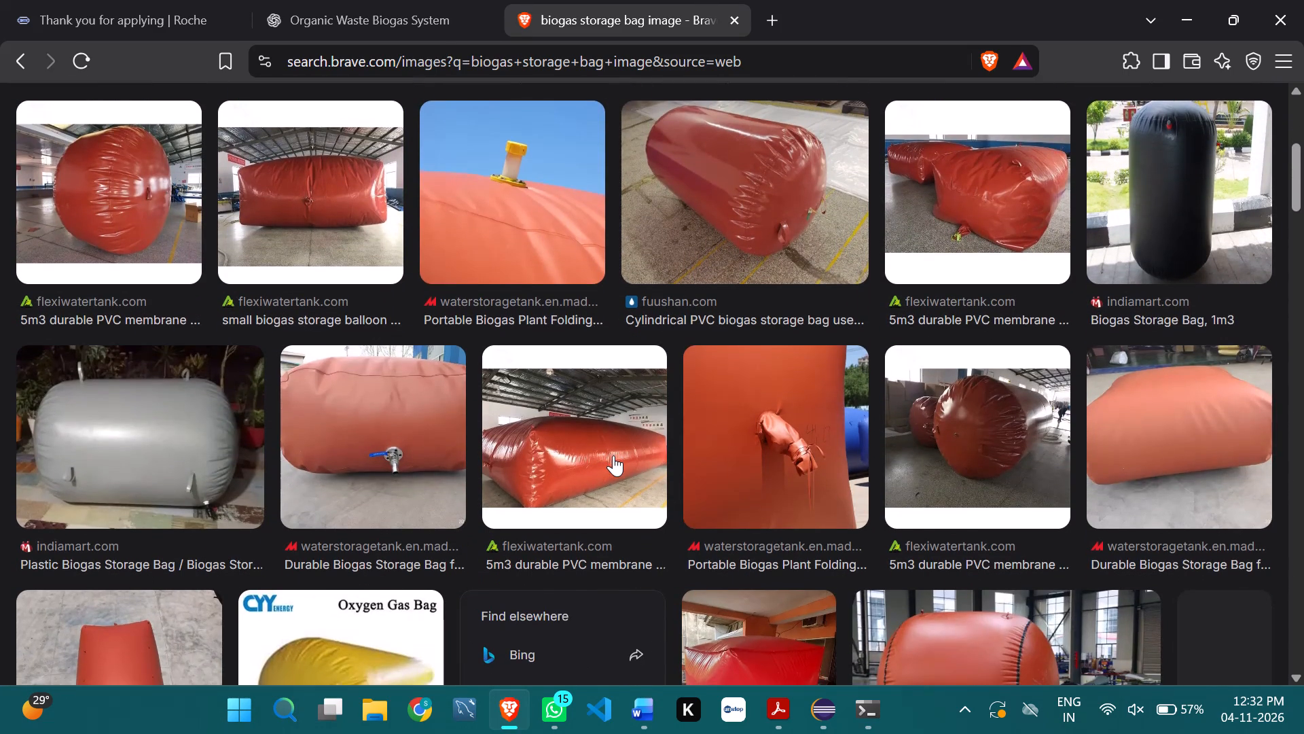
{"action": "scroll", "coordinate": [613, 455], "scroll_direction": "down", "scroll_amount": 1}
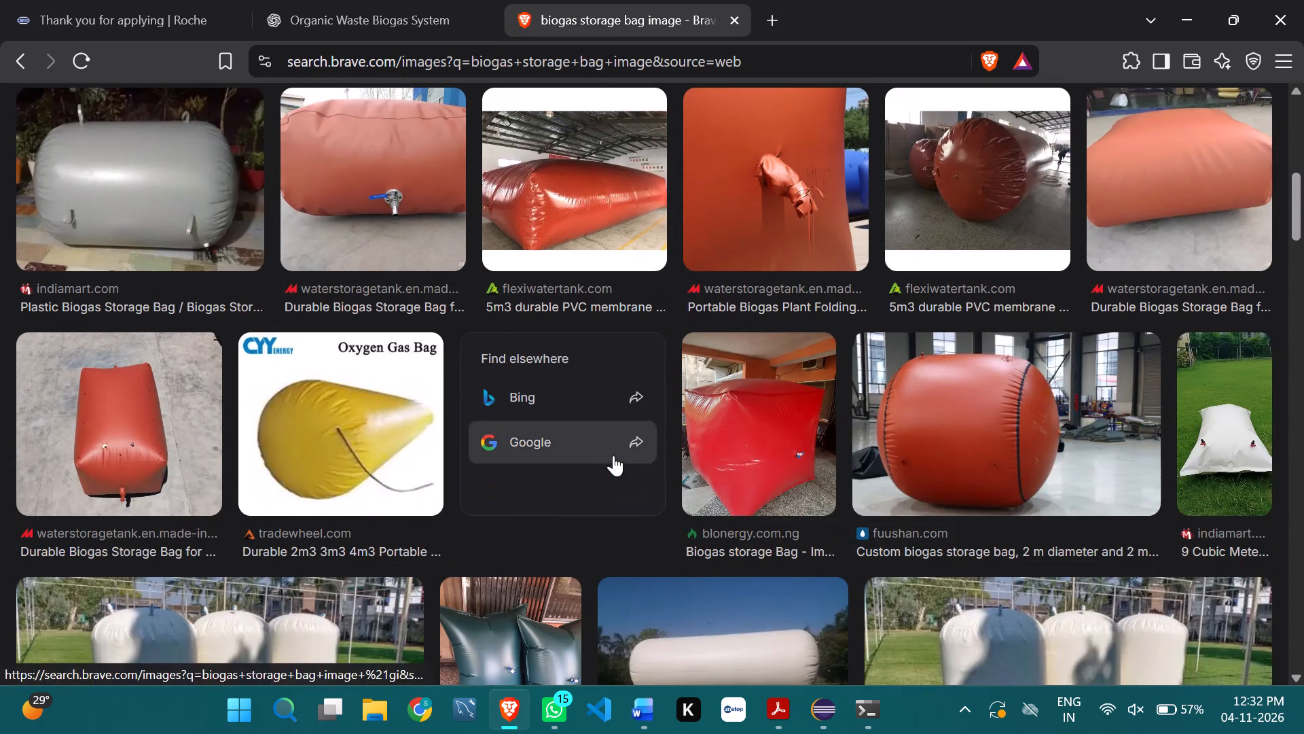
{"action": "scroll", "coordinate": [613, 455], "scroll_direction": "down", "scroll_amount": 3}
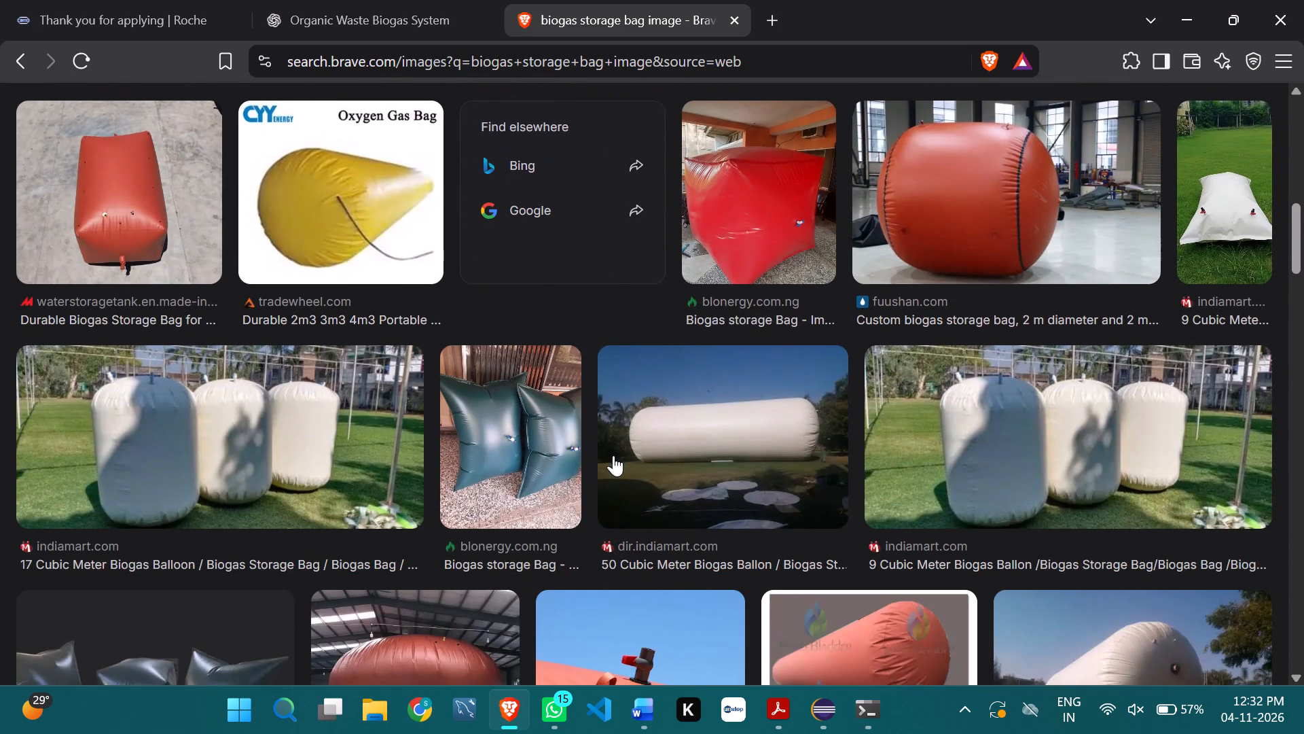
{"action": "scroll", "coordinate": [613, 455], "scroll_direction": "down", "scroll_amount": 4}
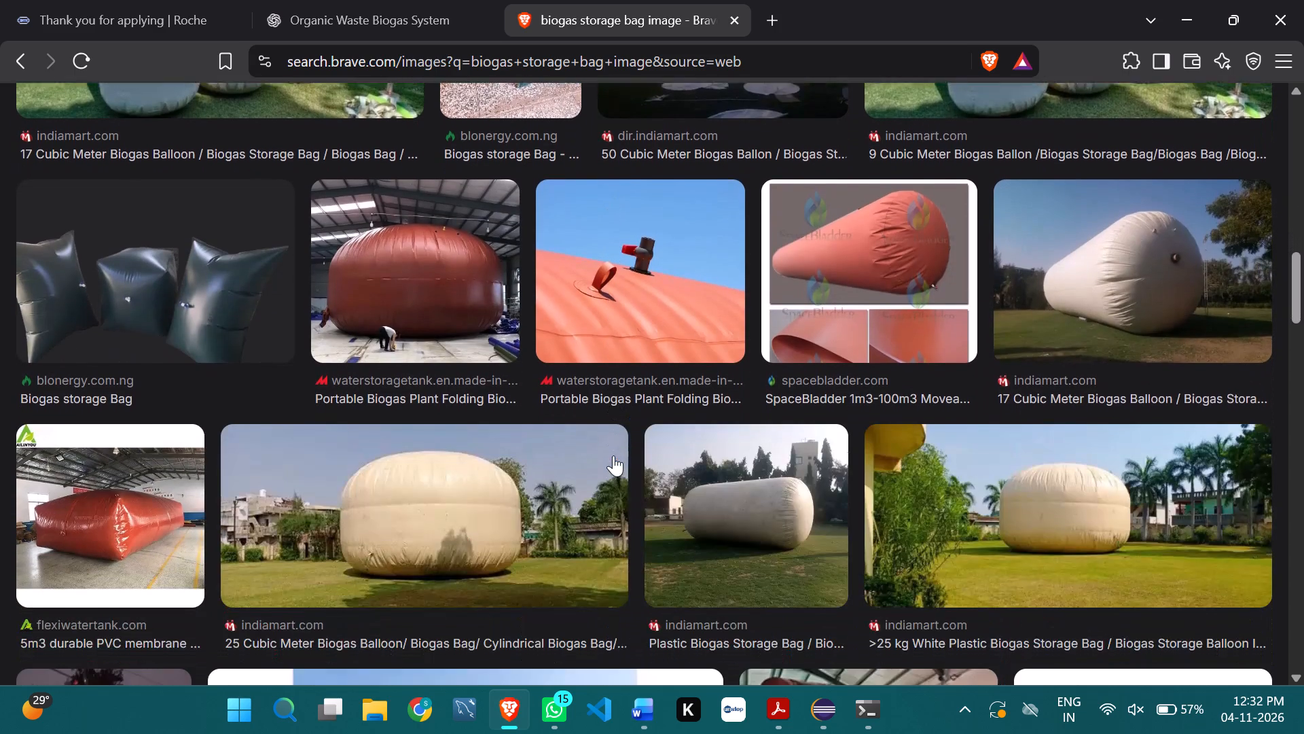
{"action": "scroll", "coordinate": [613, 455], "scroll_direction": "down", "scroll_amount": 3}
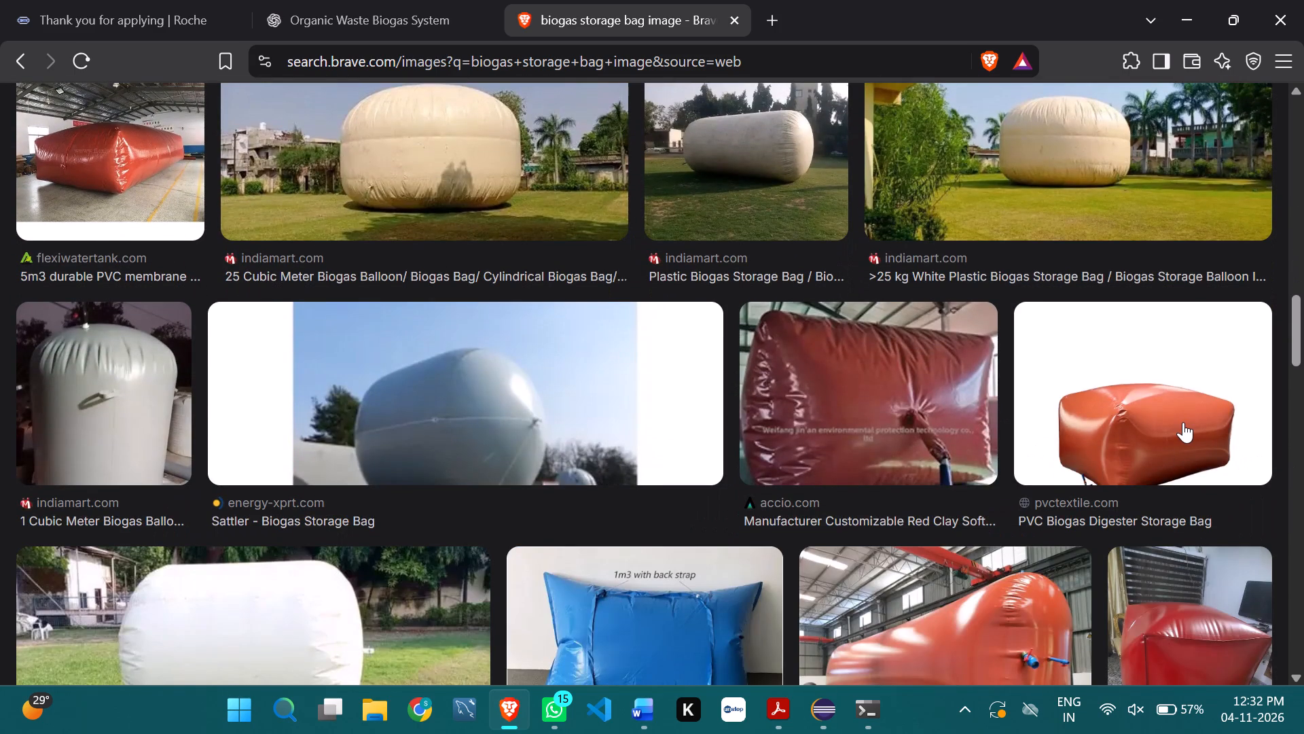
{"action": "scroll", "coordinate": [1144, 402], "scroll_direction": "down", "scroll_amount": 3}
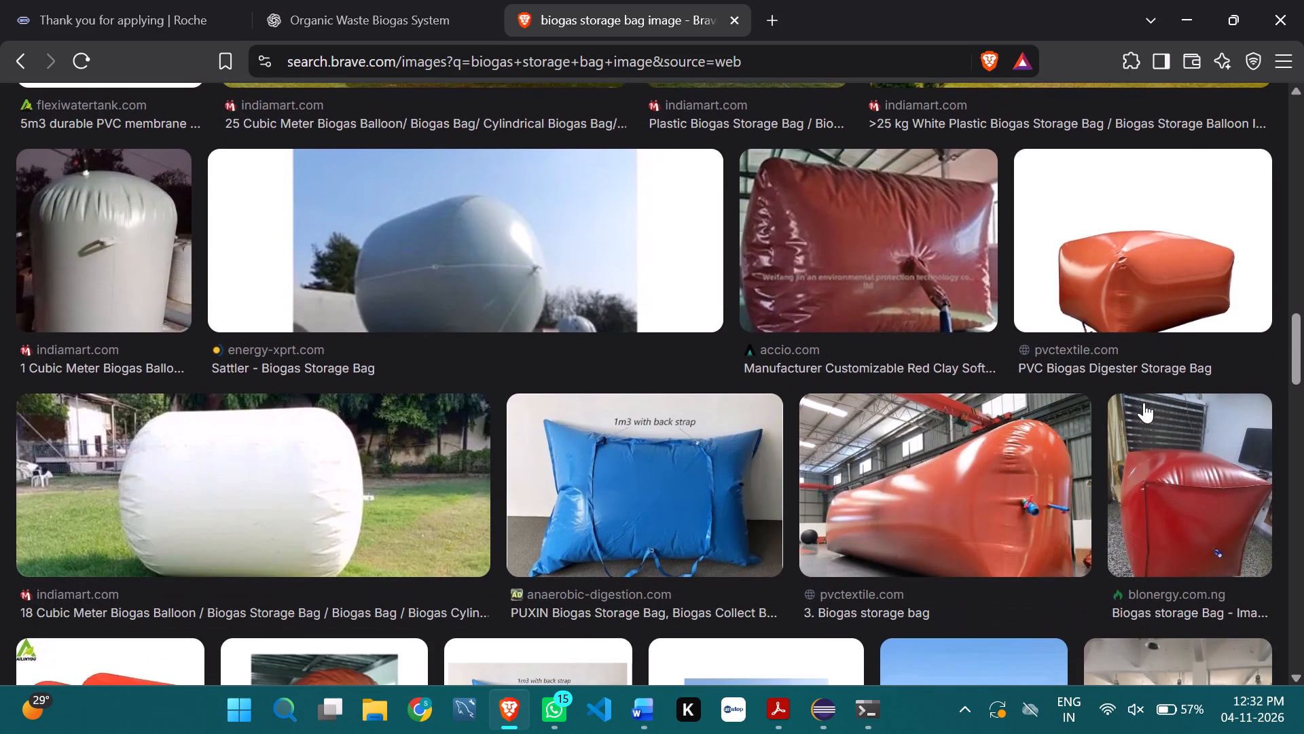
{"action": "scroll", "coordinate": [1144, 402], "scroll_direction": "down", "scroll_amount": 3}
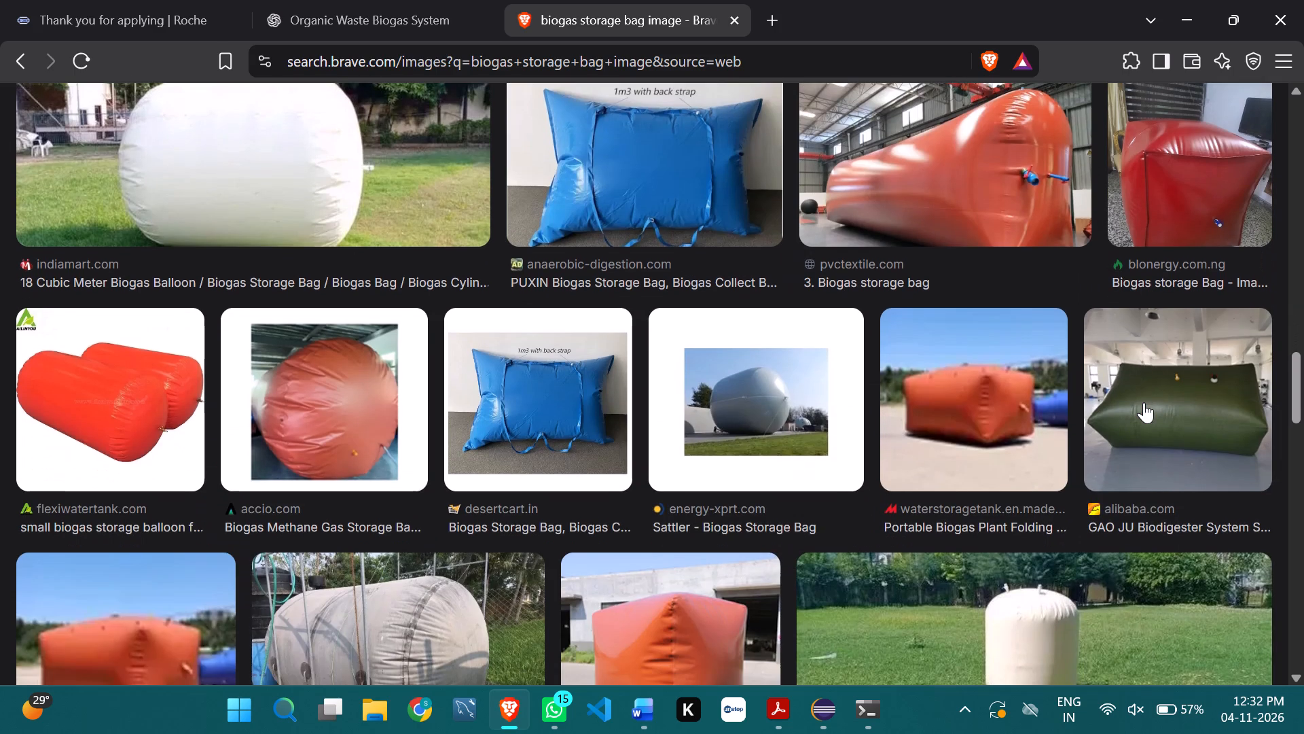
{"action": "scroll", "coordinate": [1144, 402], "scroll_direction": "down", "scroll_amount": 3}
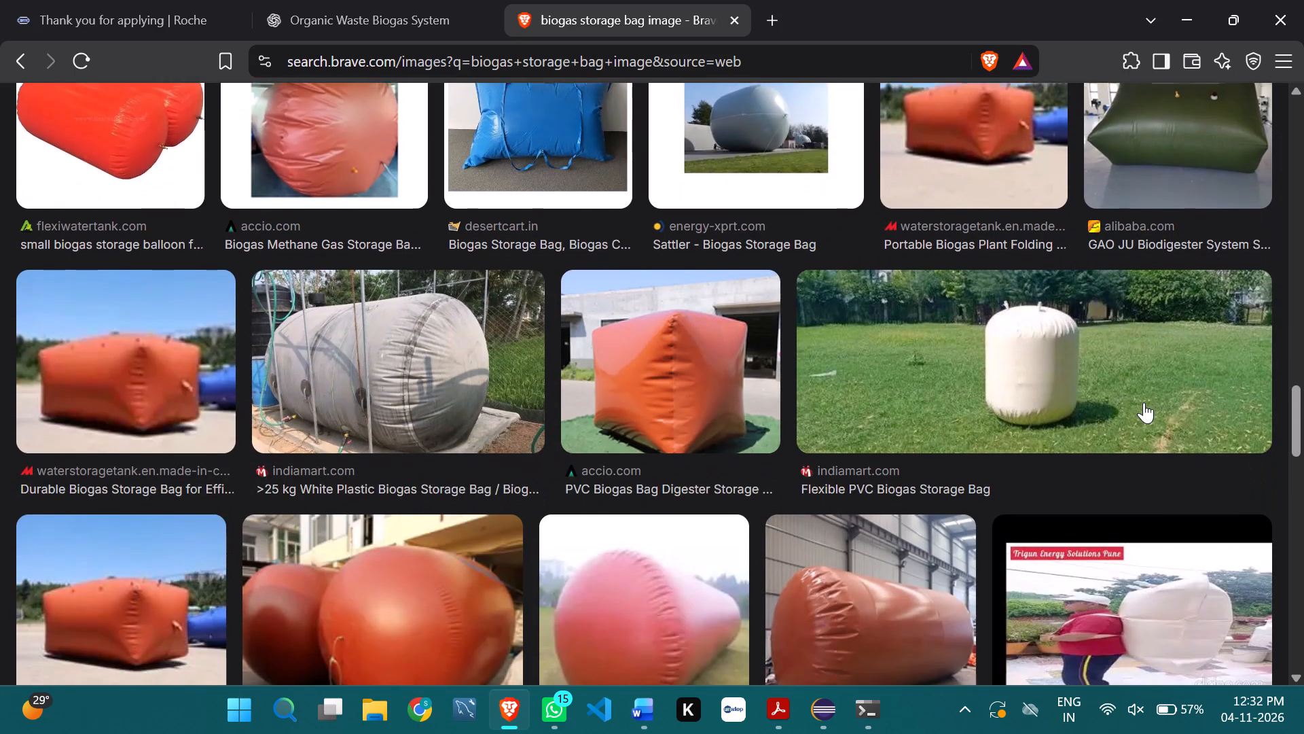
{"action": "scroll", "coordinate": [1144, 402], "scroll_direction": "down", "scroll_amount": 4}
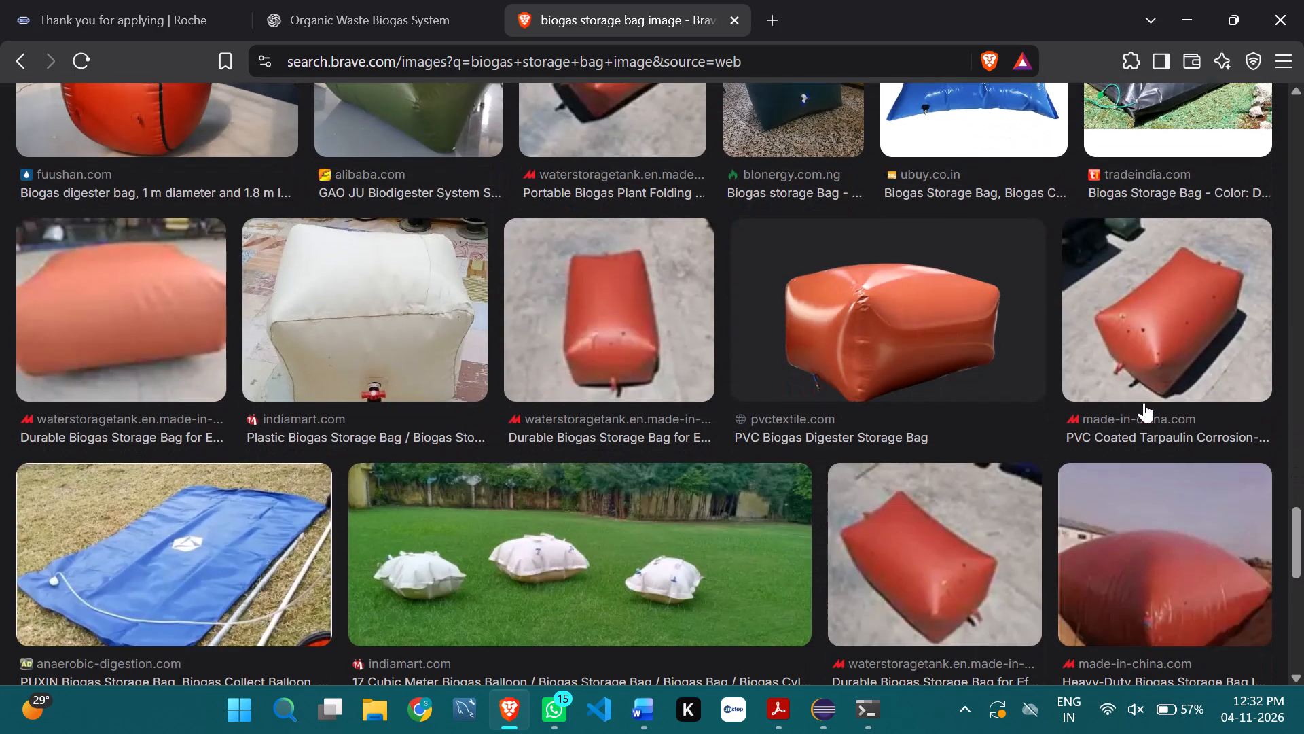
{"action": "scroll", "coordinate": [1144, 402], "scroll_direction": "up", "scroll_amount": 7}
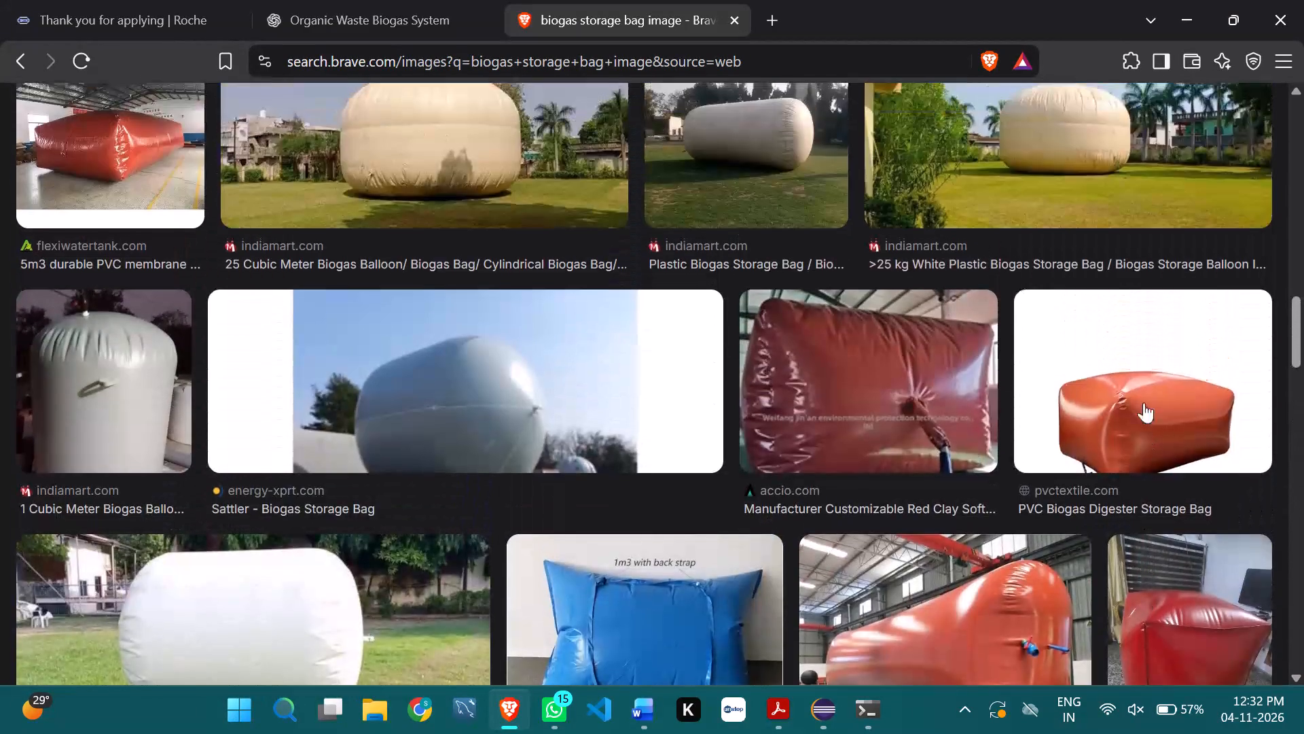
Preview the PVC Biogas Digester Storage Bag image, browse its related pictures and open the red CYY Energy storage bag.
{"action": "left_click", "coordinate": [1144, 402]}
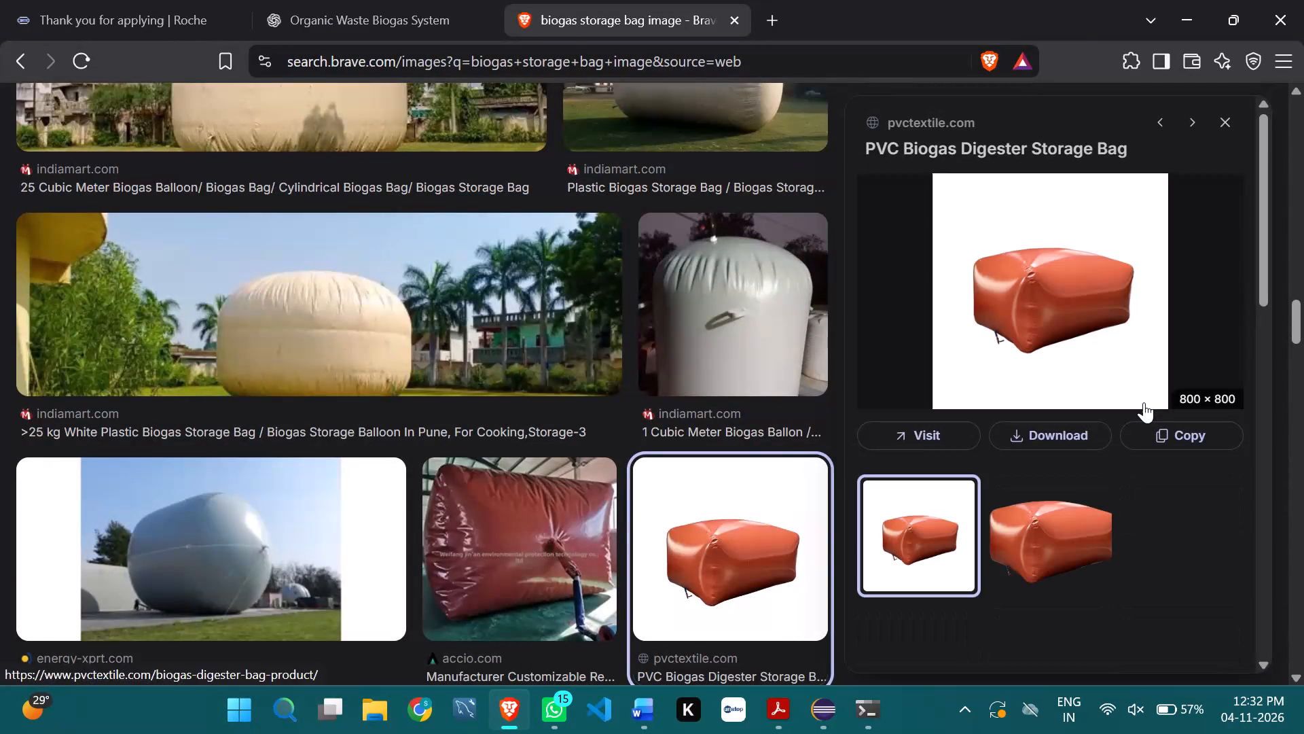
{"action": "scroll", "coordinate": [966, 438], "scroll_direction": "down", "scroll_amount": 1}
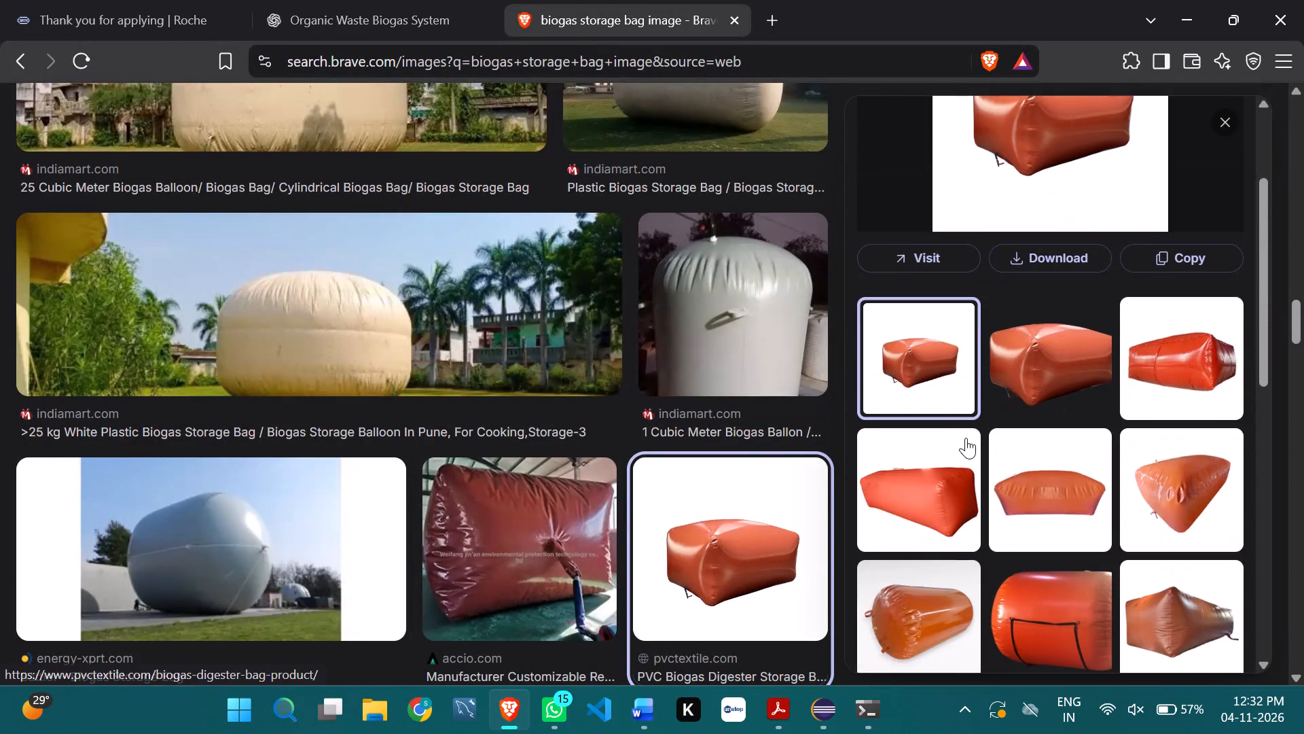
{"action": "scroll", "coordinate": [966, 438], "scroll_direction": "down", "scroll_amount": 2}
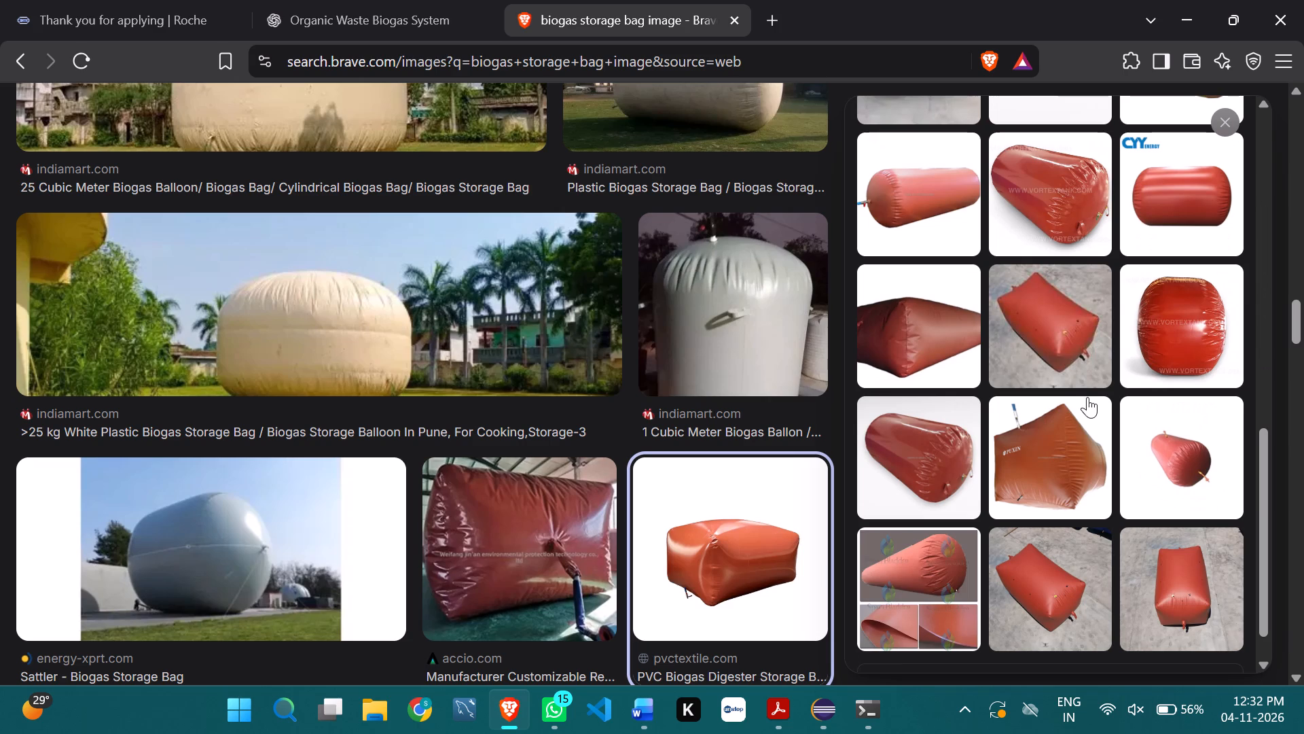
{"action": "scroll", "coordinate": [1087, 397], "scroll_direction": "up", "scroll_amount": 2}
{"action": "left_click", "coordinate": [1187, 361]}
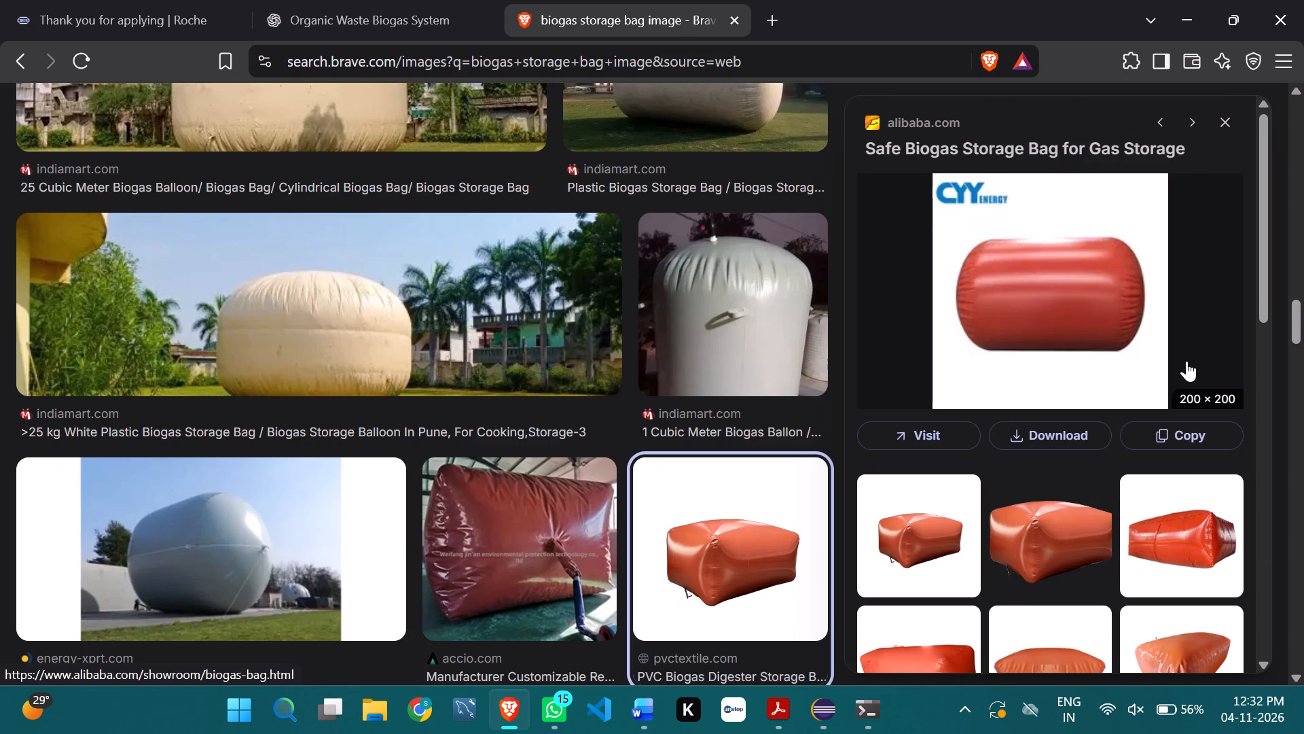
Switch to Word and delete the blue gas holder picture above the Fig. 3.5 Biogas Gas Holder caption.
{"action": "left_click", "coordinate": [648, 712]}
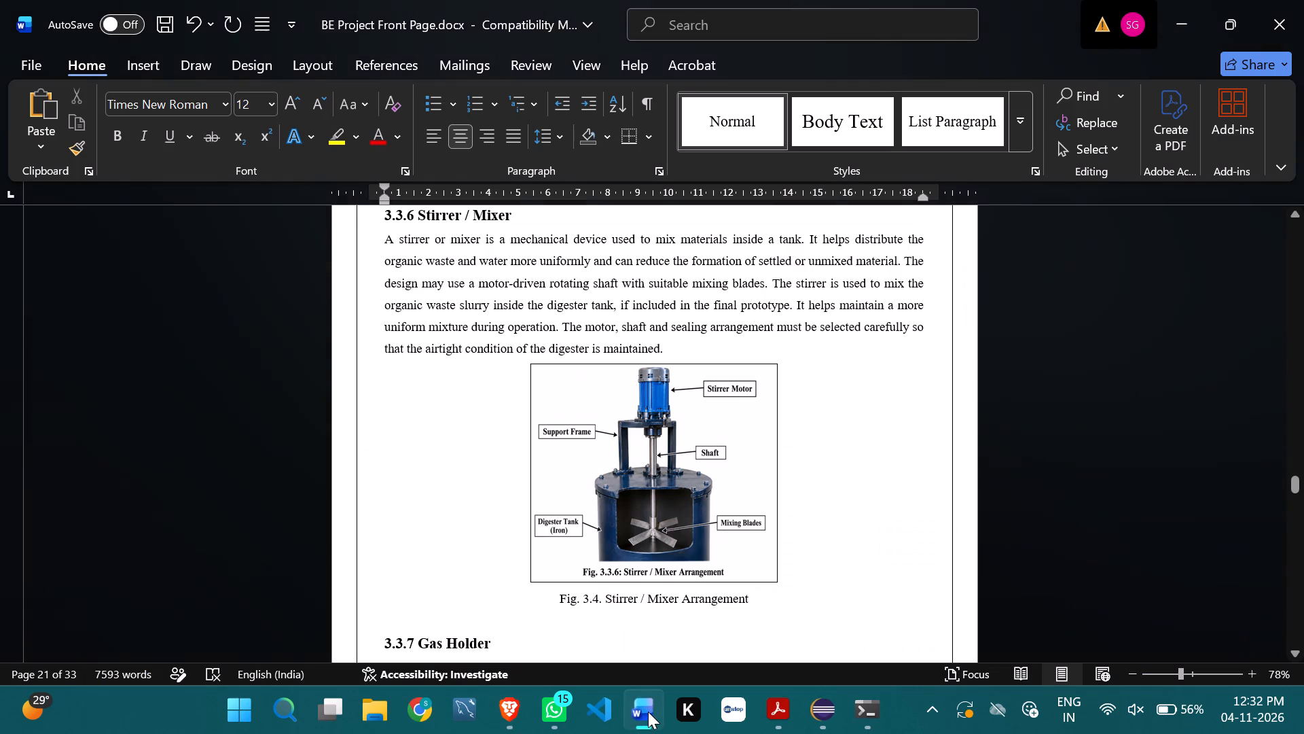
{"action": "scroll", "coordinate": [697, 326], "scroll_direction": "down", "scroll_amount": 5}
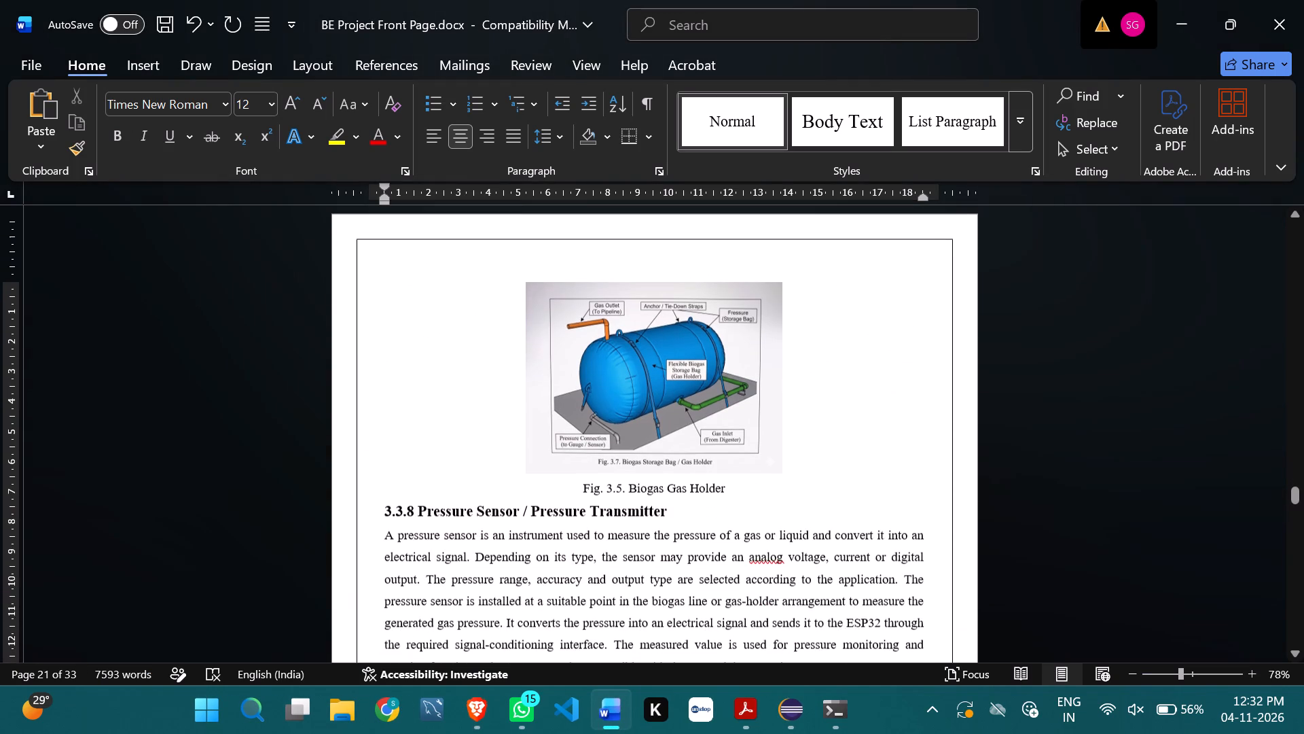
{"action": "left_click", "coordinate": [654, 380]}
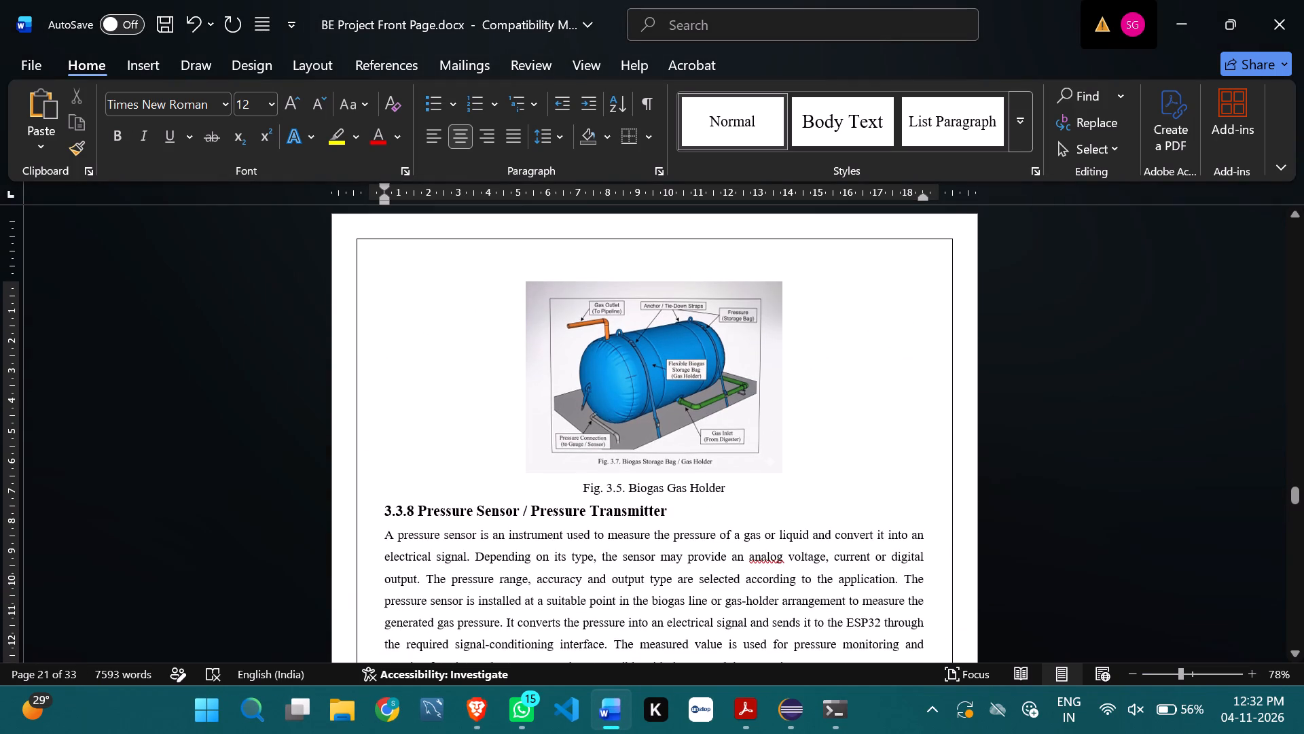
{"action": "left_click_drag", "start_coordinate": [782, 471], "coordinate": [810, 475]}
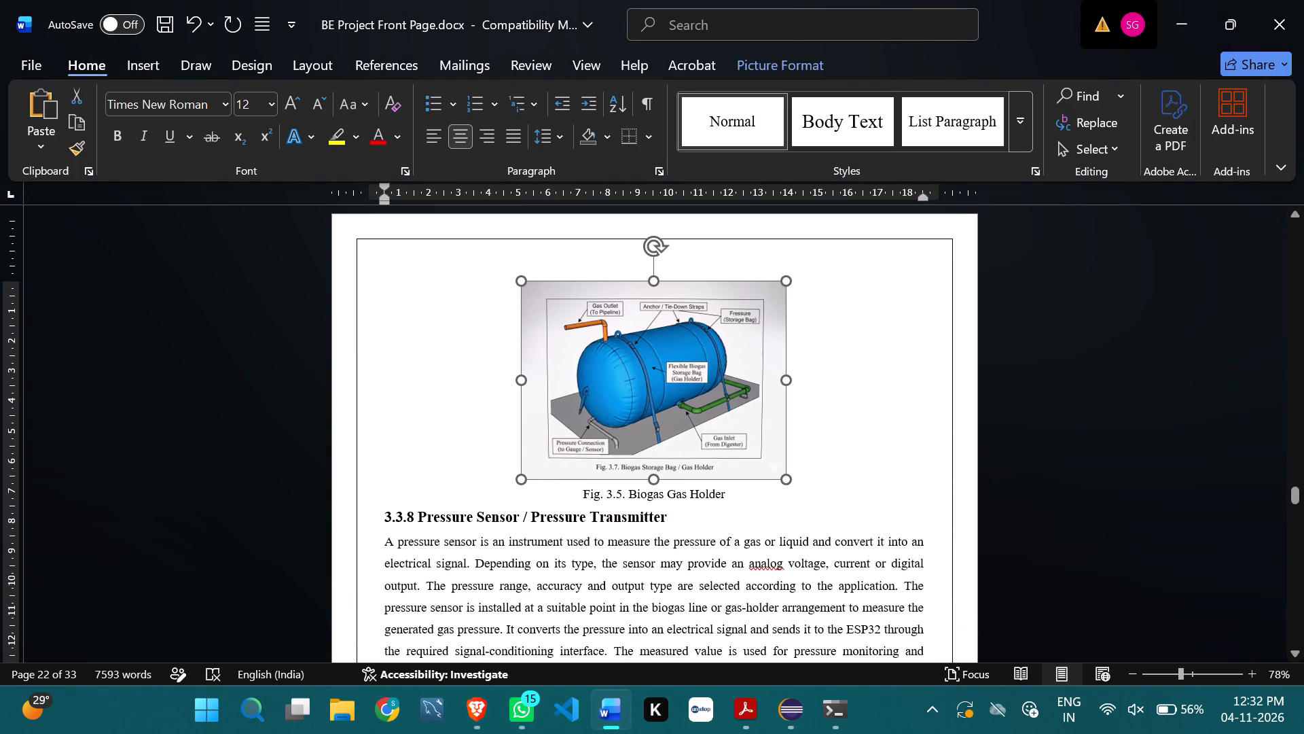
{"action": "left_click_drag", "start_coordinate": [810, 475], "coordinate": [835, 483]}
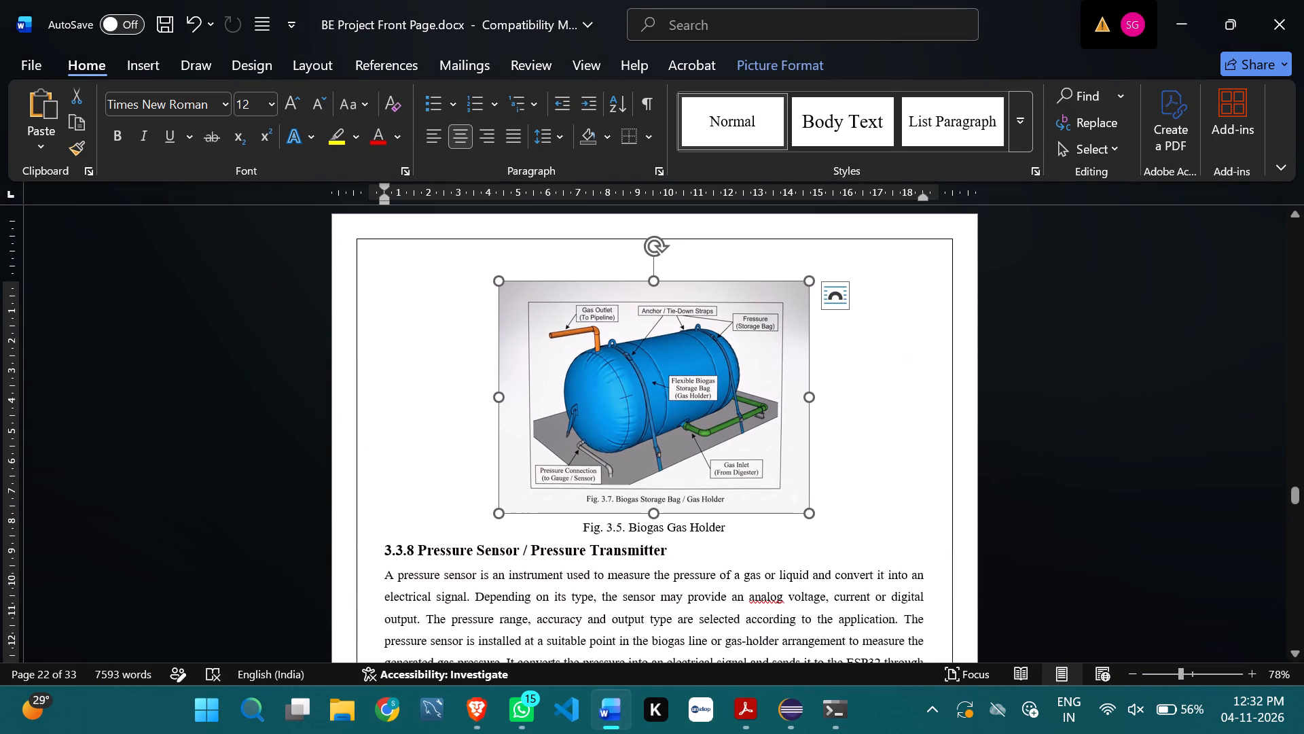
{"action": "key", "text": "BackSpace"}
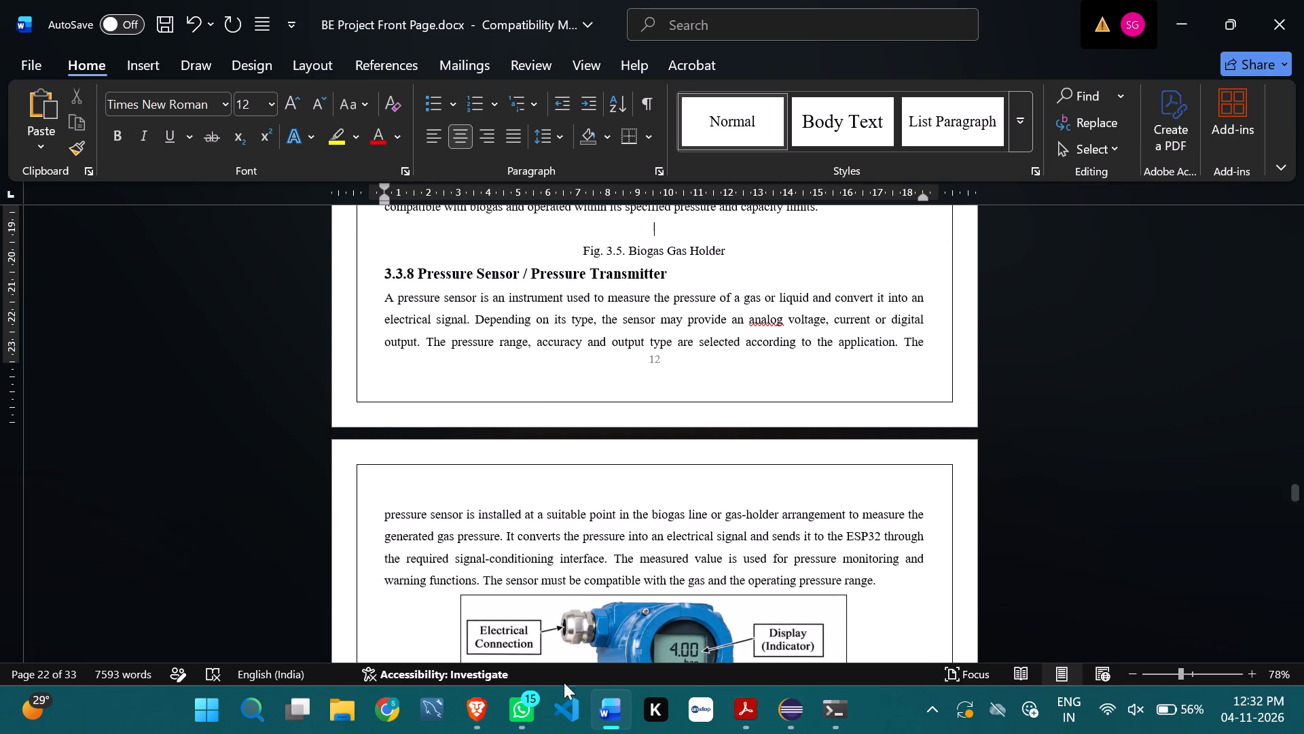
Switch to File Explorer and open the recent file WhatsApp Image 2026-11-04 at 12.28.51 PM.jpeg in a maximized Photos window.
{"action": "left_click", "coordinate": [343, 733]}
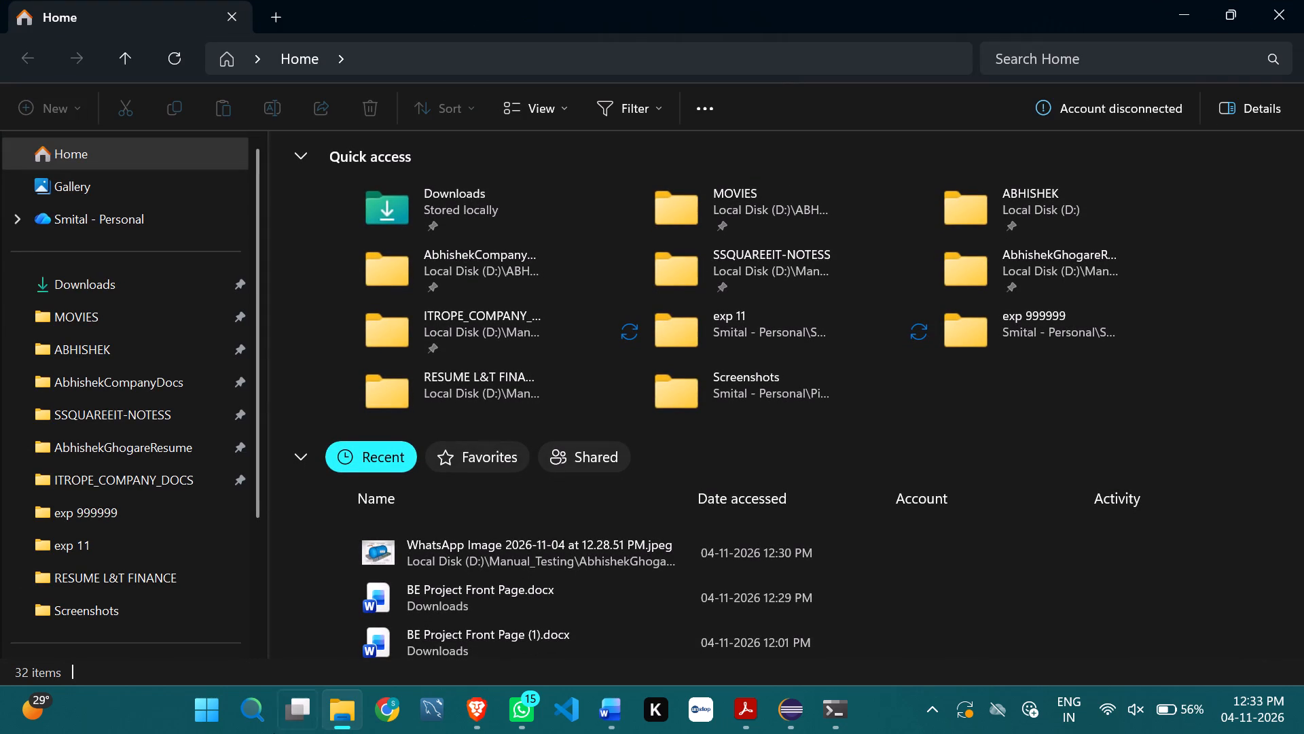
{"action": "double_click", "coordinate": [380, 539]}
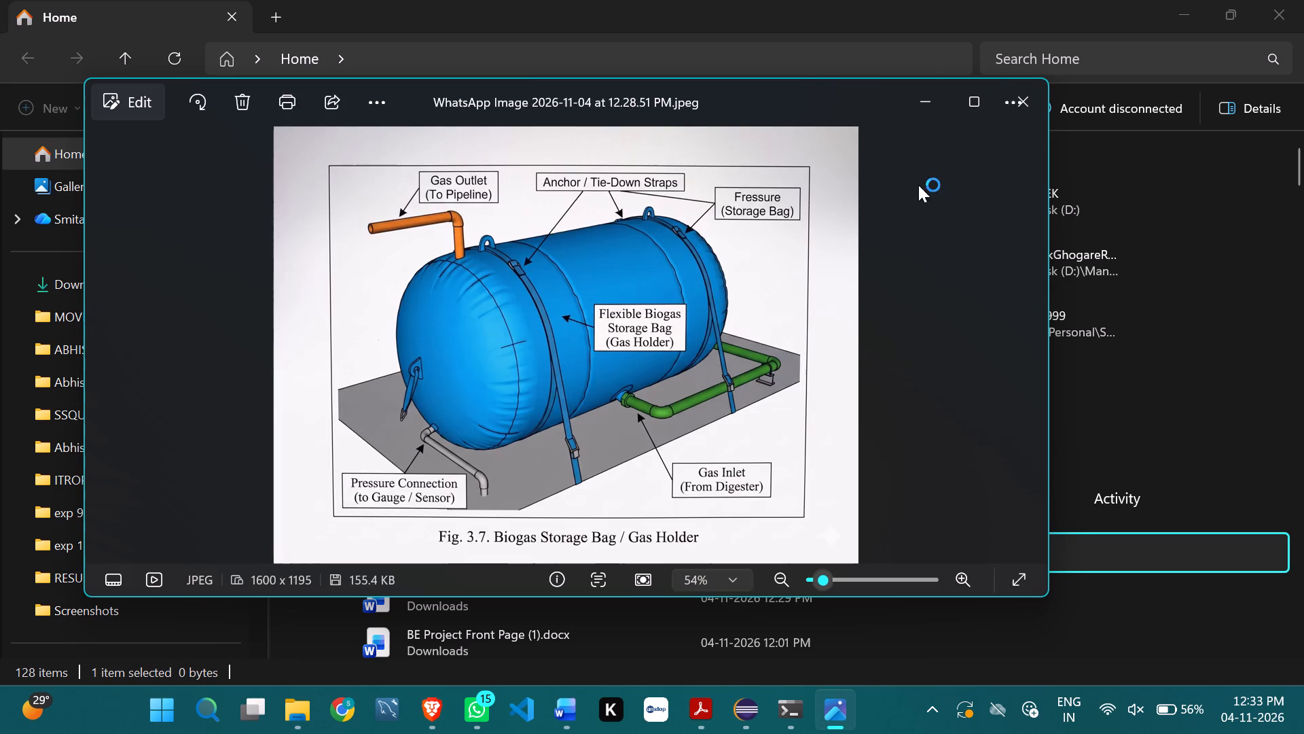
{"action": "left_click", "coordinate": [981, 109]}
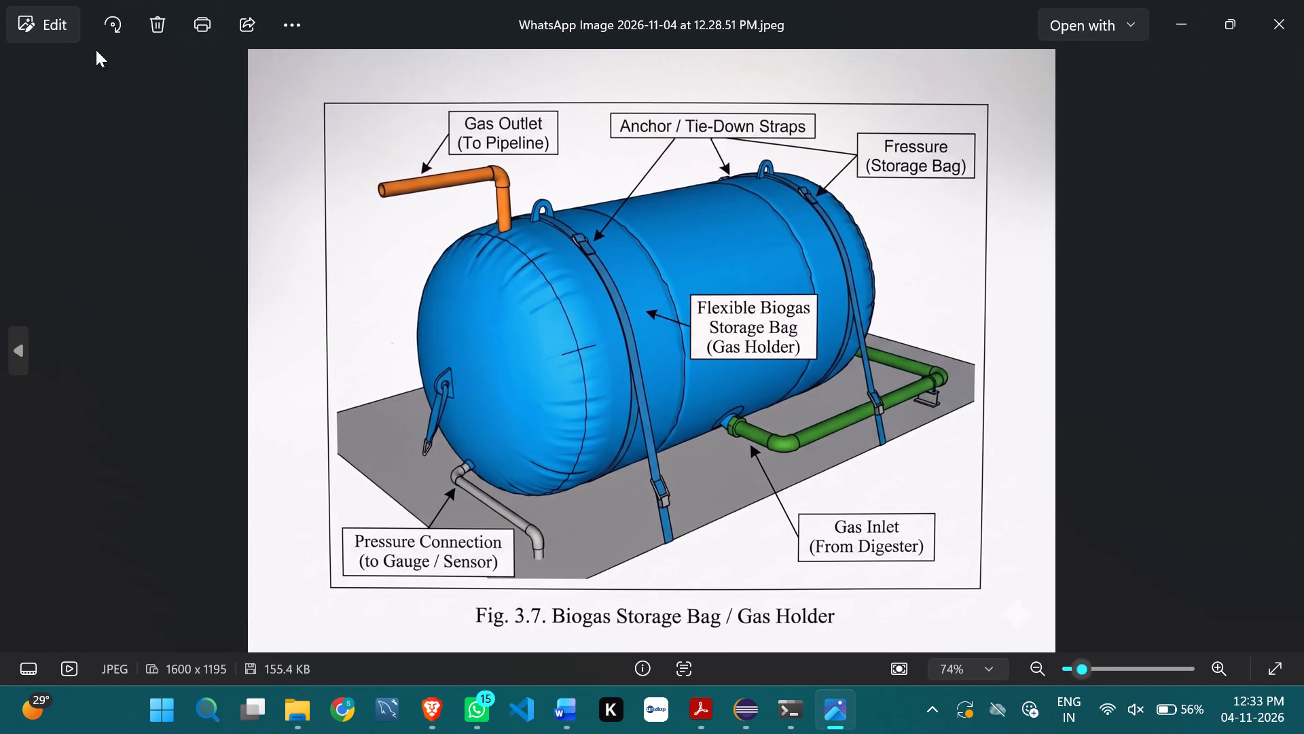
Crop the picture to just inside its drawn frame, about 1285 x 960, cutting off the Fig. 3.7 caption, and save over the original.
{"action": "left_click", "coordinate": [41, 12]}
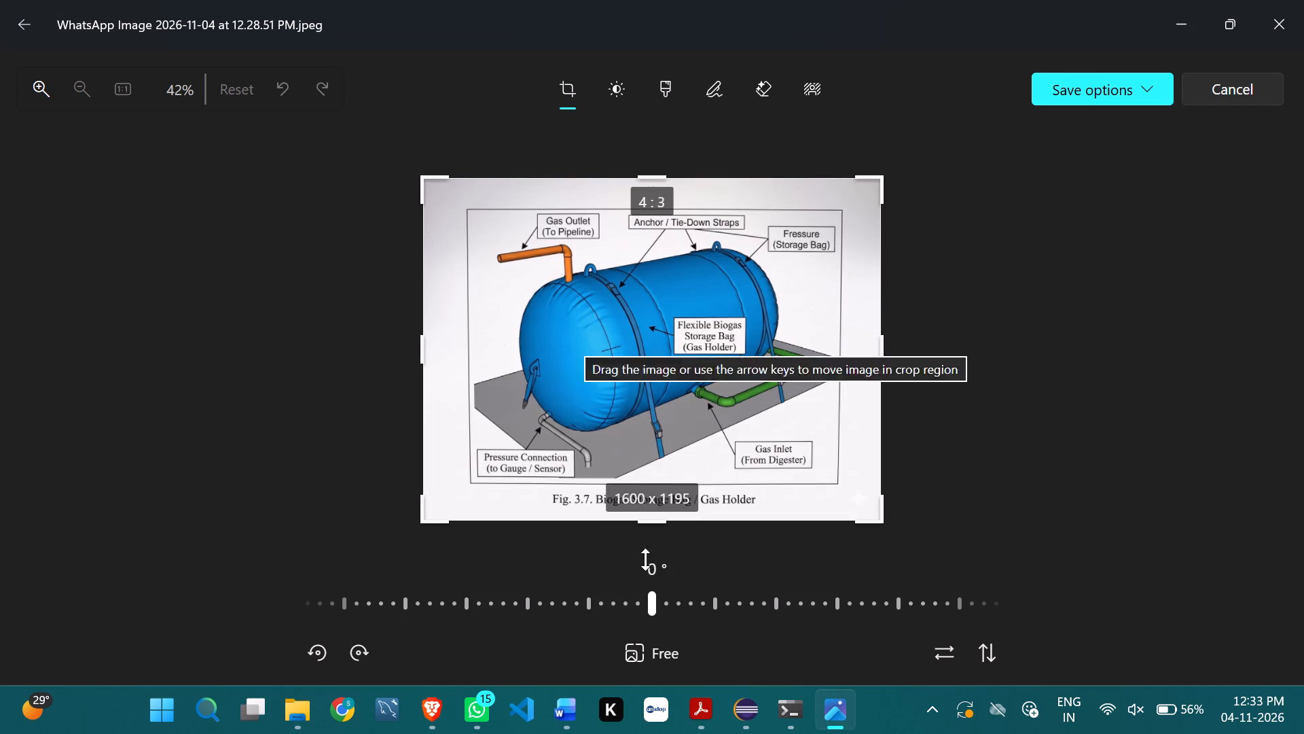
{"action": "left_click_drag", "start_coordinate": [659, 521], "coordinate": [672, 480]}
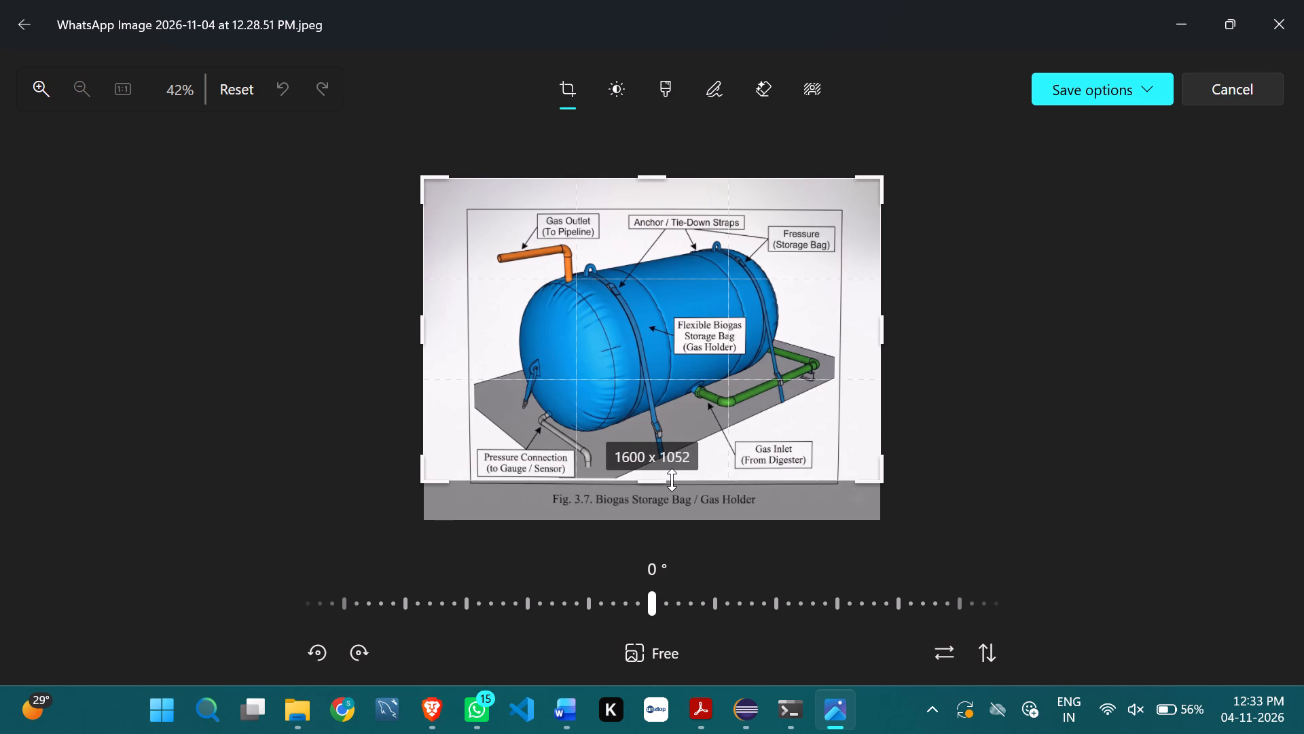
{"action": "left_click_drag", "start_coordinate": [672, 480], "coordinate": [672, 485]}
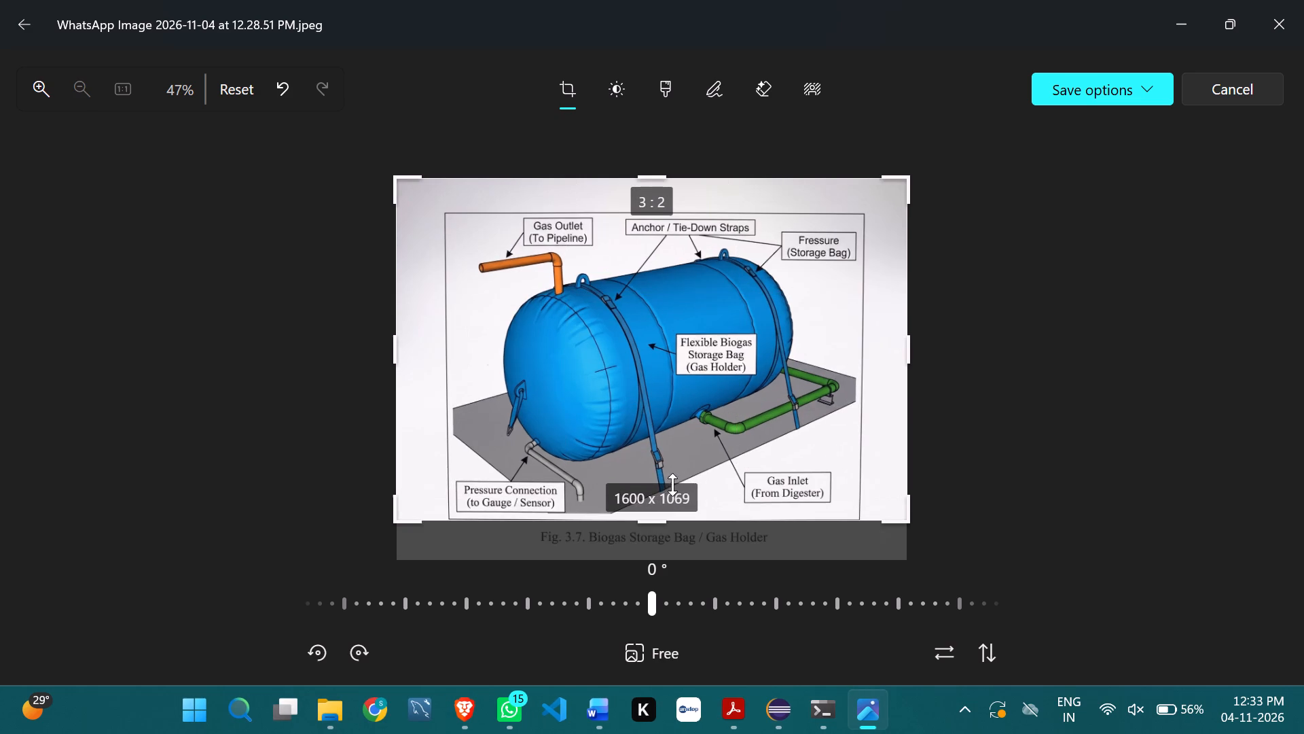
{"action": "left_click_drag", "start_coordinate": [910, 353], "coordinate": [879, 356]}
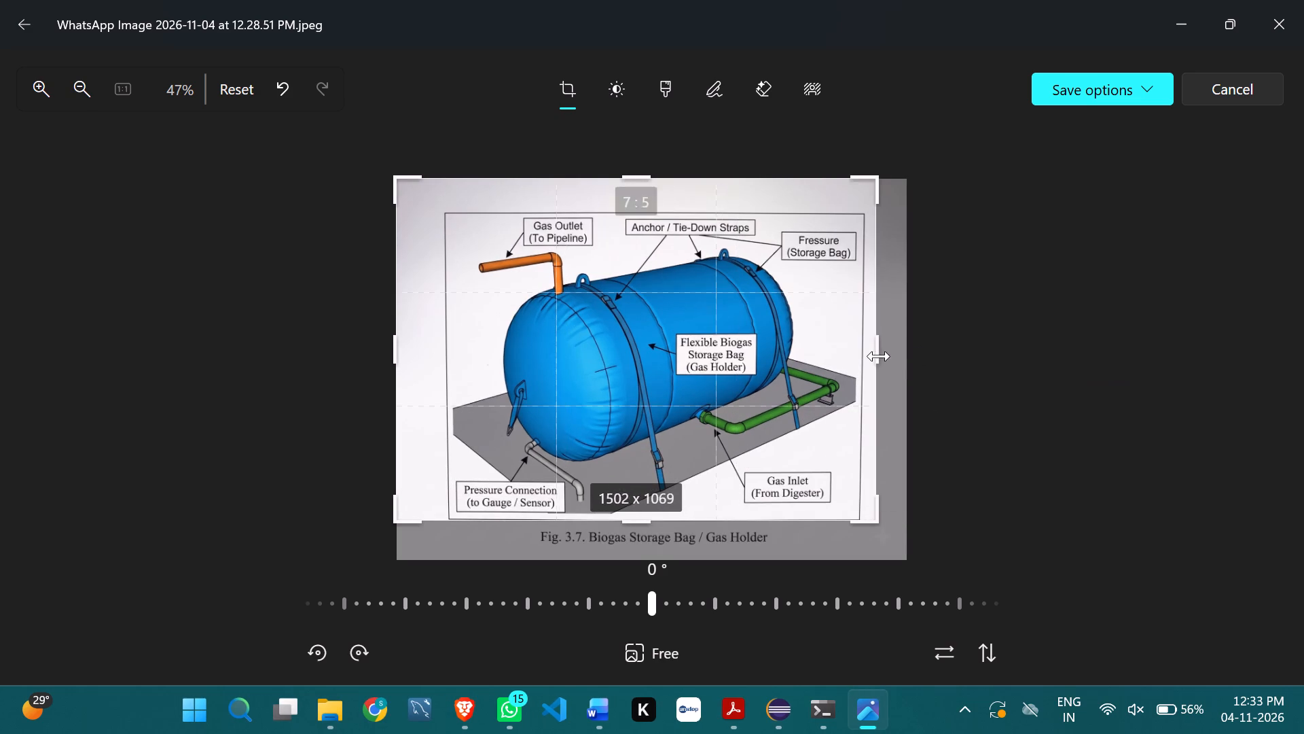
{"action": "left_click_drag", "start_coordinate": [879, 356], "coordinate": [866, 360]}
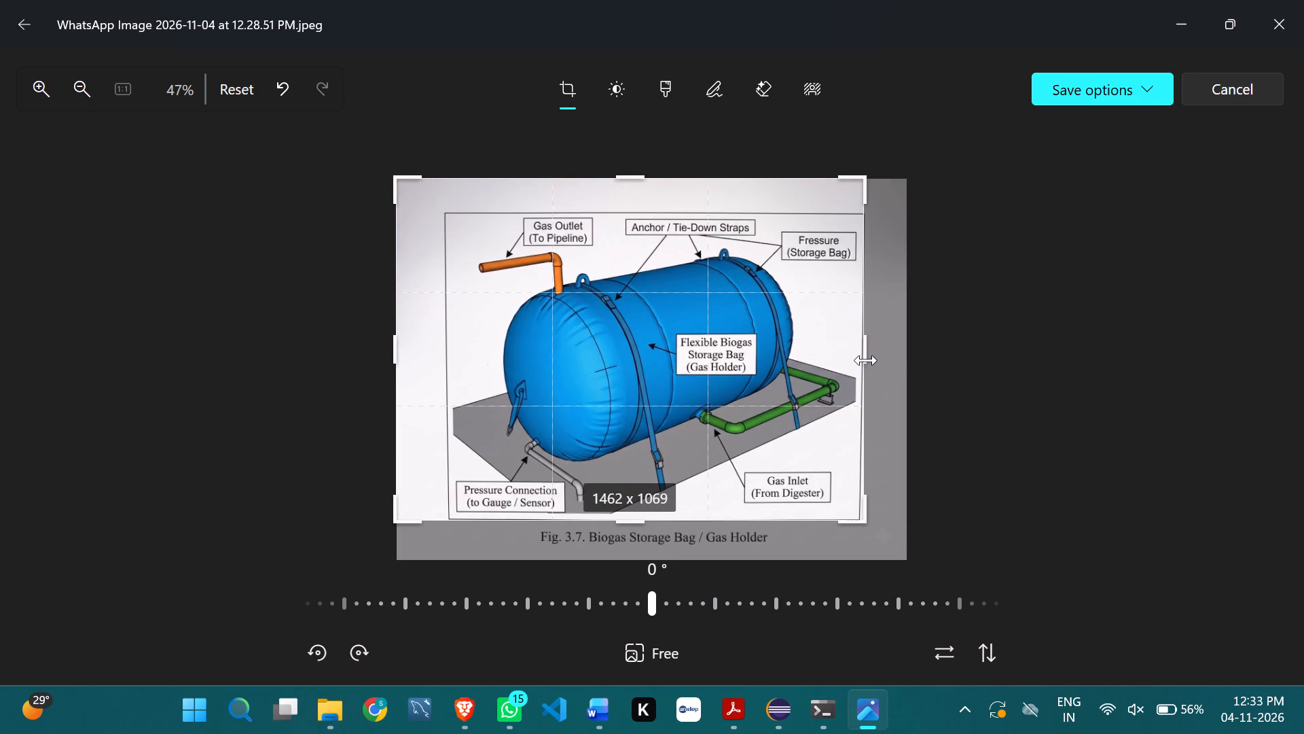
{"action": "left_click_drag", "start_coordinate": [866, 360], "coordinate": [863, 362]}
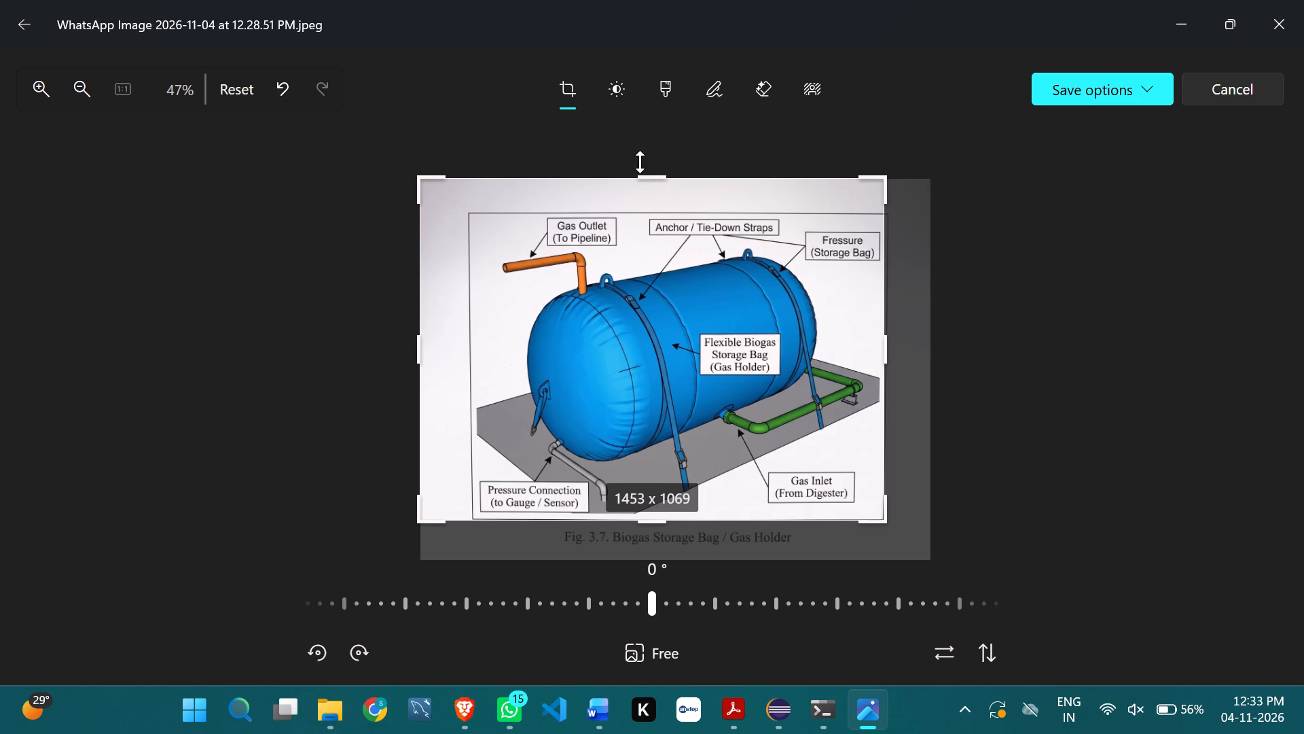
{"action": "left_click_drag", "start_coordinate": [652, 174], "coordinate": [666, 213]}
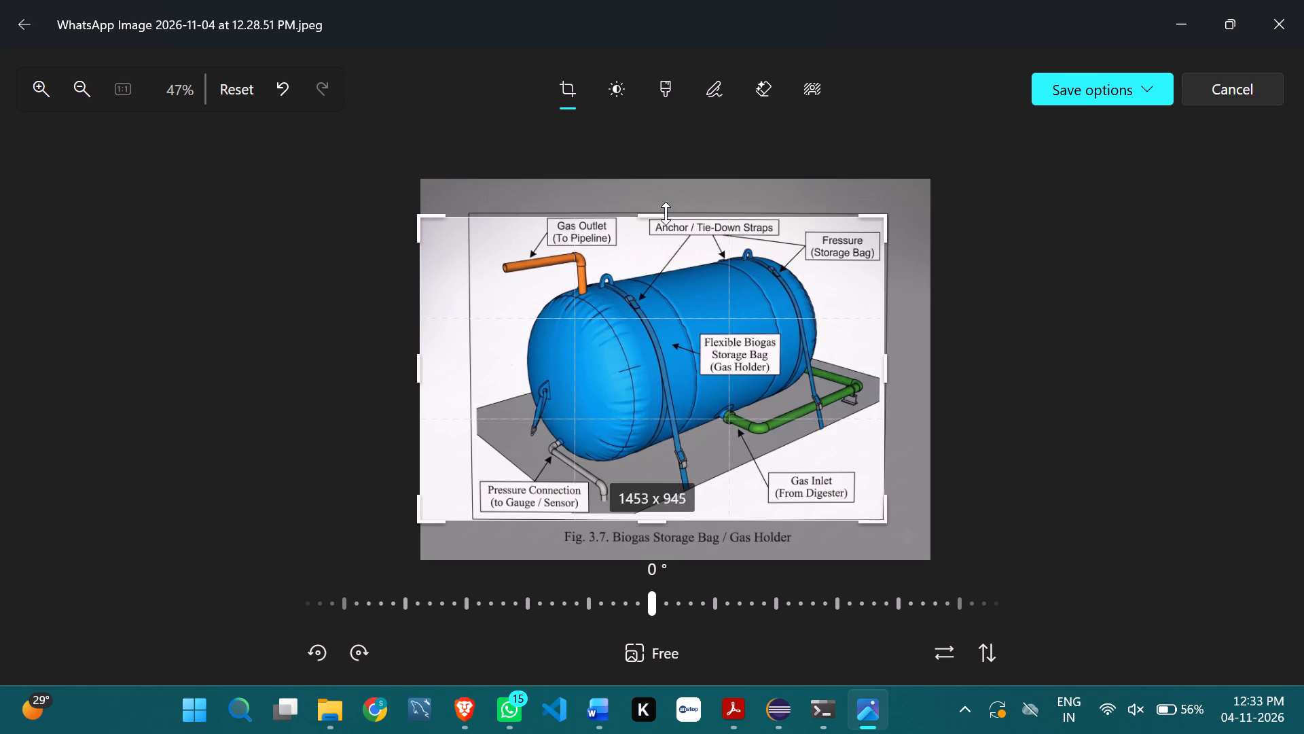
{"action": "left_click_drag", "start_coordinate": [666, 213], "coordinate": [666, 209]}
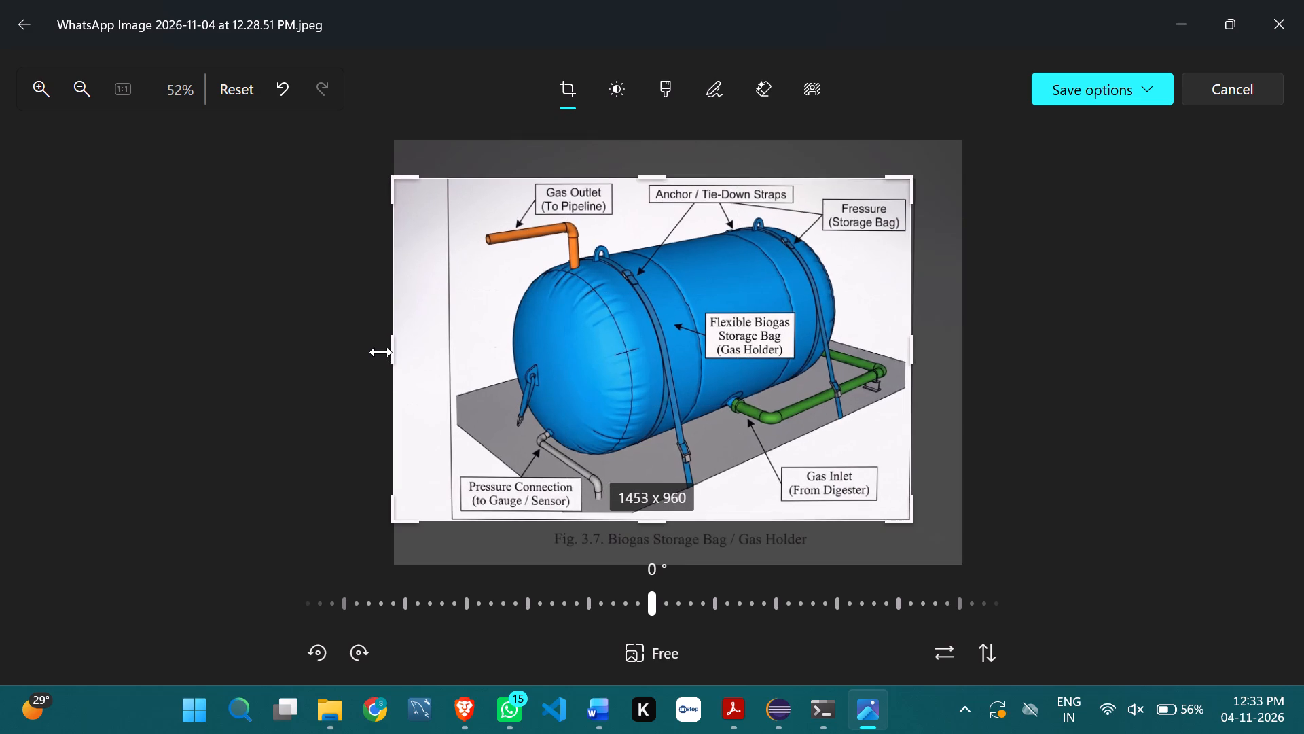
{"action": "left_click_drag", "start_coordinate": [388, 351], "coordinate": [450, 343]}
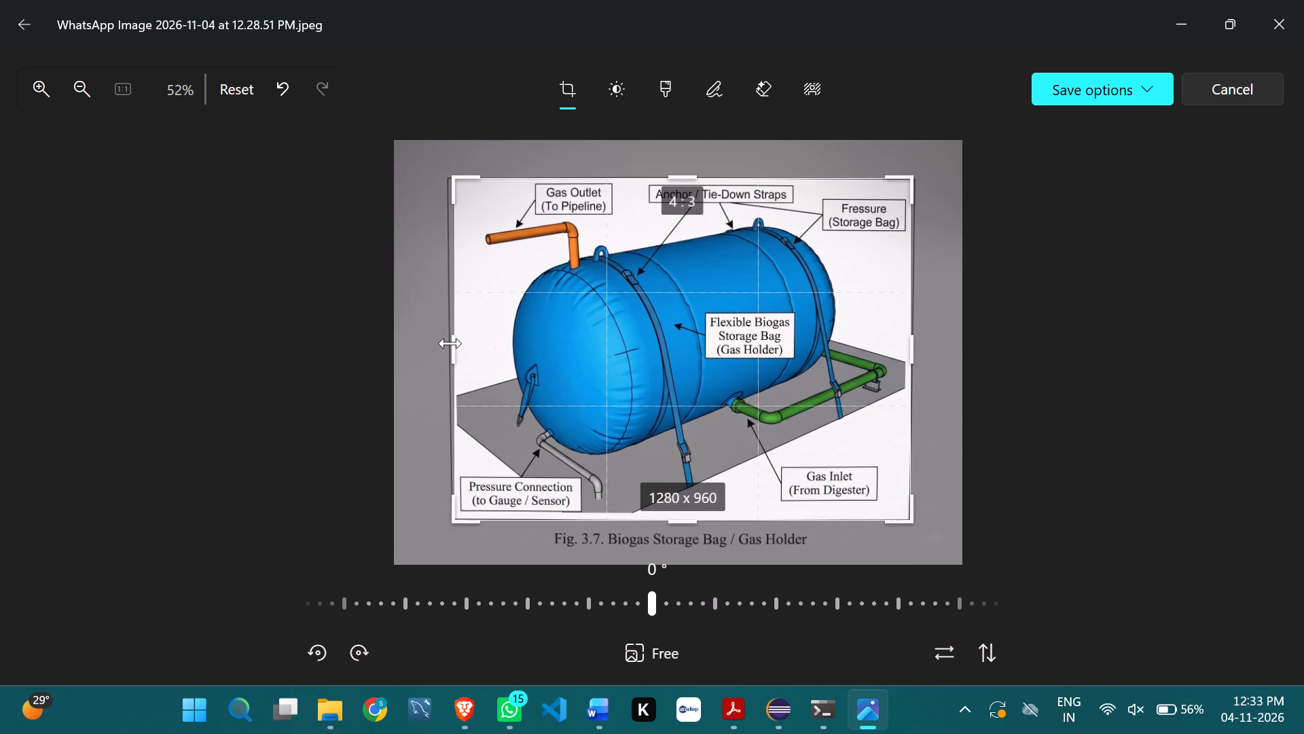
{"action": "left_click_drag", "start_coordinate": [450, 343], "coordinate": [448, 342]}
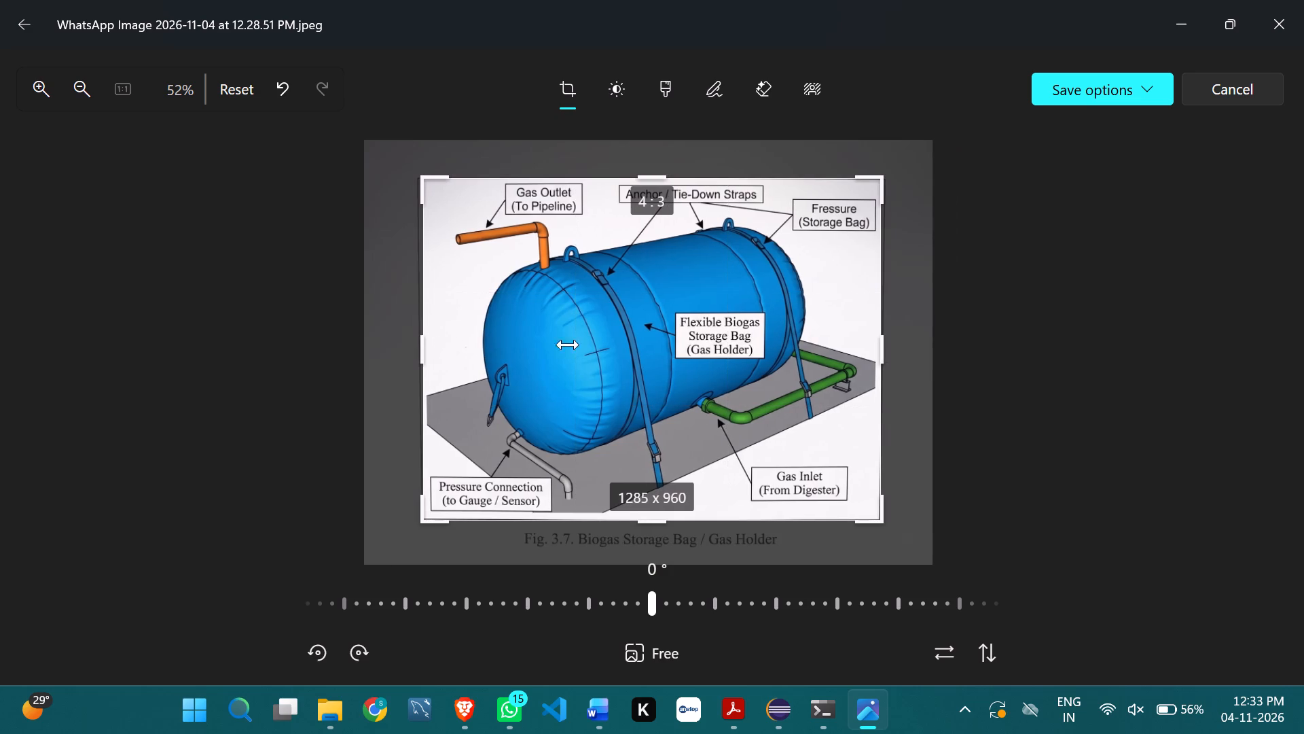
{"action": "left_click", "coordinate": [1107, 102]}
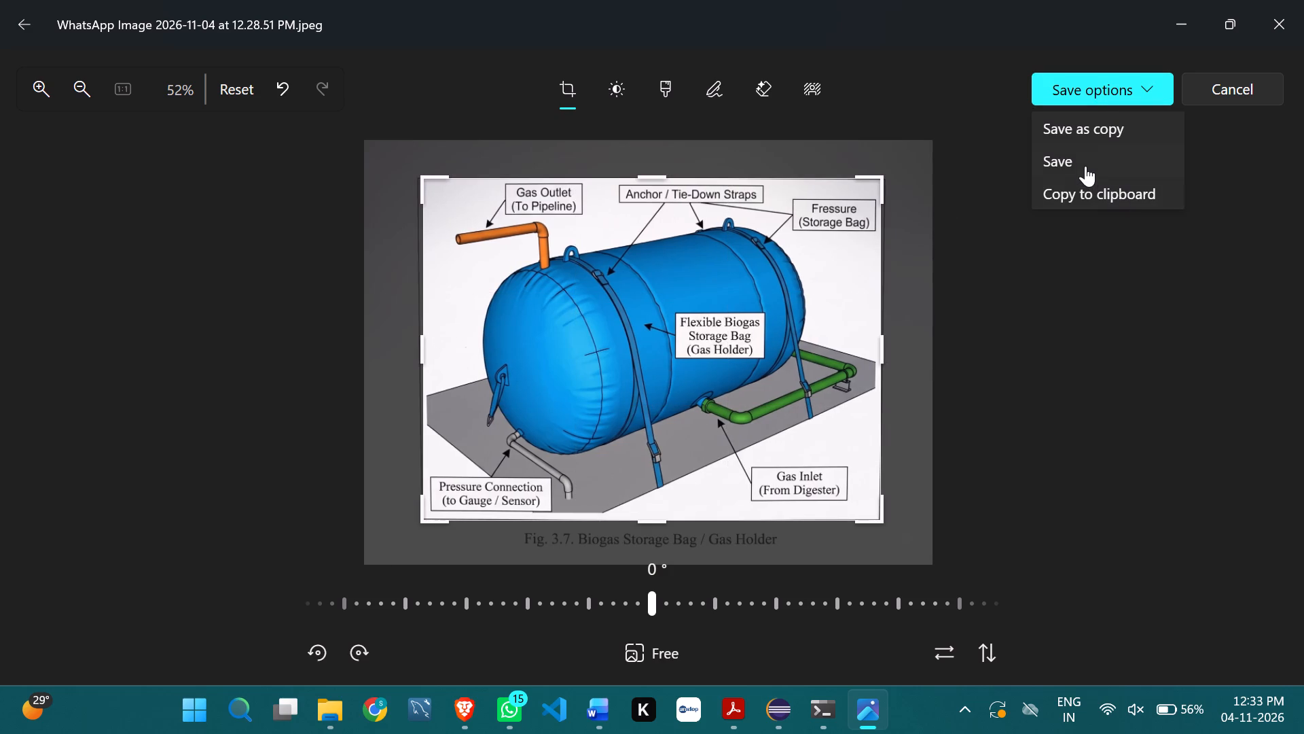
{"action": "left_click", "coordinate": [1083, 158]}
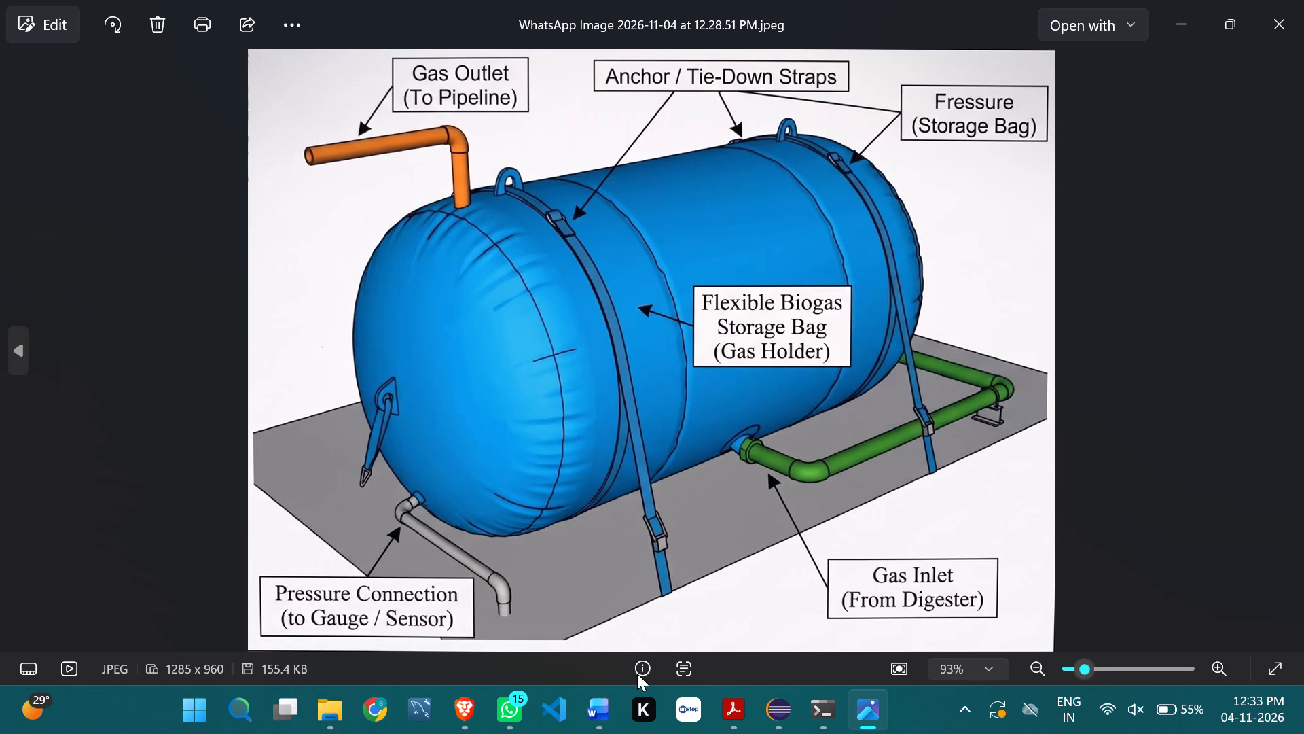
Switch to Word and insert the recent cropped storage bag image on the empty line above the Fig. 3.5 Biogas Gas Holder caption.
{"action": "left_click", "coordinate": [599, 707]}
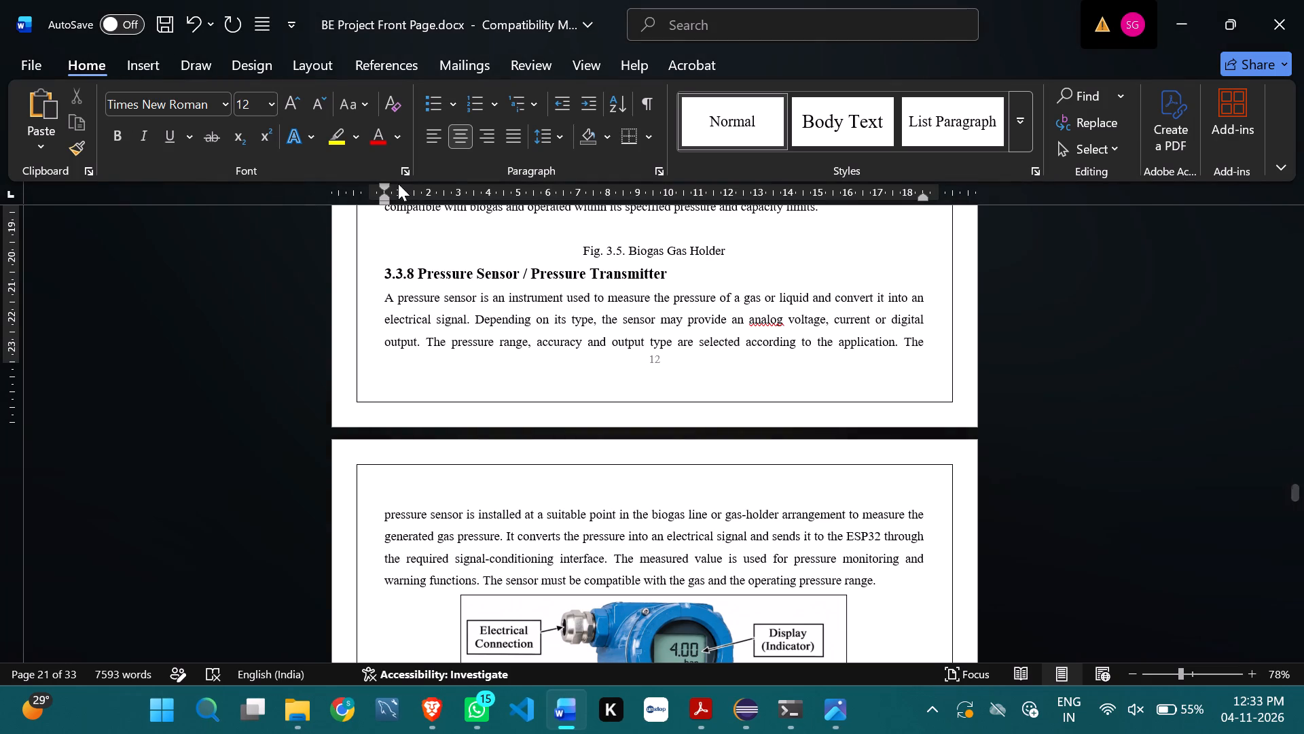
{"action": "left_click", "coordinate": [145, 68]}
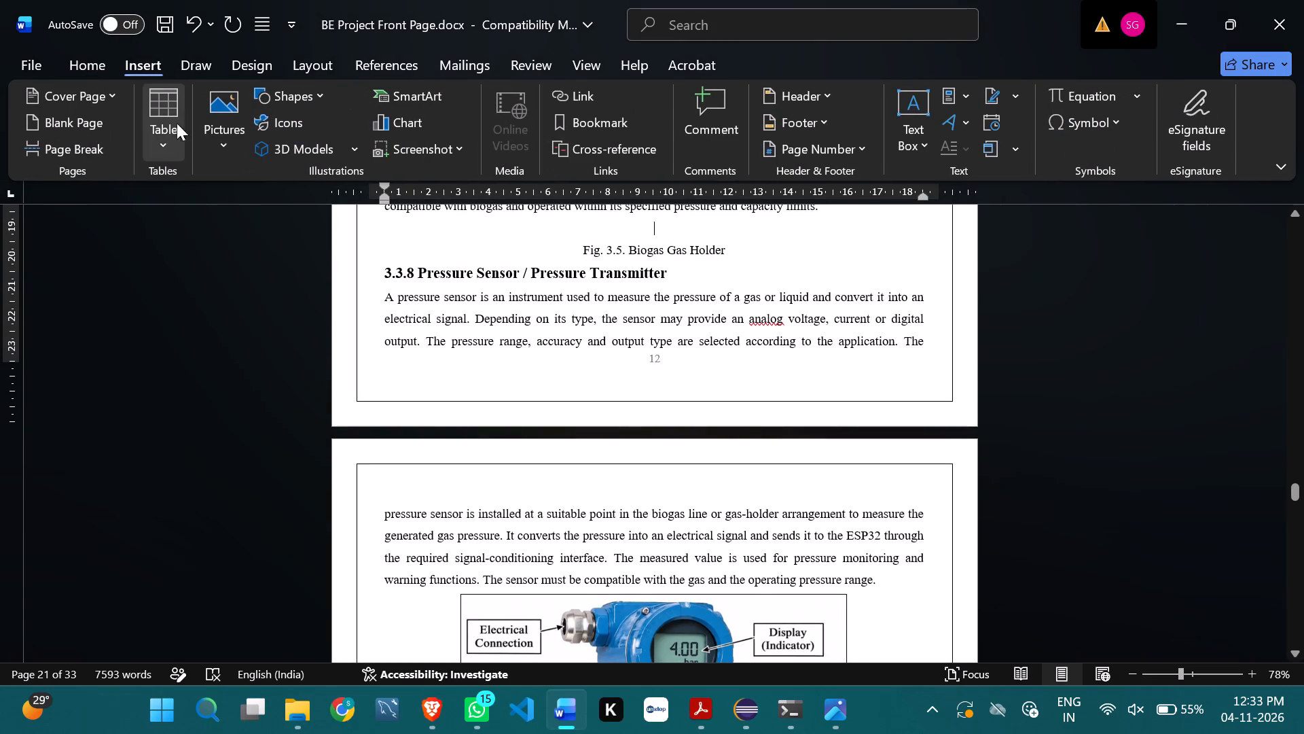
{"action": "left_click", "coordinate": [238, 142]}
{"action": "left_click", "coordinate": [244, 211]}
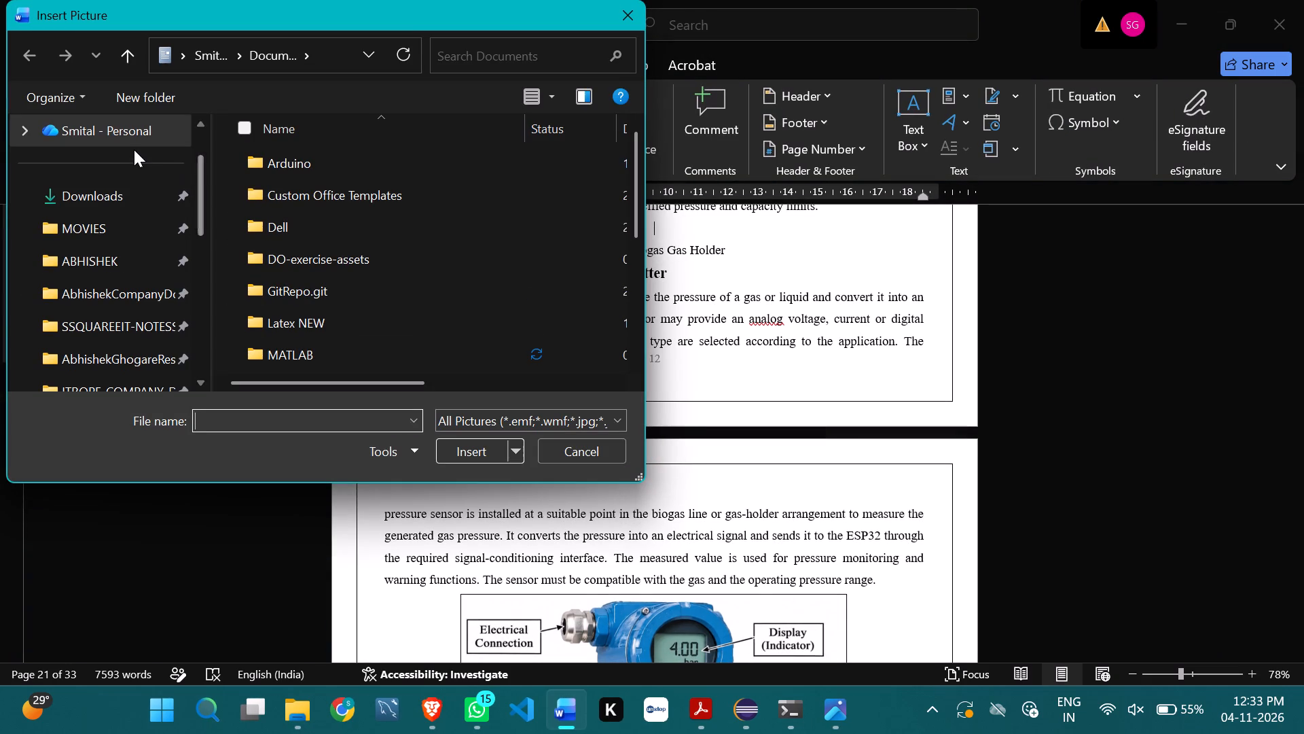
{"action": "scroll", "coordinate": [134, 150], "scroll_direction": "up", "scroll_amount": 8}
{"action": "left_click", "coordinate": [135, 145]}
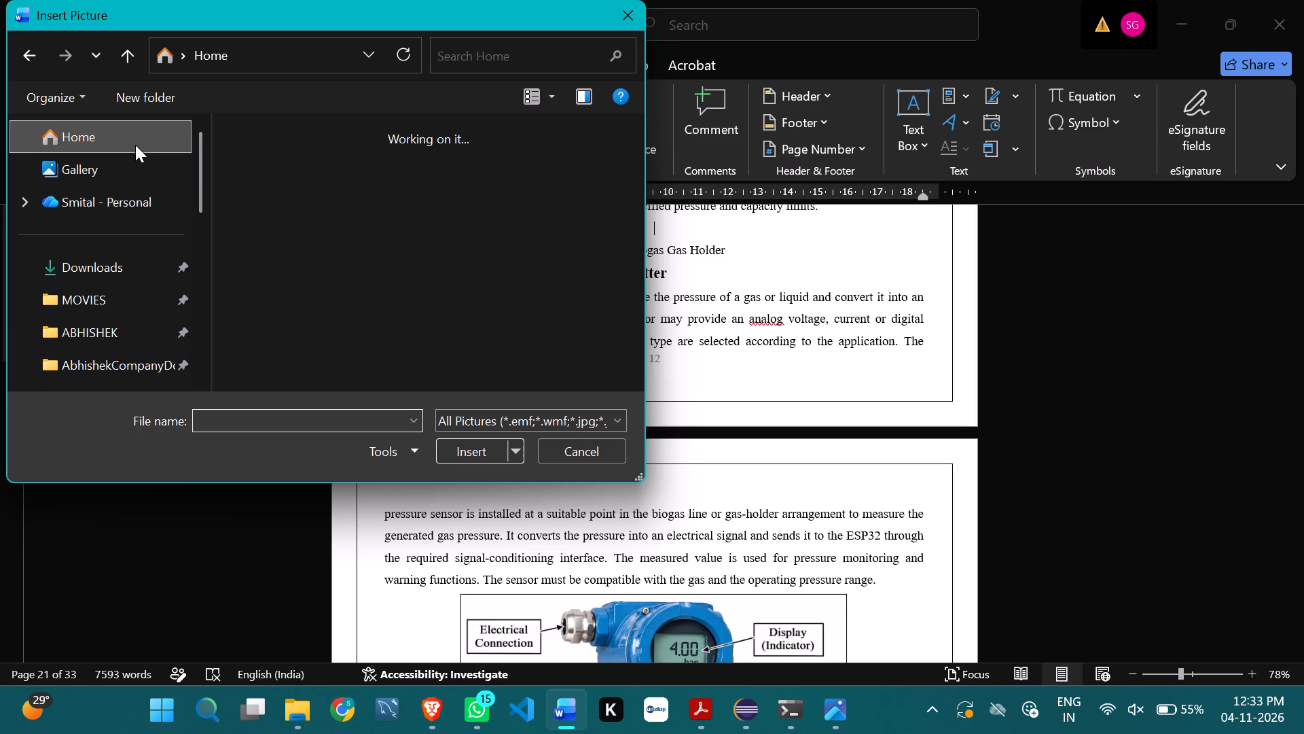
{"action": "scroll", "coordinate": [343, 245], "scroll_direction": "down", "scroll_amount": 1}
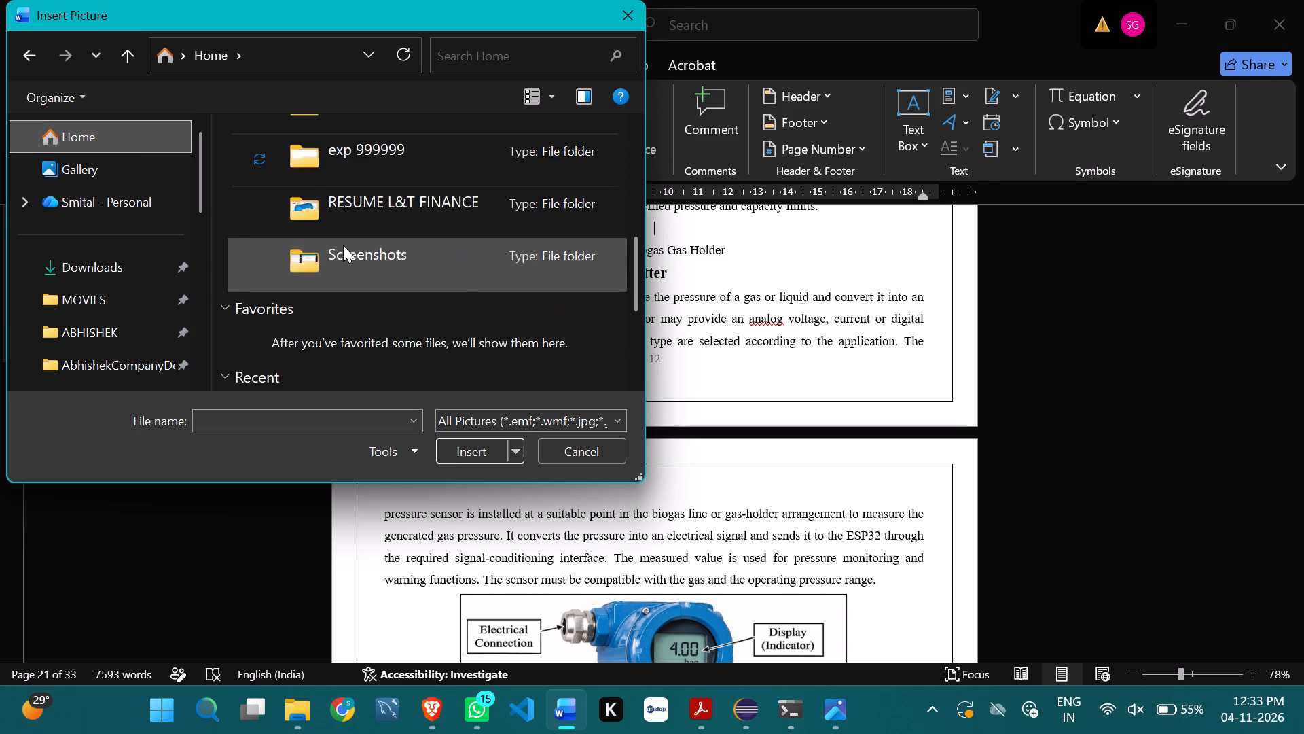
{"action": "scroll", "coordinate": [343, 245], "scroll_direction": "down", "scroll_amount": 1}
{"action": "left_click", "coordinate": [343, 245]}
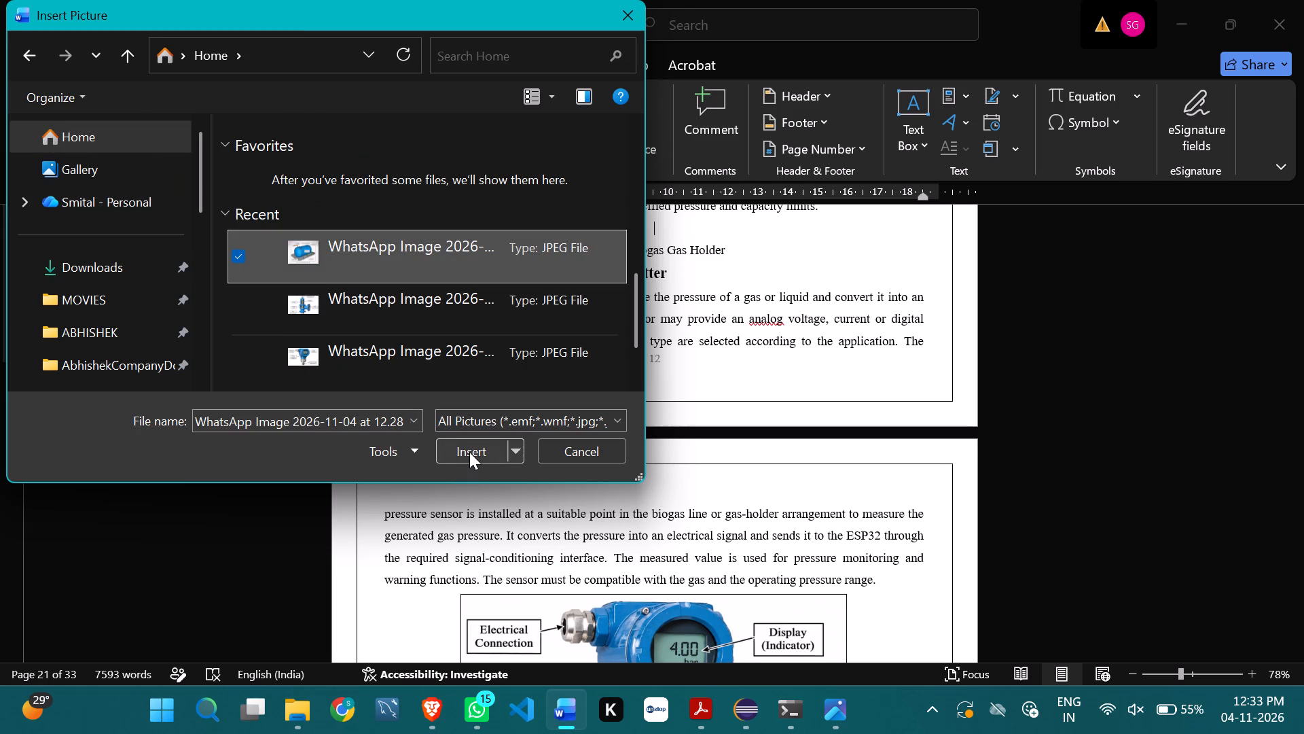
{"action": "left_click", "coordinate": [469, 452]}
Shrink the inserted gas holder picture proportionally to about 6 cm high by 8 cm wide.
{"action": "scroll", "coordinate": [822, 567], "scroll_direction": "down", "scroll_amount": 1}
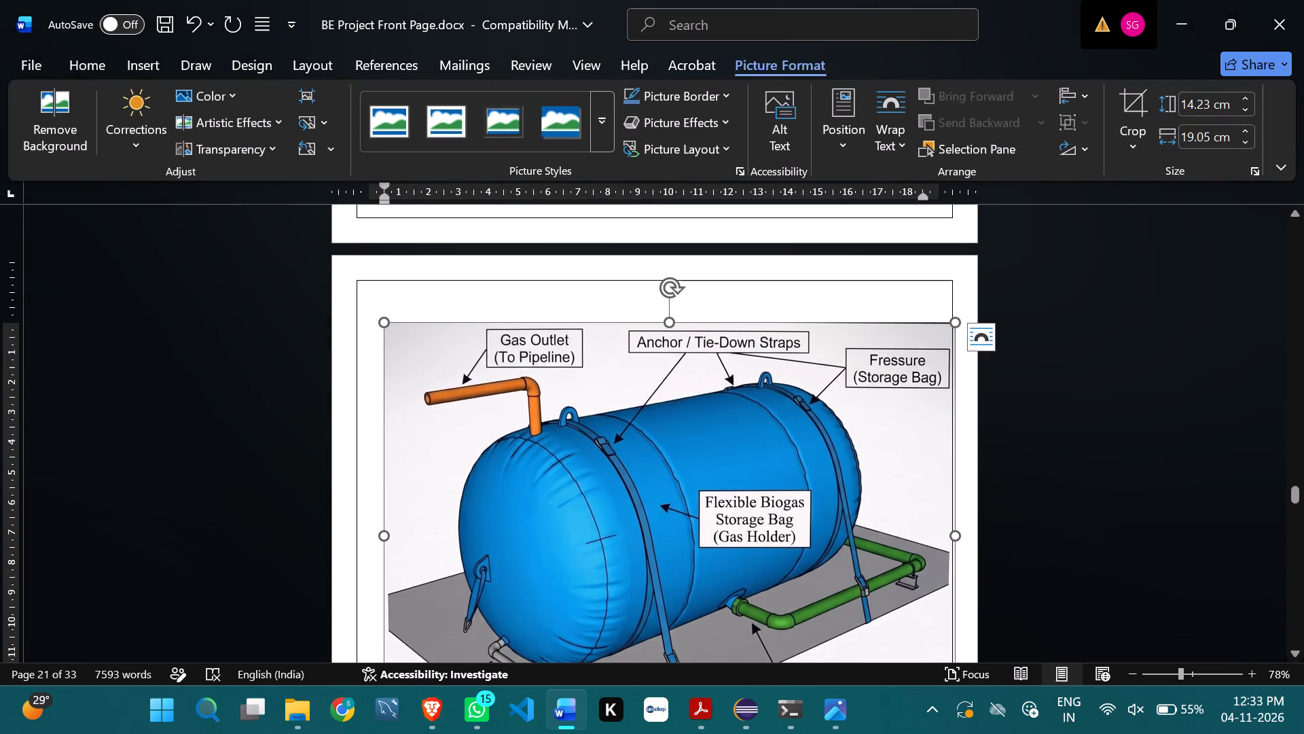
{"action": "scroll", "coordinate": [822, 567], "scroll_direction": "down", "scroll_amount": 1}
{"action": "scroll", "coordinate": [830, 400], "scroll_direction": "down", "scroll_amount": 2}
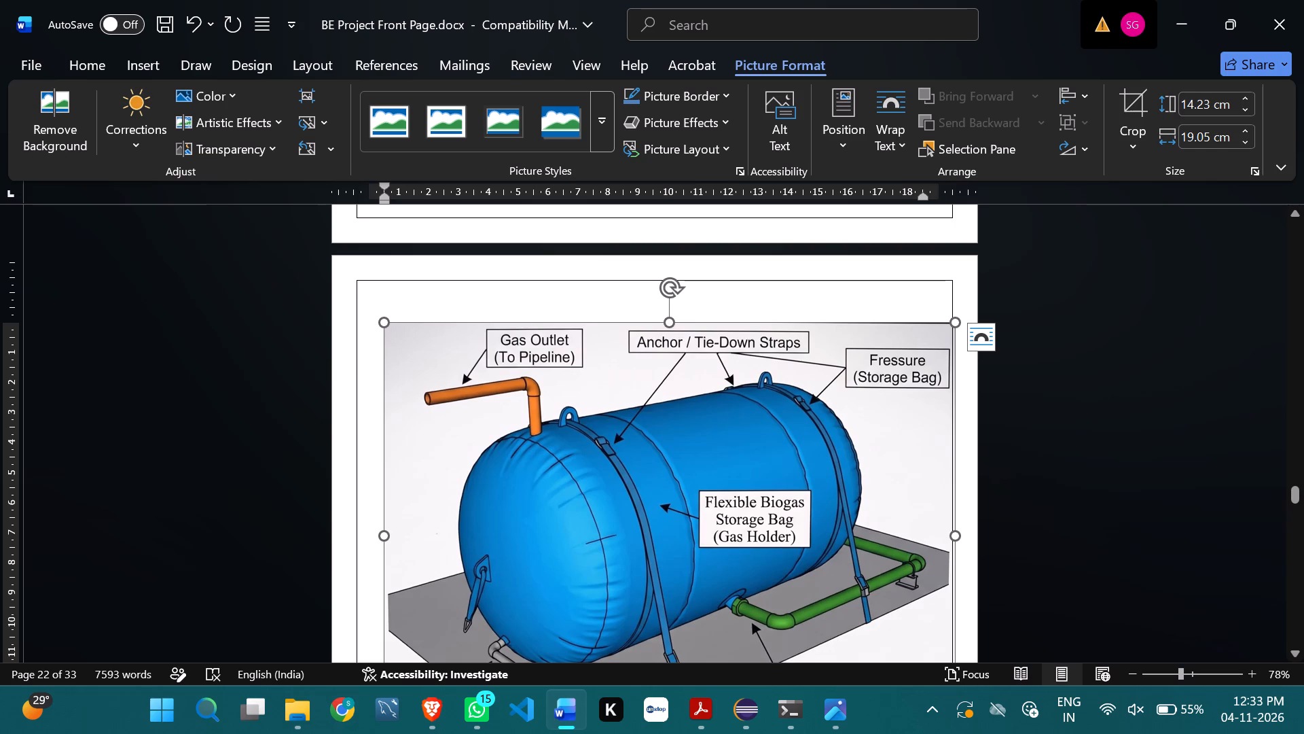
{"action": "scroll", "coordinate": [874, 318], "scroll_direction": "down", "scroll_amount": 4}
{"action": "left_click", "coordinate": [834, 493]}
{"action": "scroll", "coordinate": [834, 493], "scroll_direction": "down", "scroll_amount": 4}
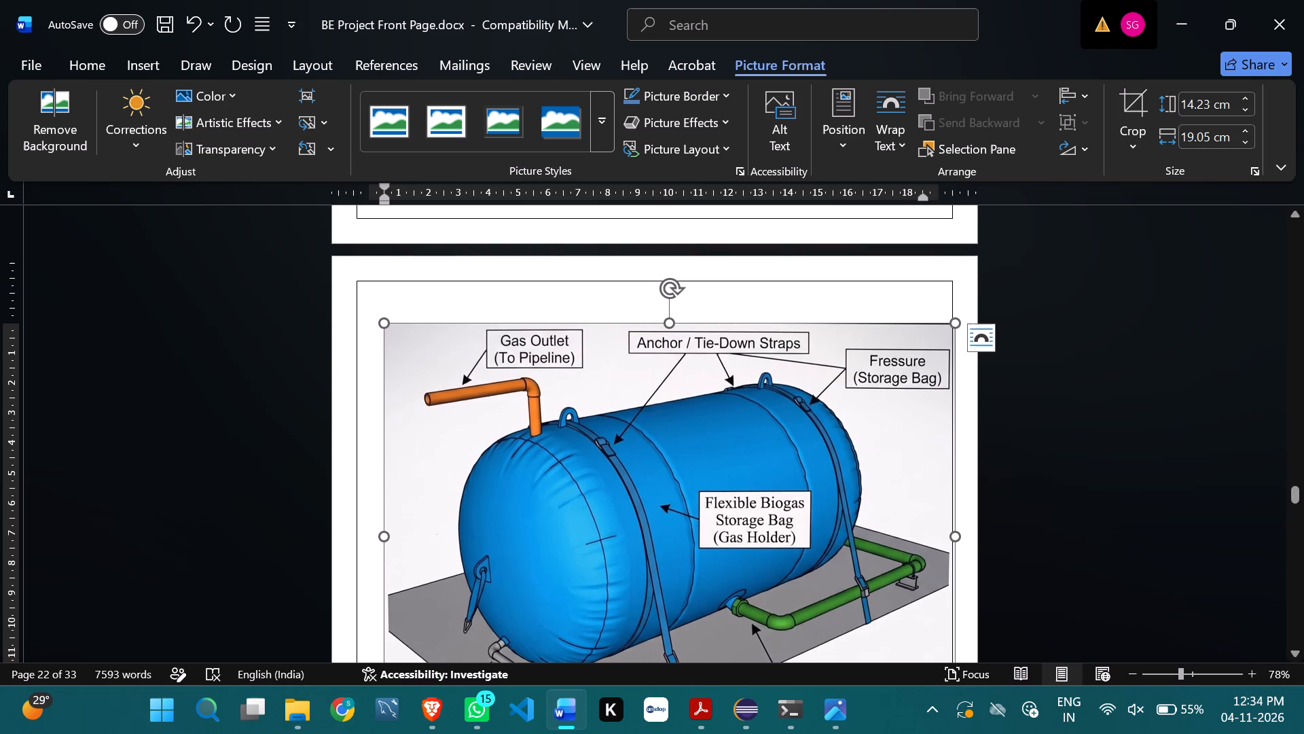
{"action": "scroll", "coordinate": [834, 493], "scroll_direction": "down", "scroll_amount": 3}
{"action": "left_click_drag", "start_coordinate": [954, 326], "coordinate": [776, 667]}
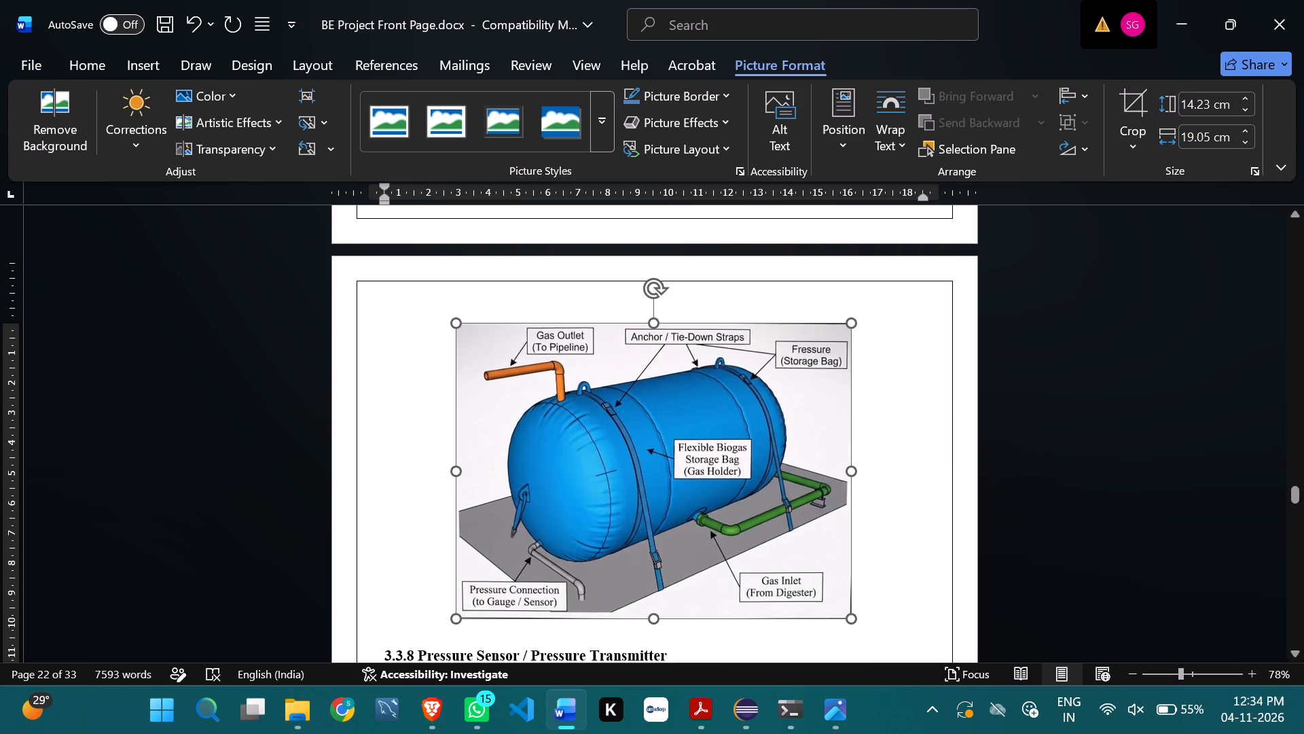
{"action": "left_click_drag", "start_coordinate": [776, 667], "coordinate": [772, 733]}
{"action": "left_click_drag", "start_coordinate": [845, 612], "coordinate": [702, 457]}
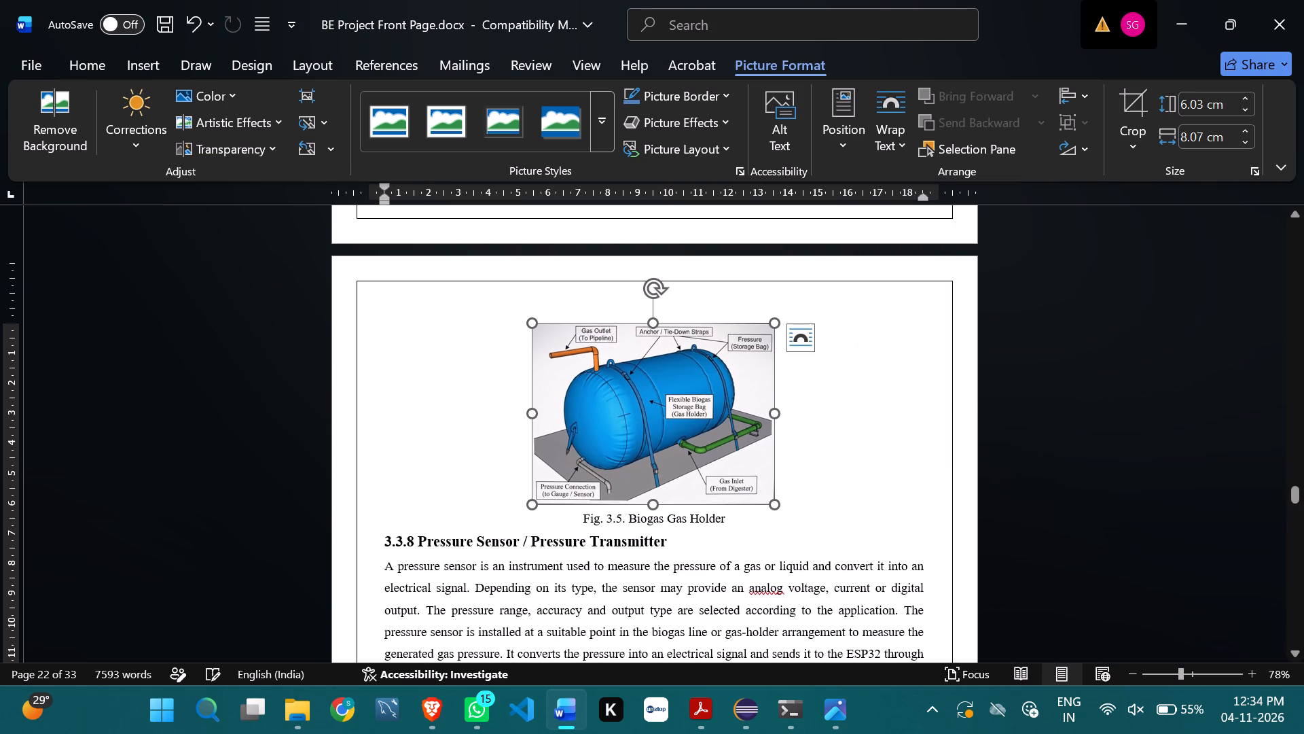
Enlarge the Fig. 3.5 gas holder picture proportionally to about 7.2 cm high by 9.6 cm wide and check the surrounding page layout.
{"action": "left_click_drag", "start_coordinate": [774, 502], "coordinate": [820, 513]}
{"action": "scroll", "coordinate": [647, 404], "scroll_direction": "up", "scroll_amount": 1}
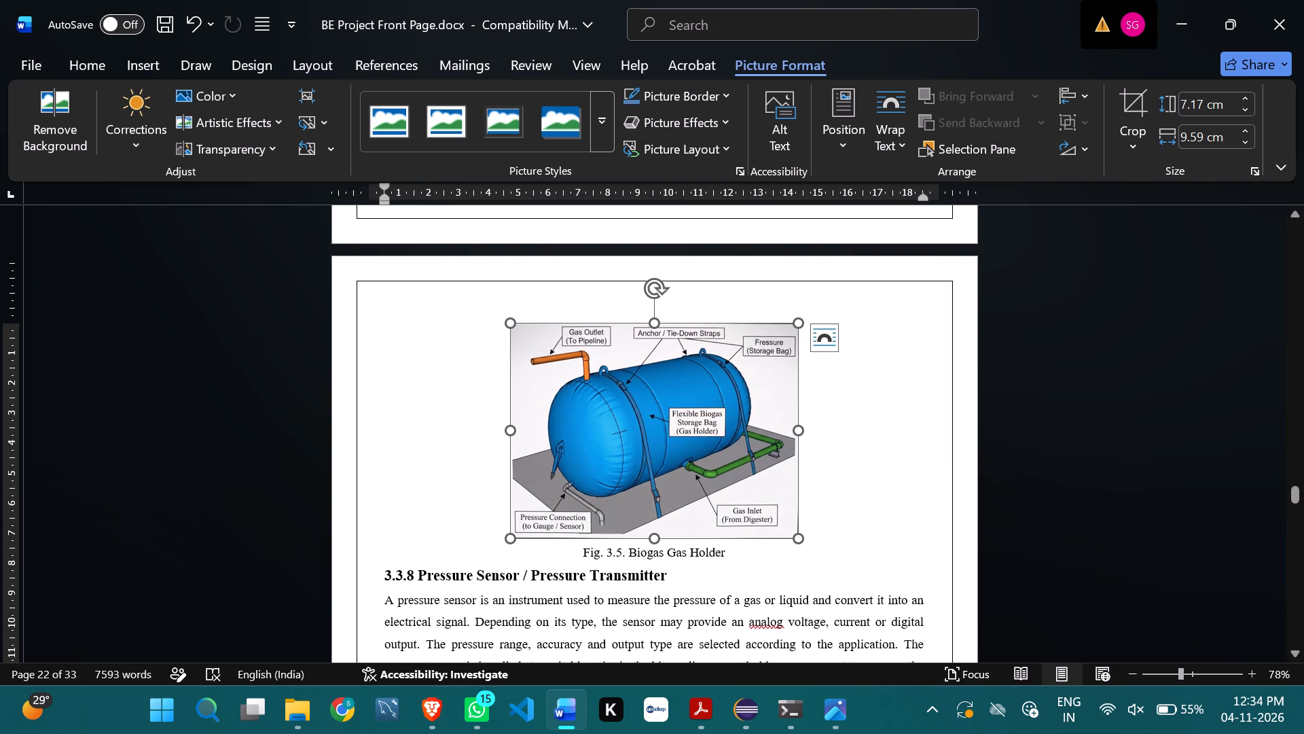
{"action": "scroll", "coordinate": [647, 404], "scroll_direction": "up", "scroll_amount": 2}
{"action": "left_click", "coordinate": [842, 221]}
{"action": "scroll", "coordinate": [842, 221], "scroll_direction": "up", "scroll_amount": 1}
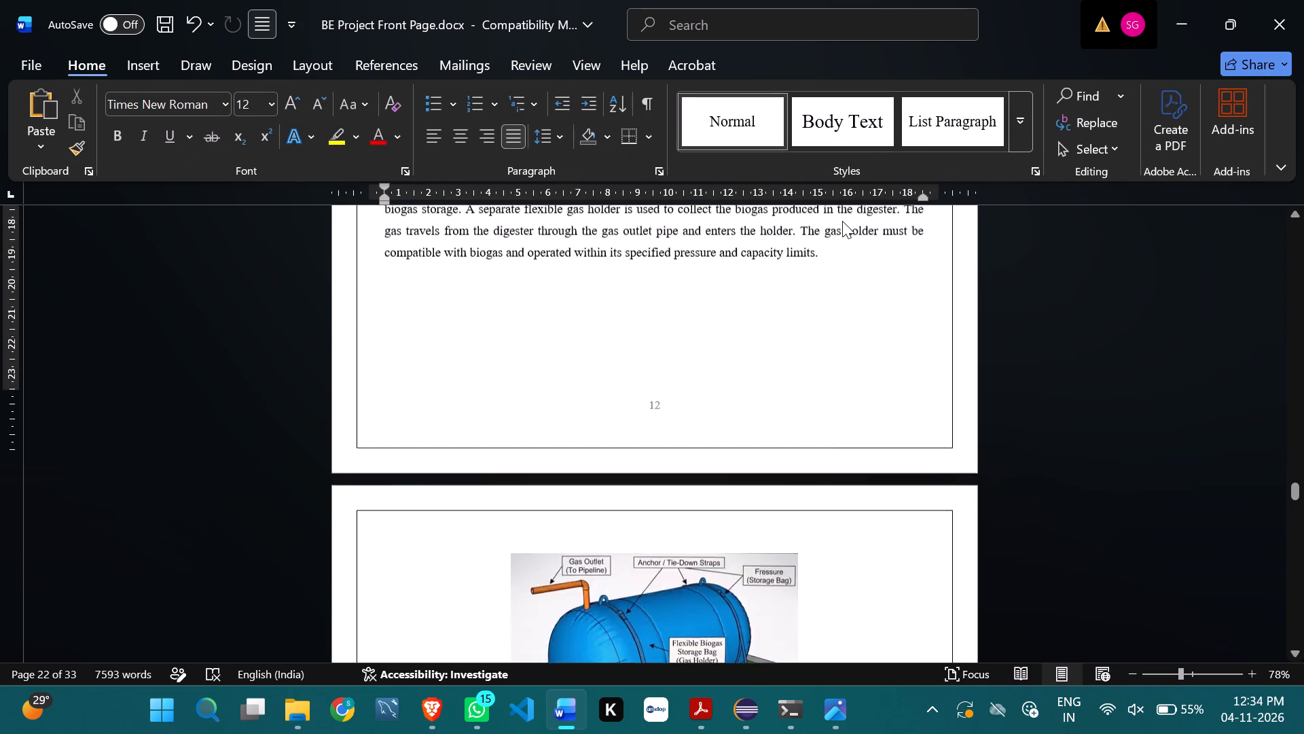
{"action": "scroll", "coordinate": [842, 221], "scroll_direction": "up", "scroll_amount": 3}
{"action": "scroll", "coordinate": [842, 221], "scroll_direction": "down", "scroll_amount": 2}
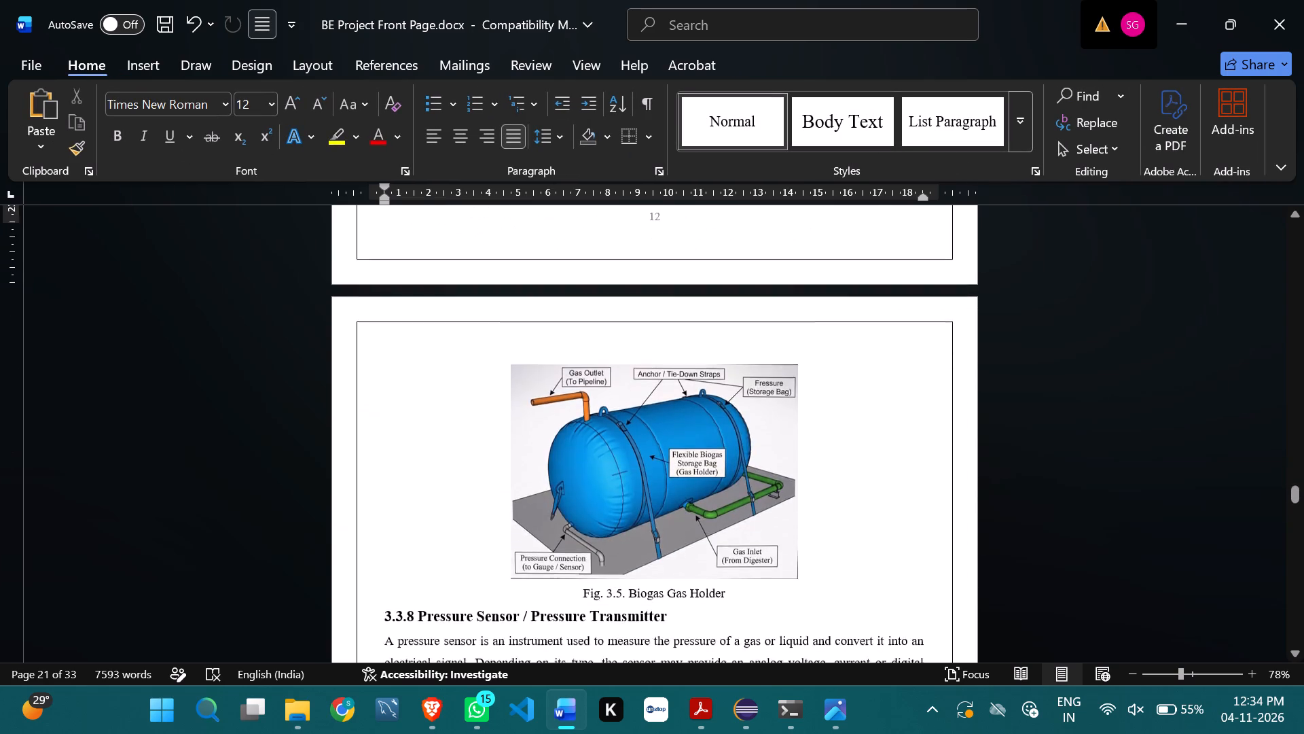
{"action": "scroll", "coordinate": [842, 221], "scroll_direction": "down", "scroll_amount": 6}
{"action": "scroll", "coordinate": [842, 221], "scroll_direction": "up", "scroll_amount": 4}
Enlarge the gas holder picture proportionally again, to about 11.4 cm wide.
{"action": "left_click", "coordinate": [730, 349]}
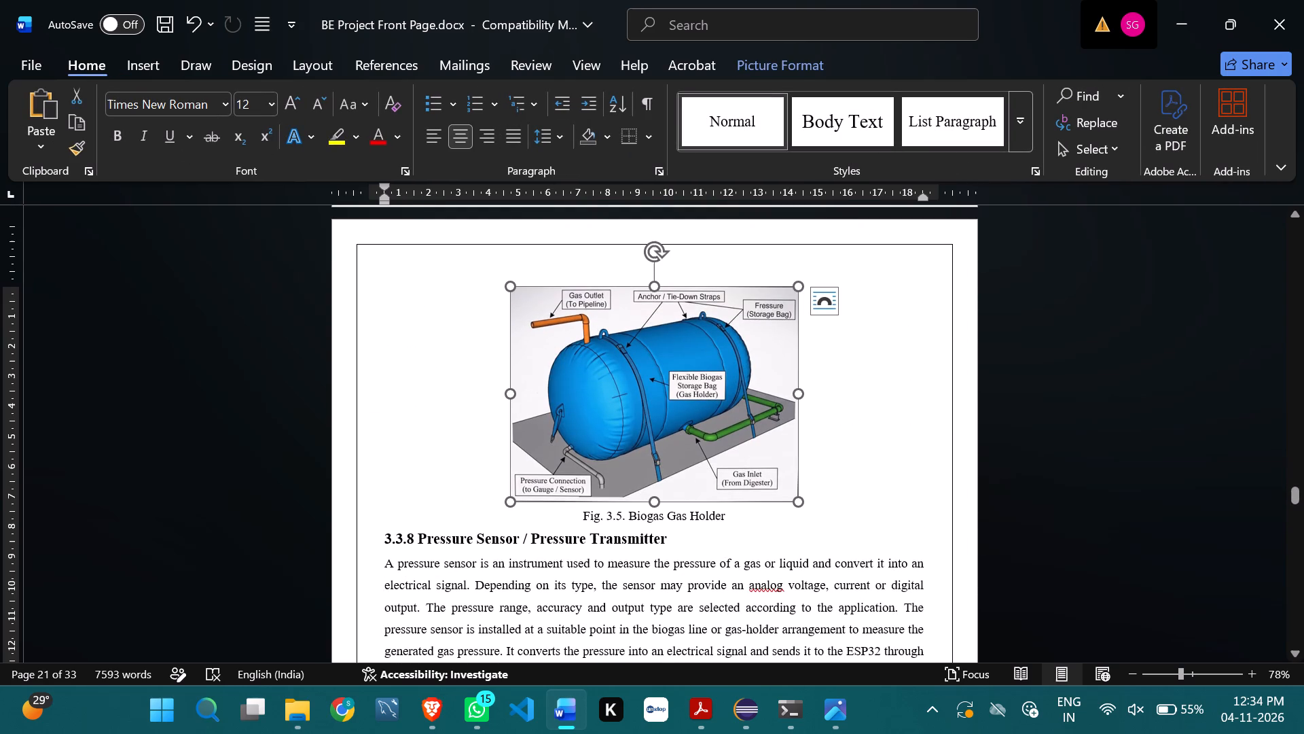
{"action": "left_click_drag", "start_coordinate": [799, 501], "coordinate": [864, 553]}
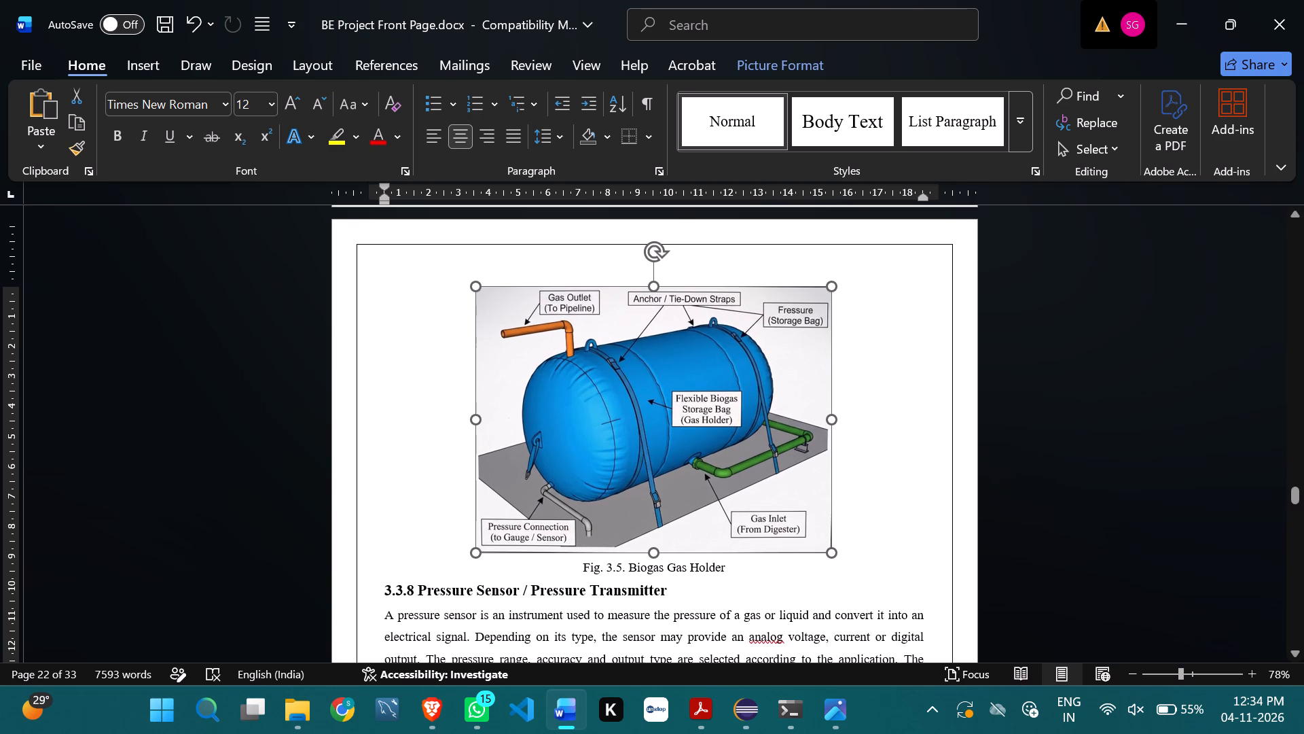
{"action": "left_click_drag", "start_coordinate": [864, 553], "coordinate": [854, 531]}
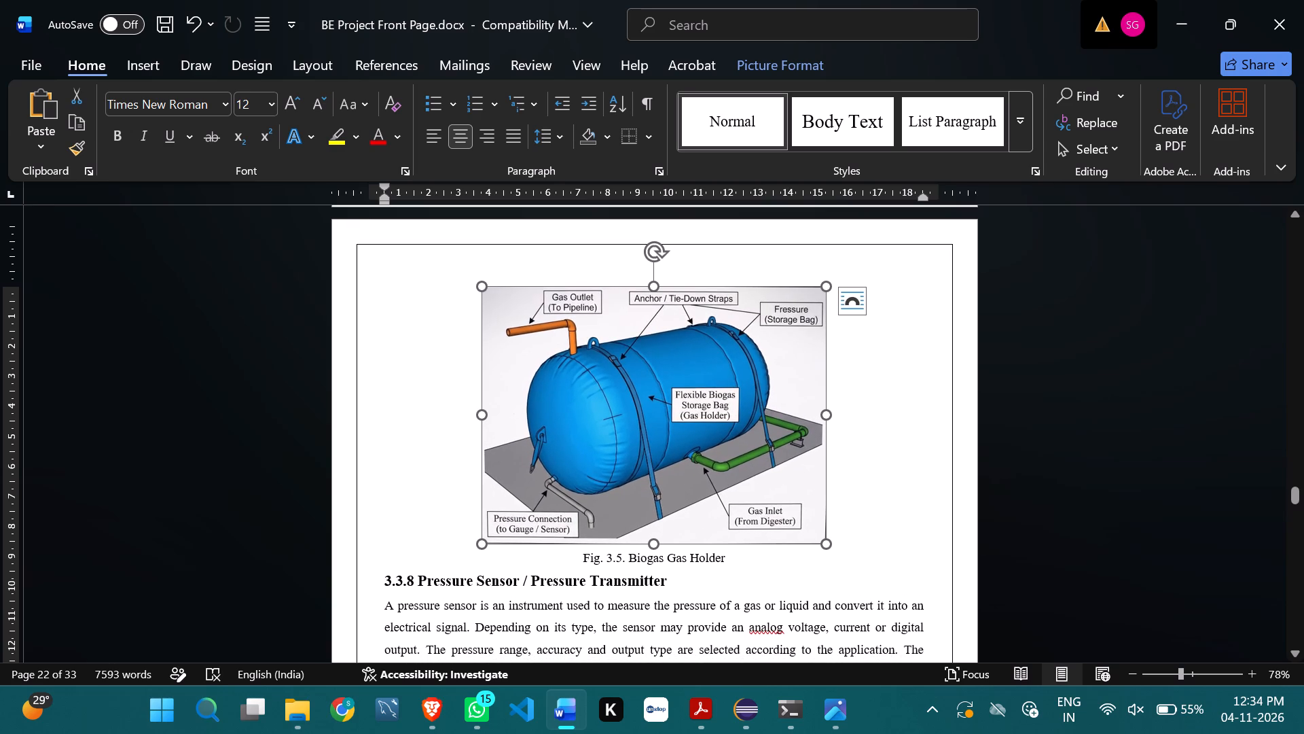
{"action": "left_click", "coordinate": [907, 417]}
Give the gas holder picture a solid black fill in its picture formatting.
{"action": "left_click", "coordinate": [736, 421]}
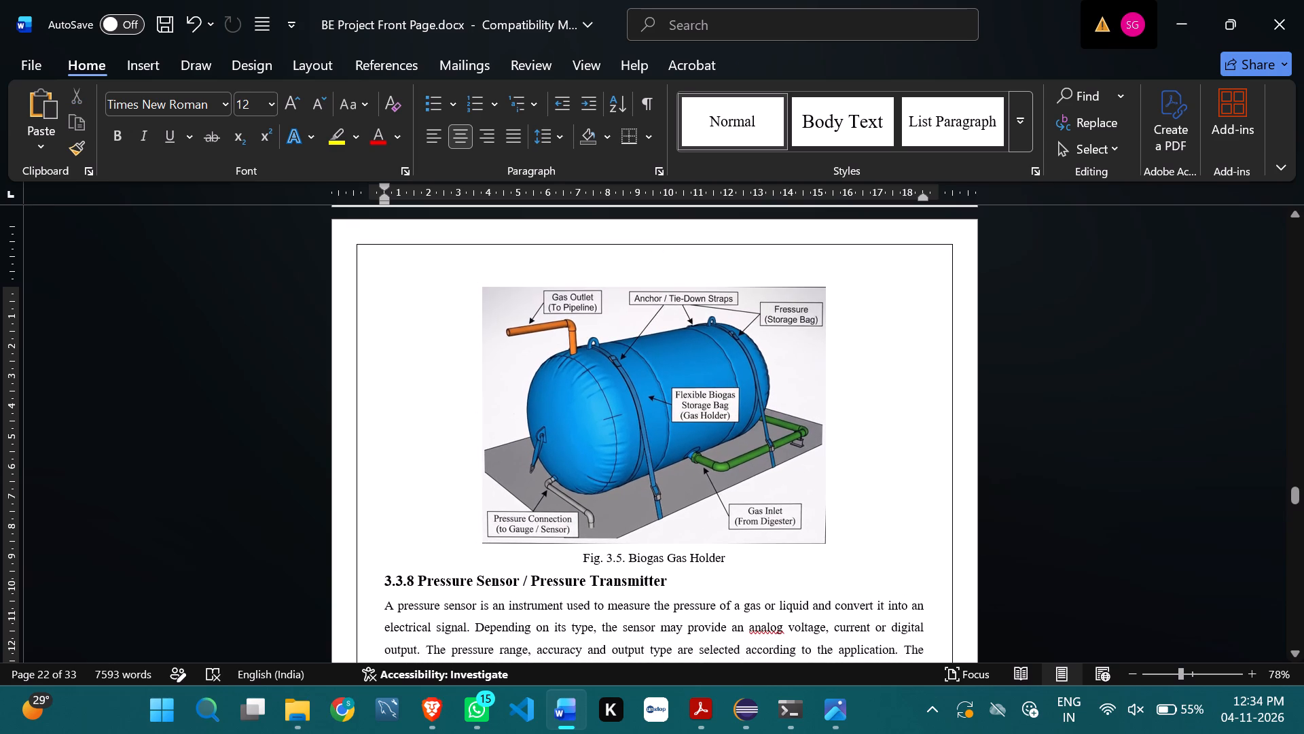
{"action": "left_click", "coordinate": [733, 421]}
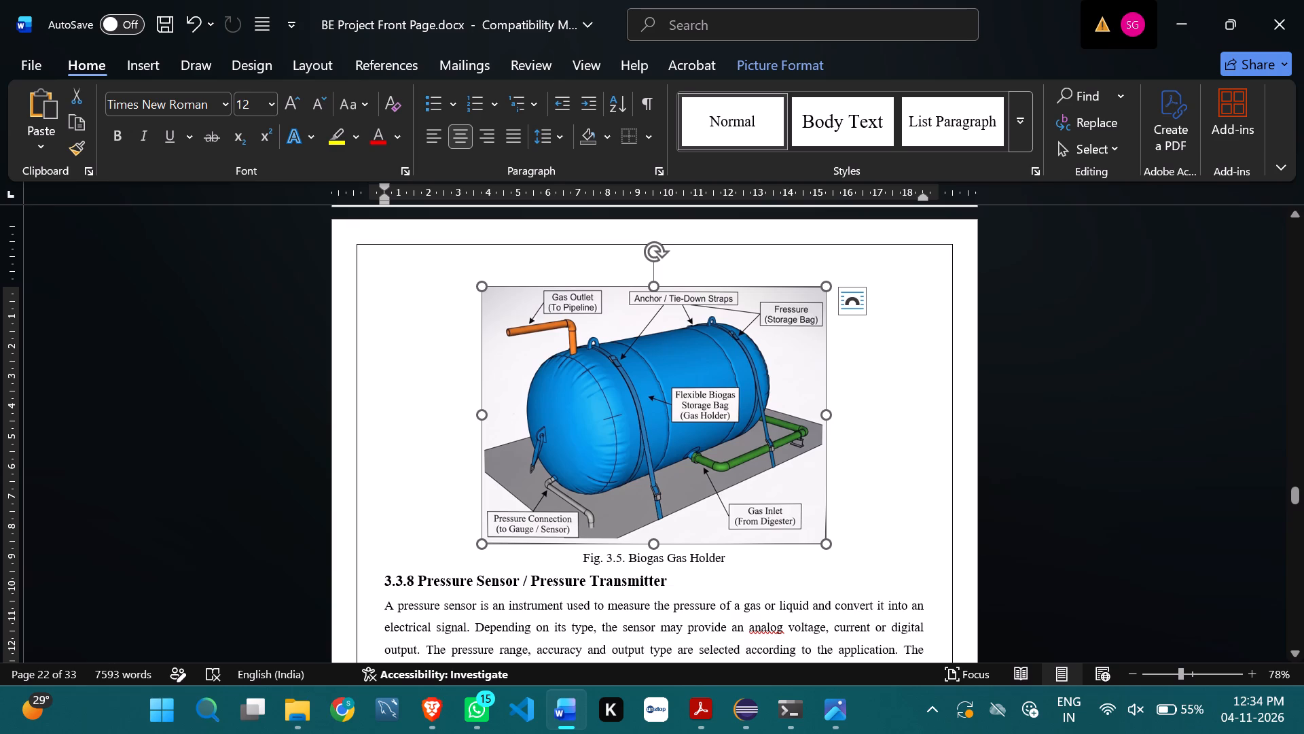
{"action": "right_click", "coordinate": [733, 421]}
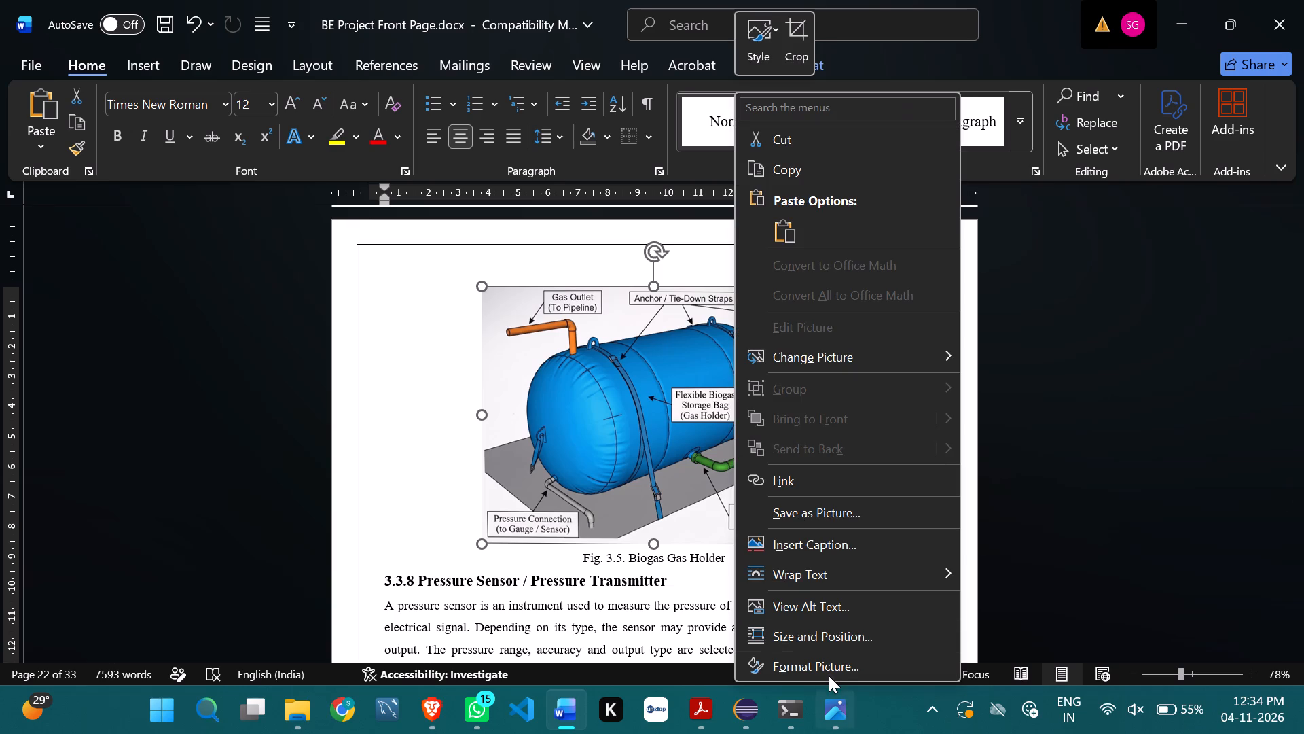
{"action": "left_click", "coordinate": [829, 673]}
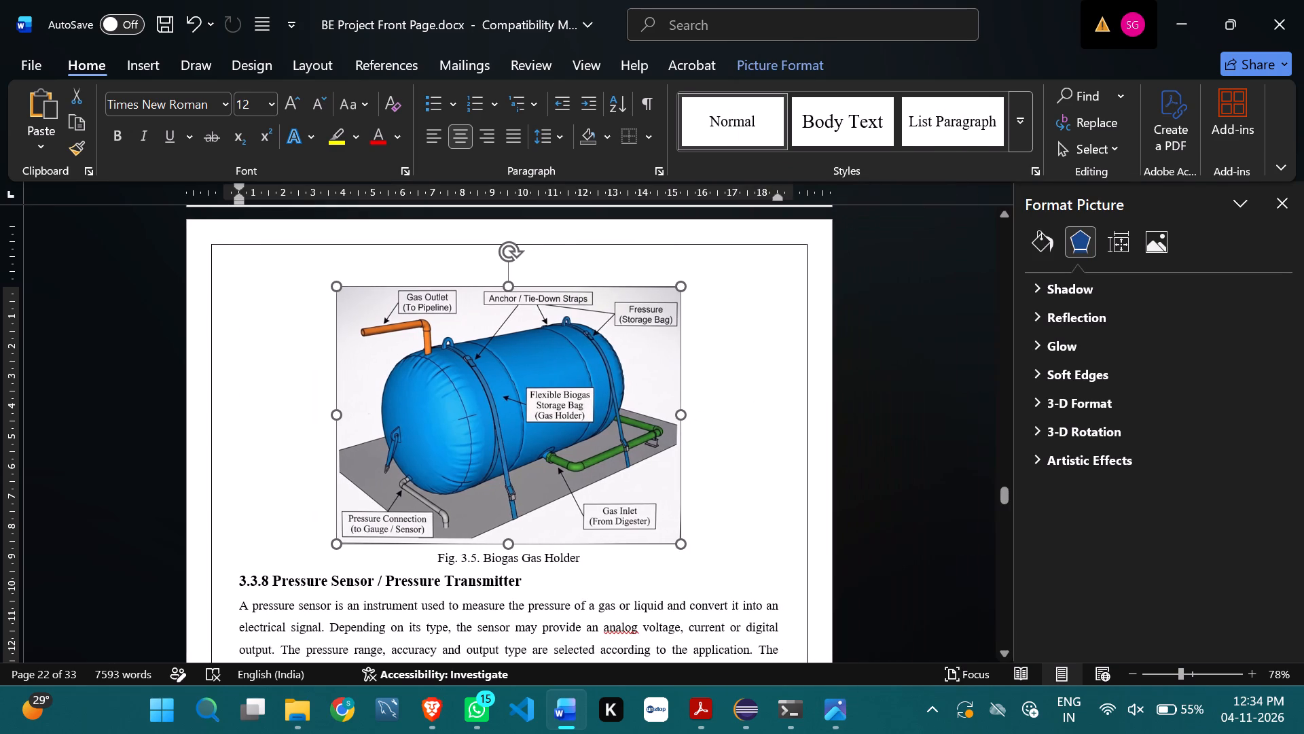
{"action": "left_click", "coordinate": [1046, 245]}
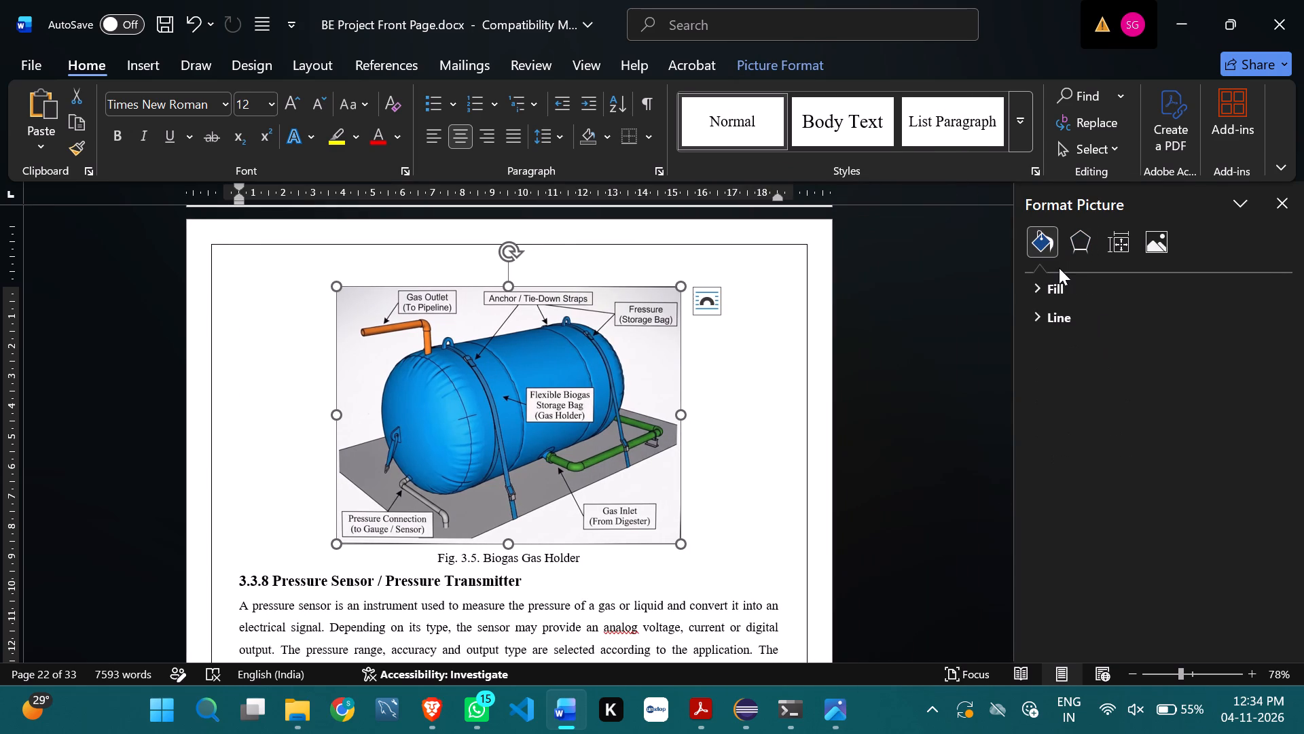
{"action": "left_click", "coordinate": [1058, 289]}
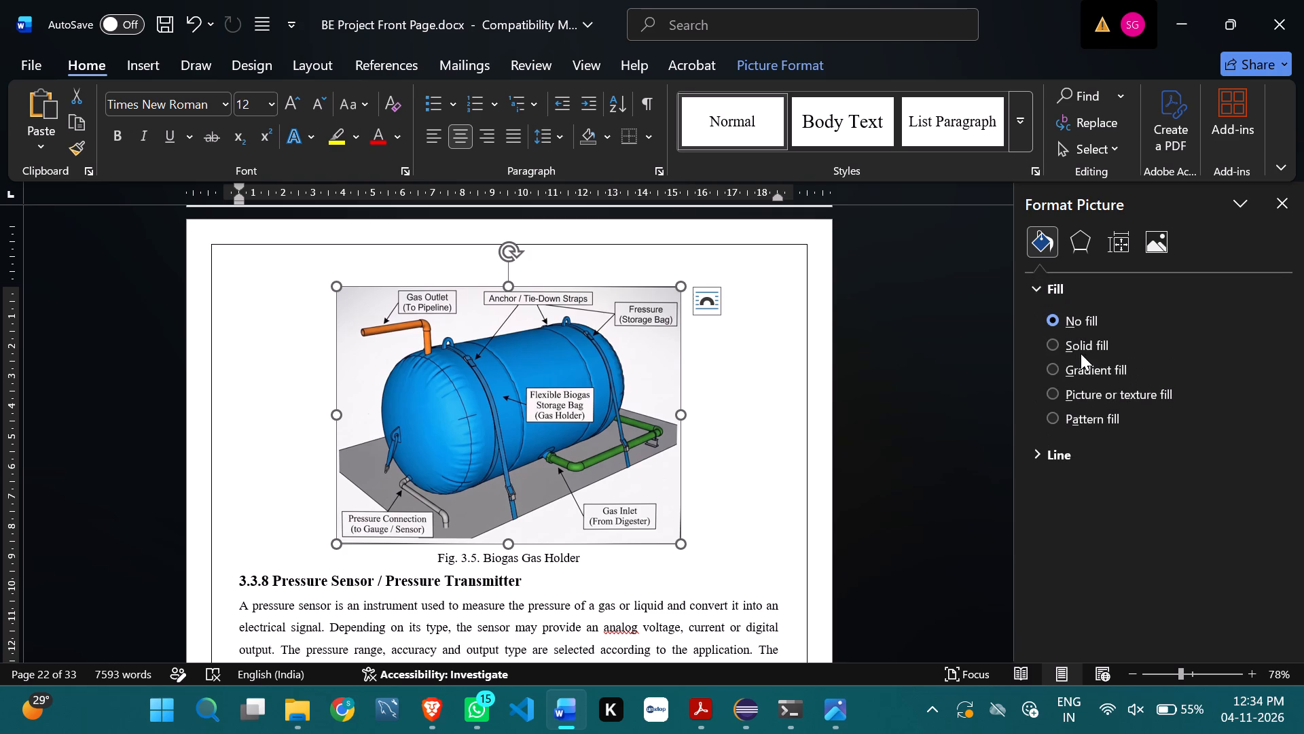
{"action": "left_click", "coordinate": [1082, 344]}
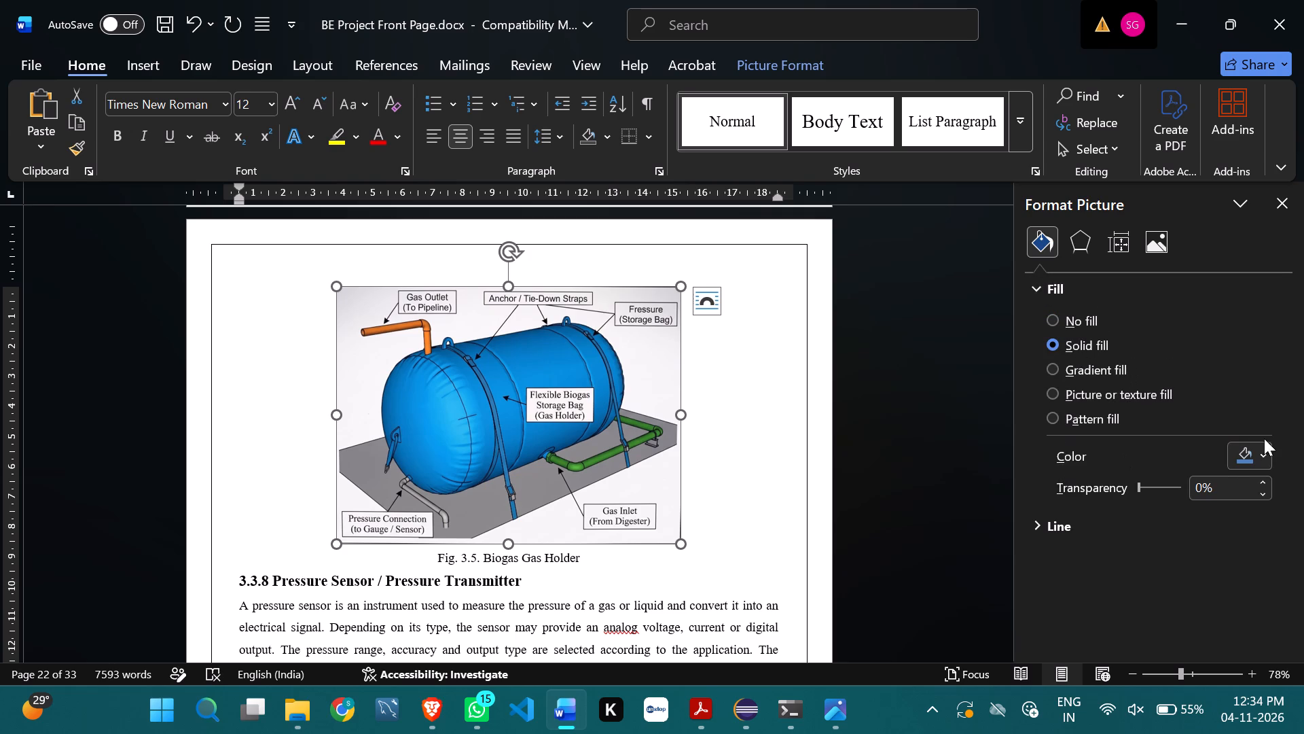
{"action": "left_click", "coordinate": [1253, 454]}
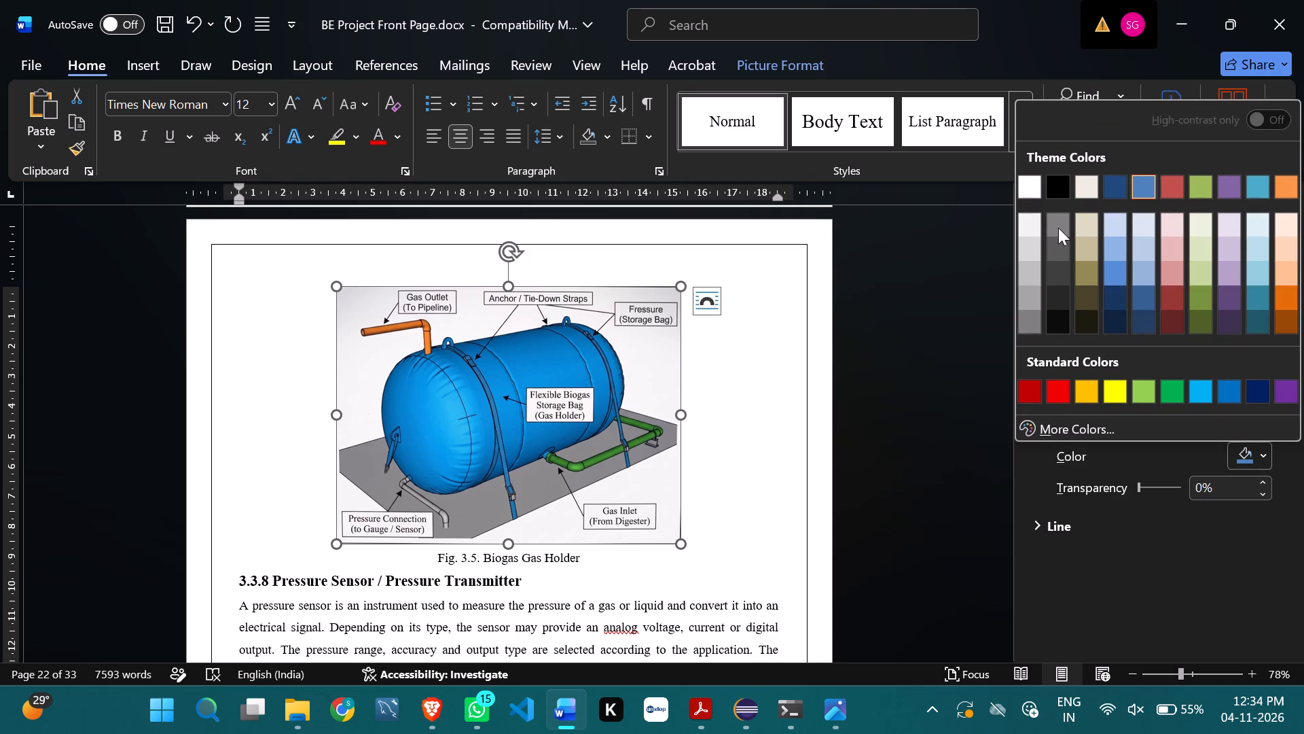
{"action": "left_click", "coordinate": [1058, 188]}
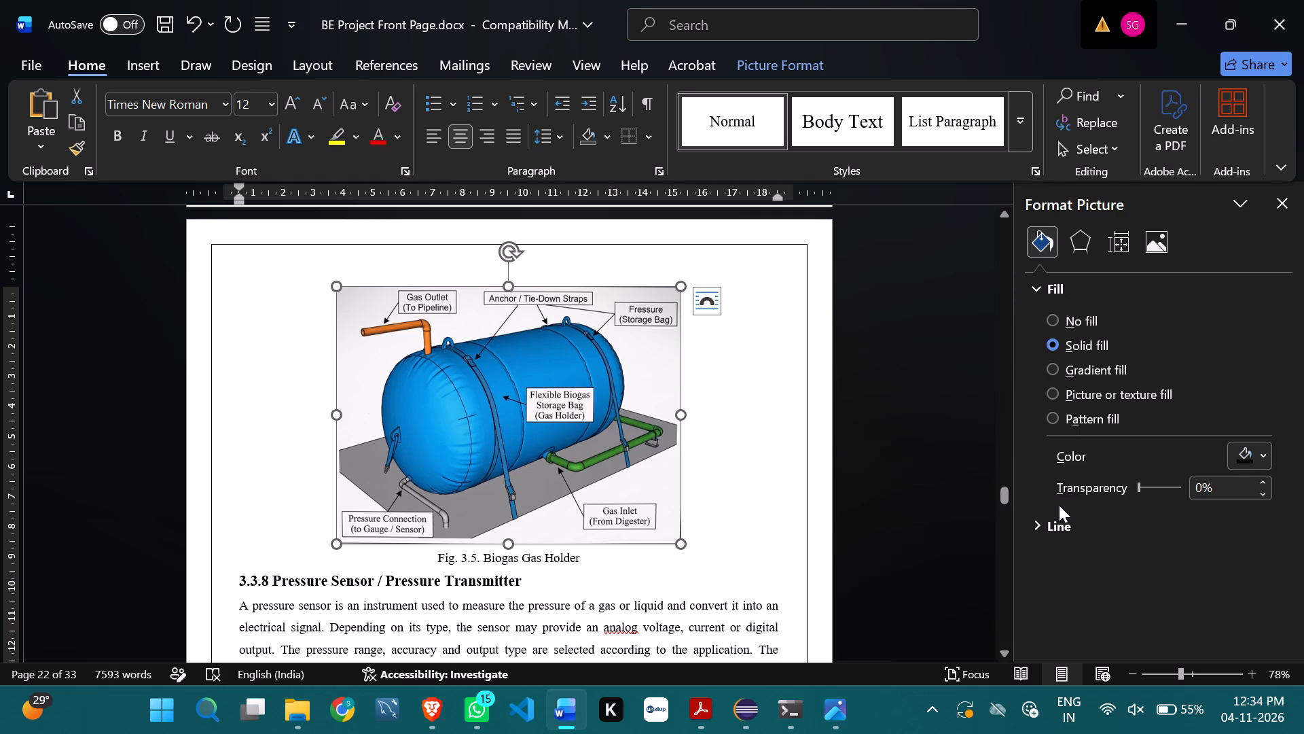
Add a solid black outline to the gas holder picture and save the document.
{"action": "left_click", "coordinate": [1056, 519]}
{"action": "left_click", "coordinate": [1088, 577]}
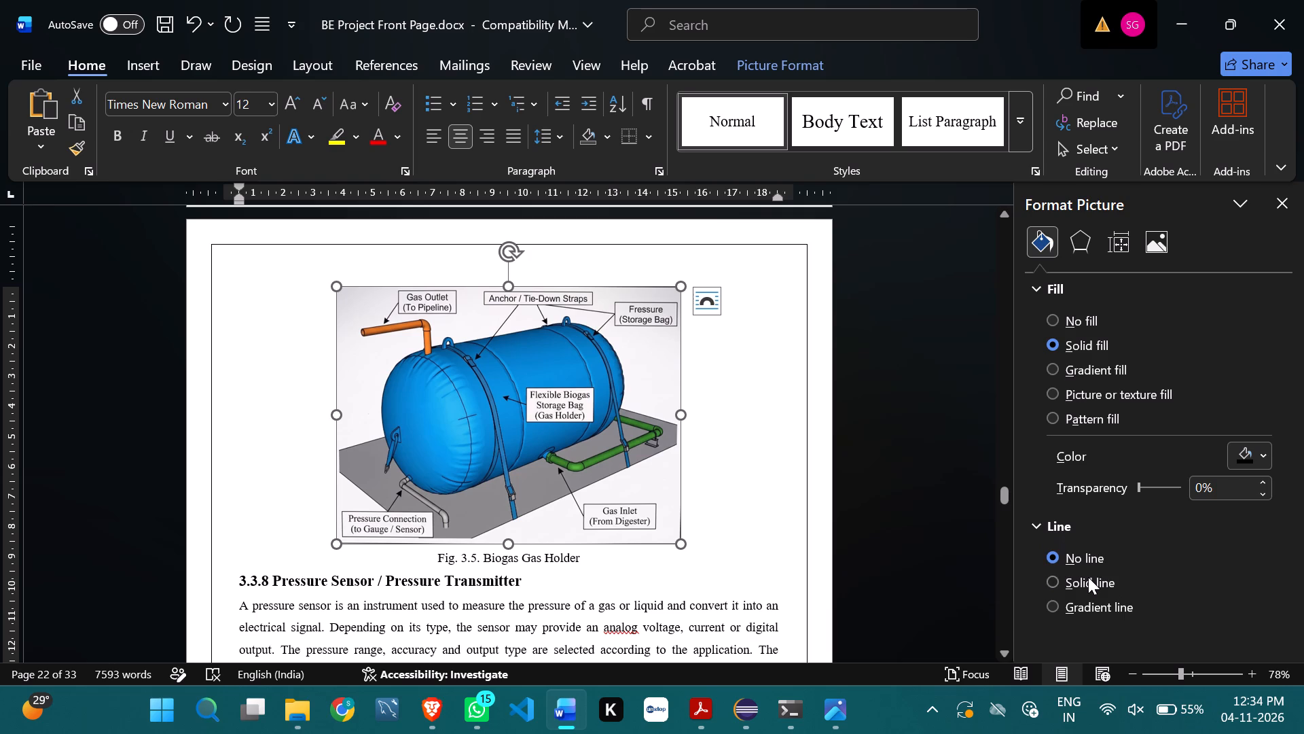
{"action": "left_click", "coordinate": [1252, 630]}
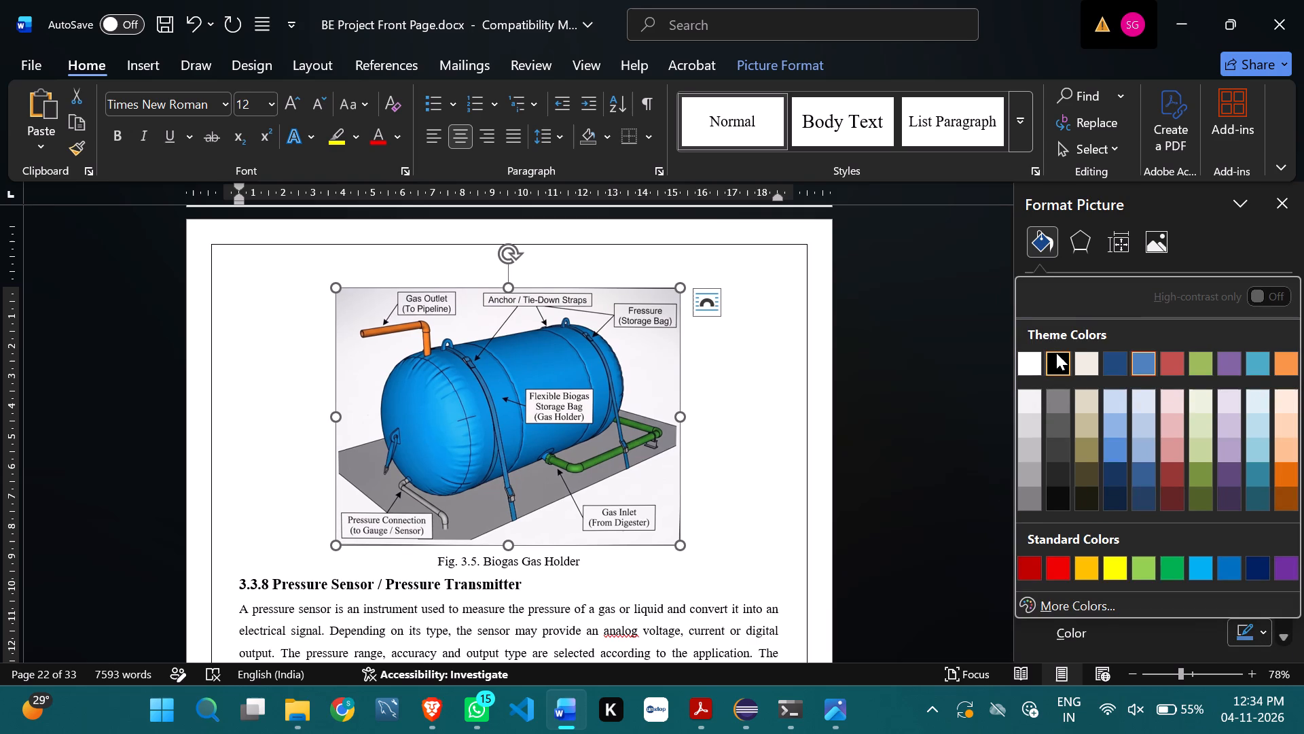
{"action": "left_click", "coordinate": [1056, 353]}
{"action": "left_click", "coordinate": [900, 355]}
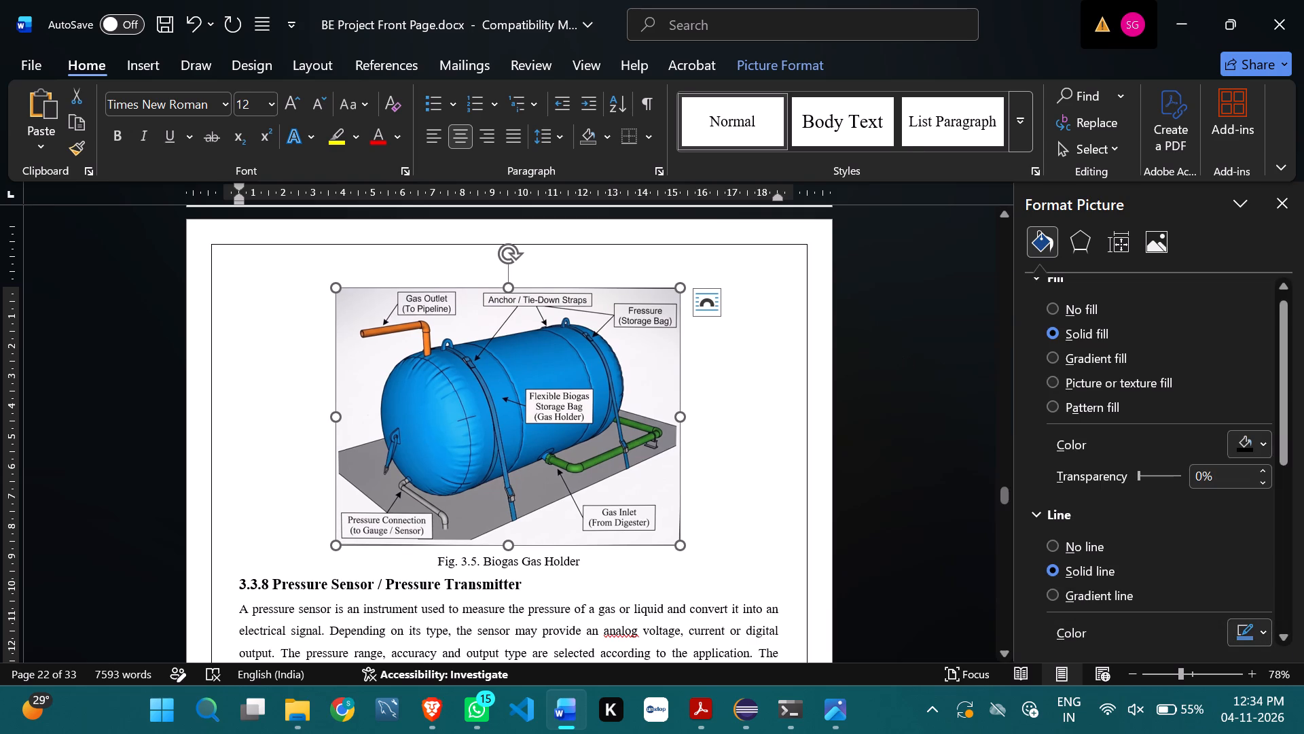
{"action": "left_click", "coordinate": [763, 364]}
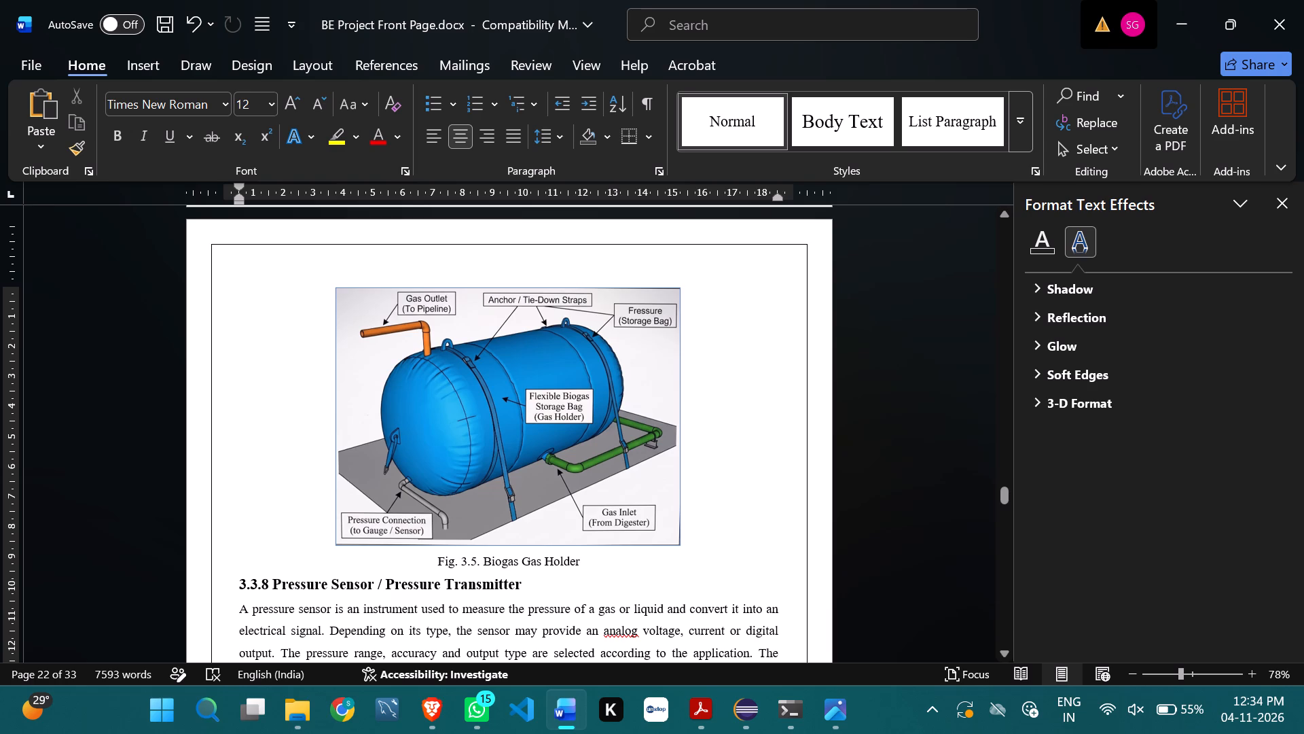
{"action": "left_click", "coordinate": [632, 396]}
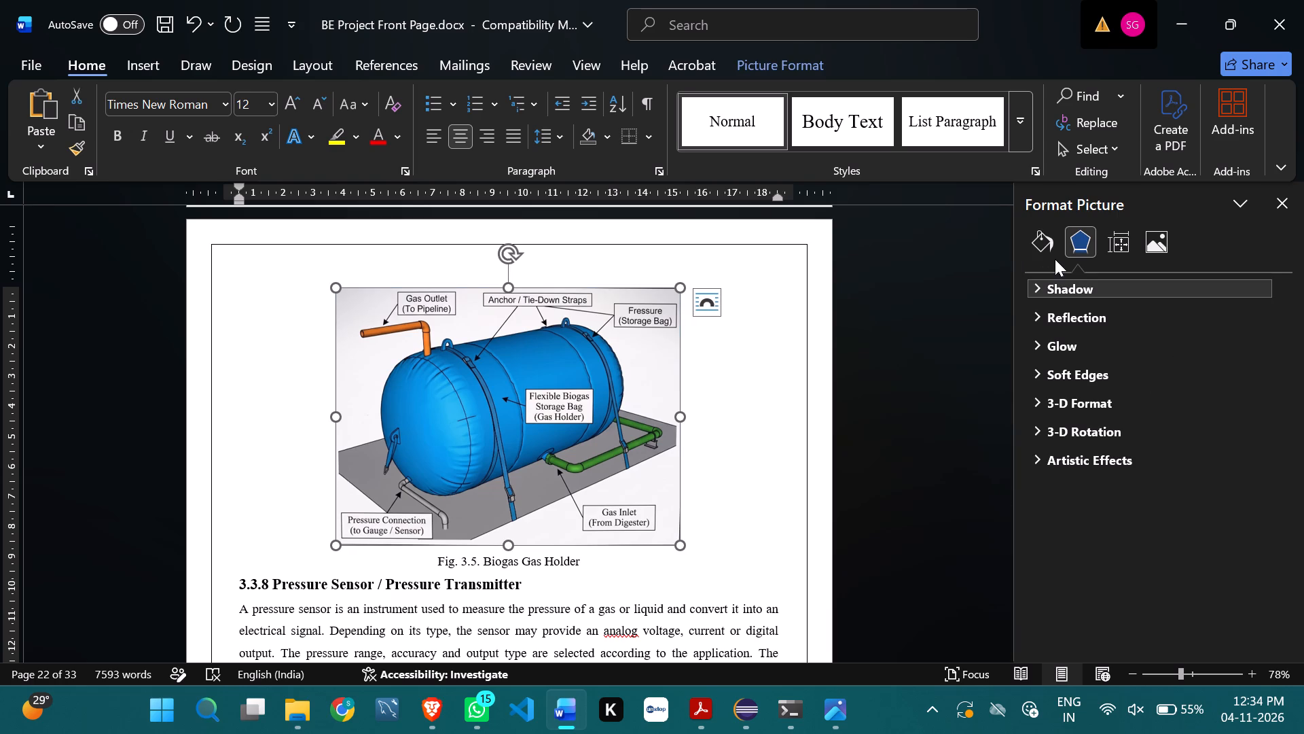
{"action": "left_click", "coordinate": [1046, 251]}
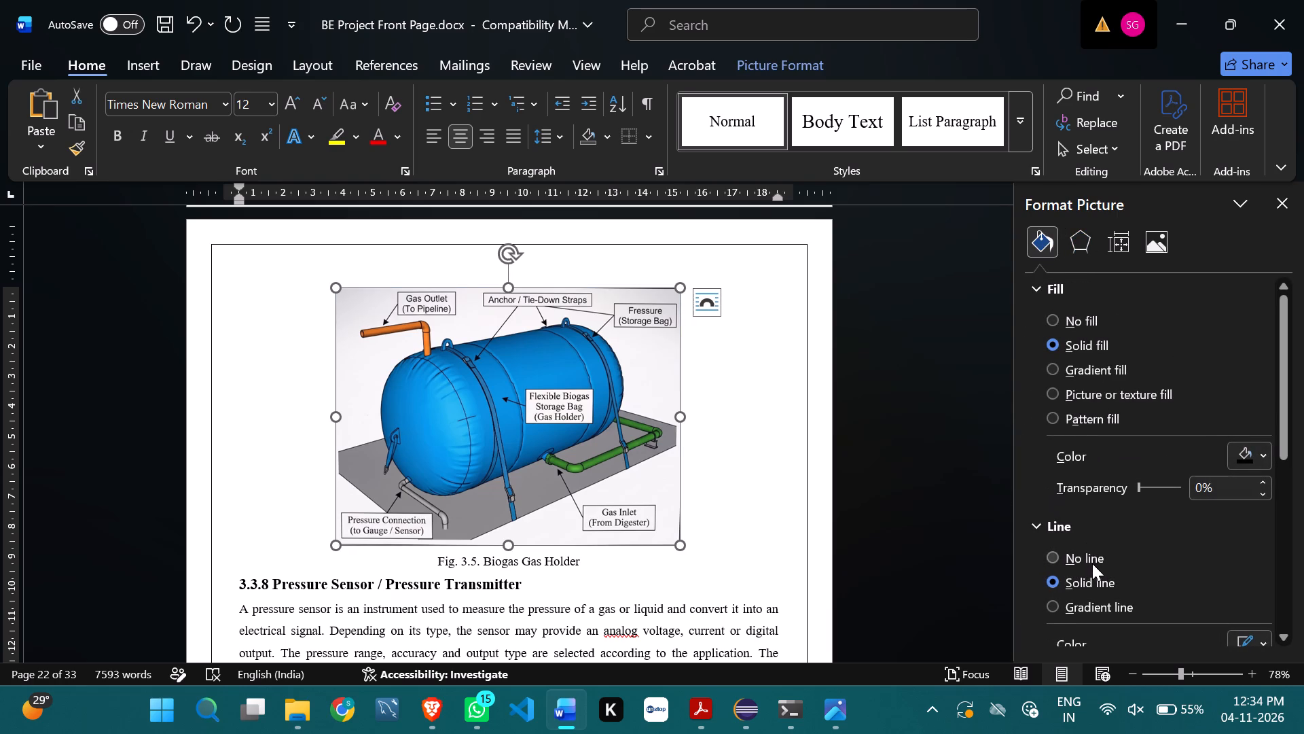
{"action": "scroll", "coordinate": [1092, 563], "scroll_direction": "down", "scroll_amount": 2}
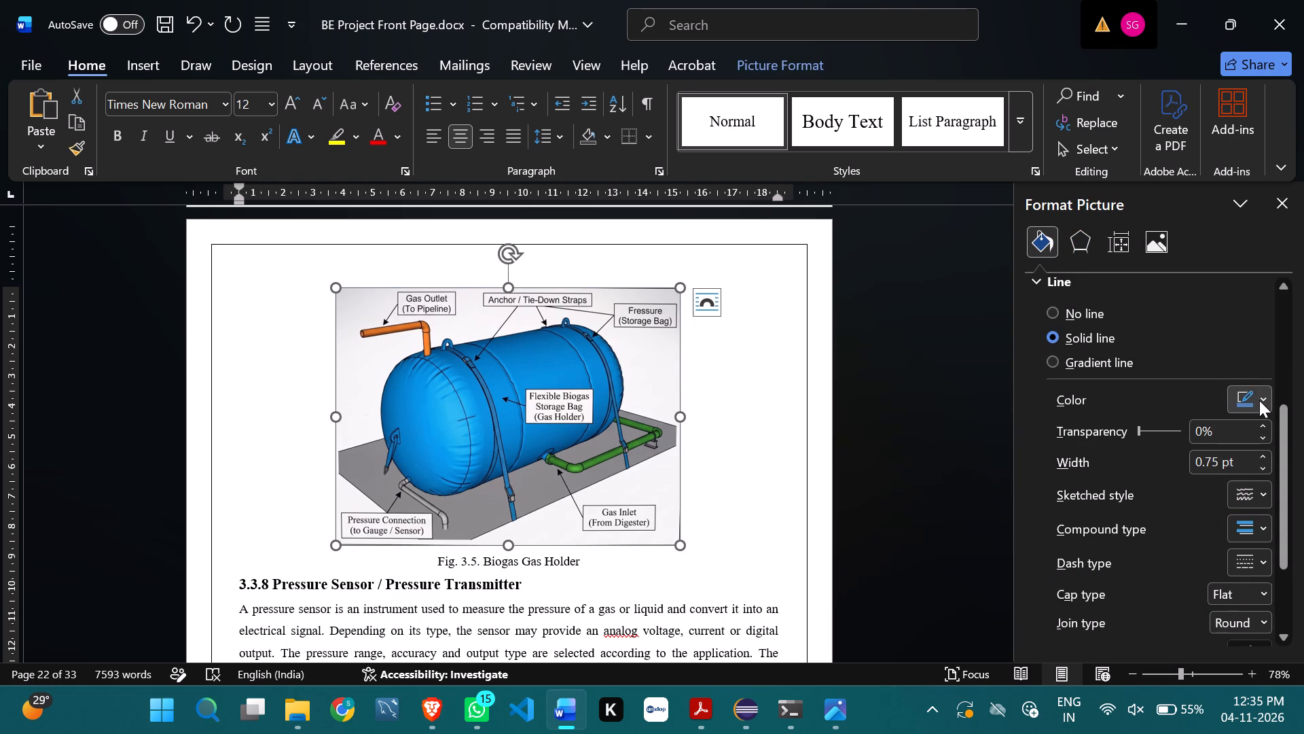
{"action": "left_click", "coordinate": [1259, 400]}
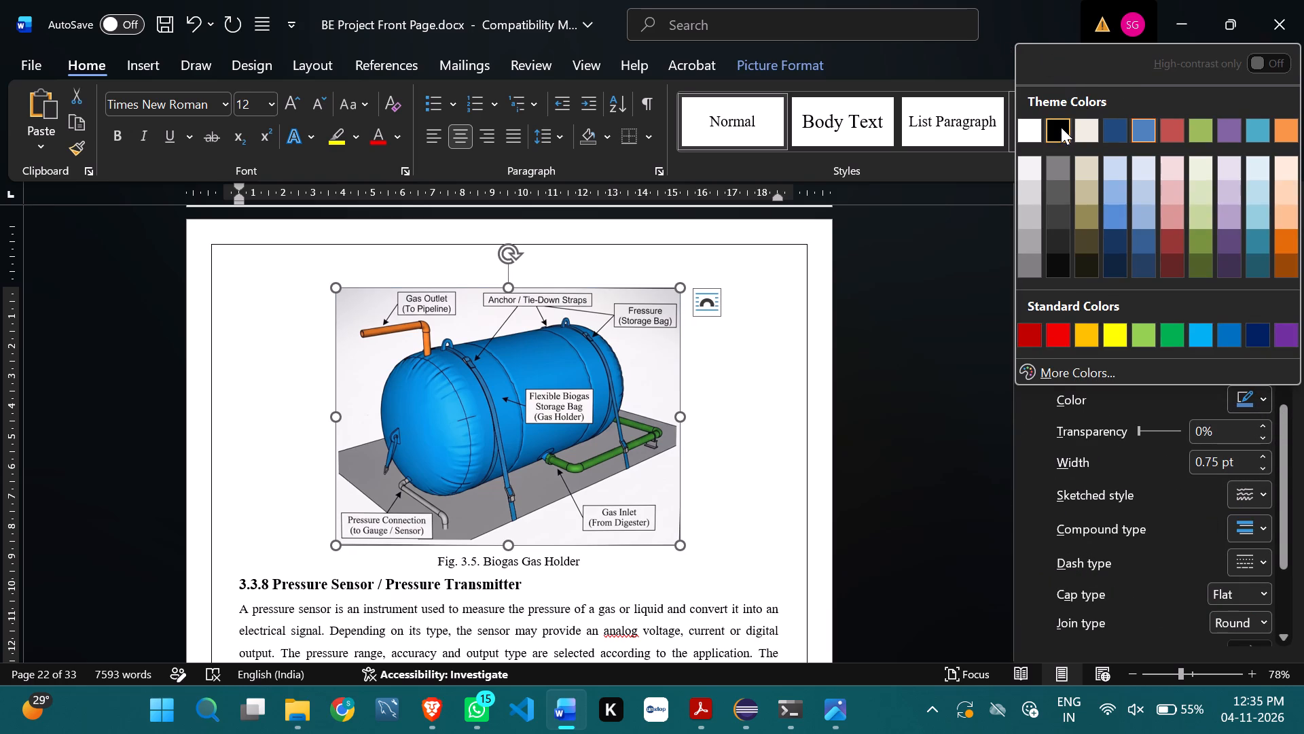
{"action": "left_click", "coordinate": [1061, 127]}
{"action": "left_click", "coordinate": [710, 347]}
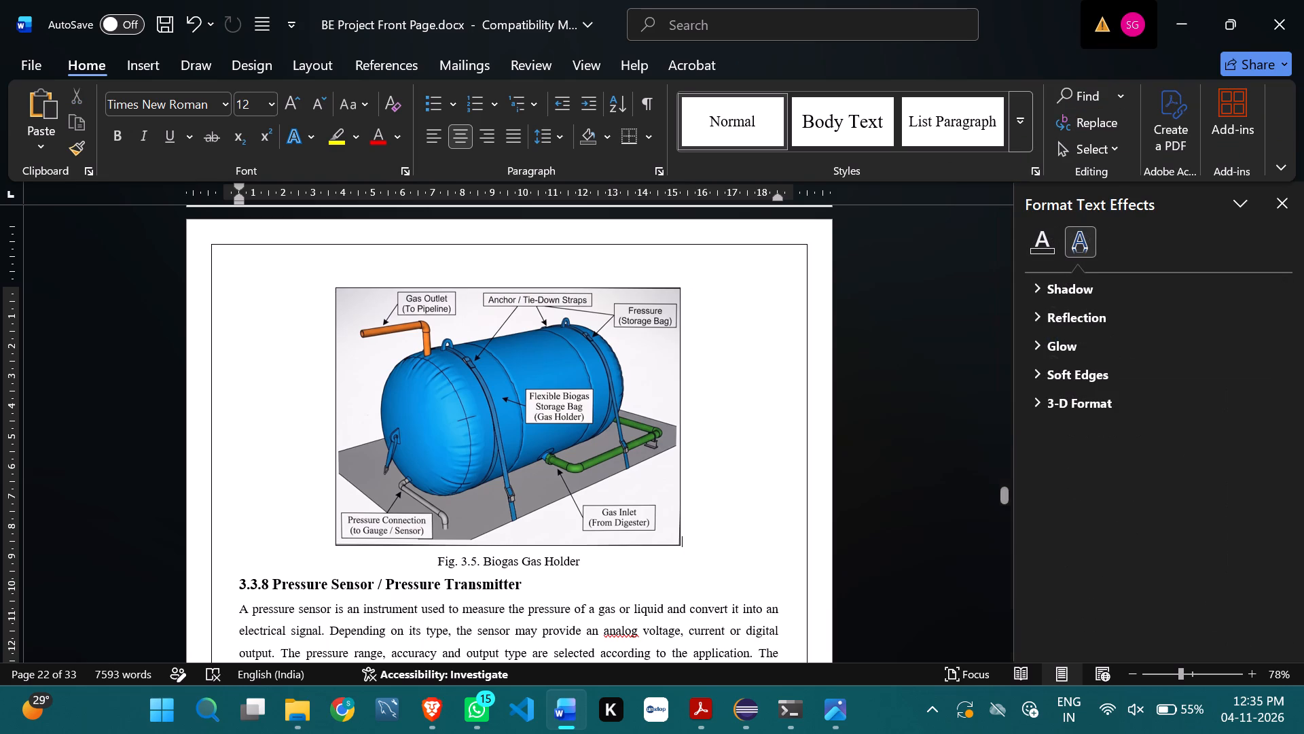
{"action": "key", "text": "ctrl+s"}
Resize the gas holder picture proportionally to about 9.4 cm wide, making room for the Fig. 3.6 picture on the same page.
{"action": "scroll", "coordinate": [710, 347], "scroll_direction": "down", "scroll_amount": 3}
{"action": "scroll", "coordinate": [525, 453], "scroll_direction": "down", "scroll_amount": 1}
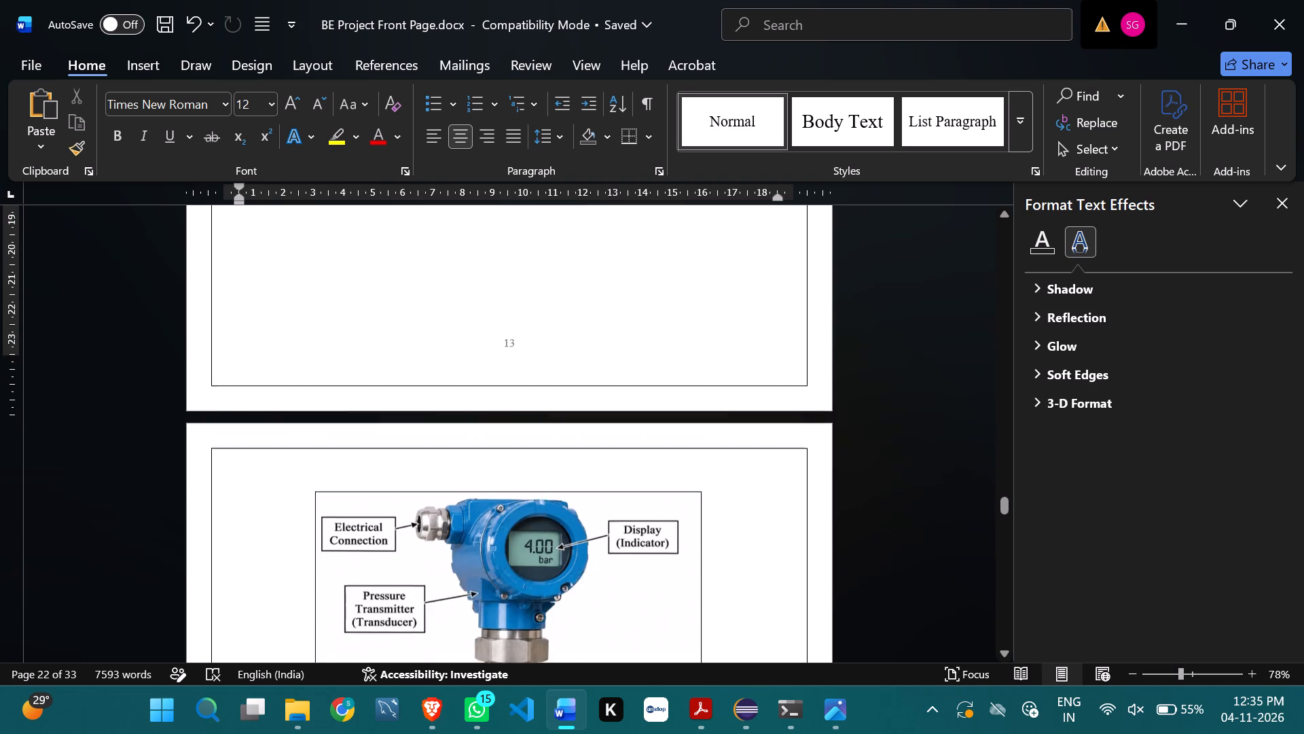
{"action": "scroll", "coordinate": [525, 453], "scroll_direction": "down", "scroll_amount": 1}
{"action": "scroll", "coordinate": [525, 453], "scroll_direction": "up", "scroll_amount": 3}
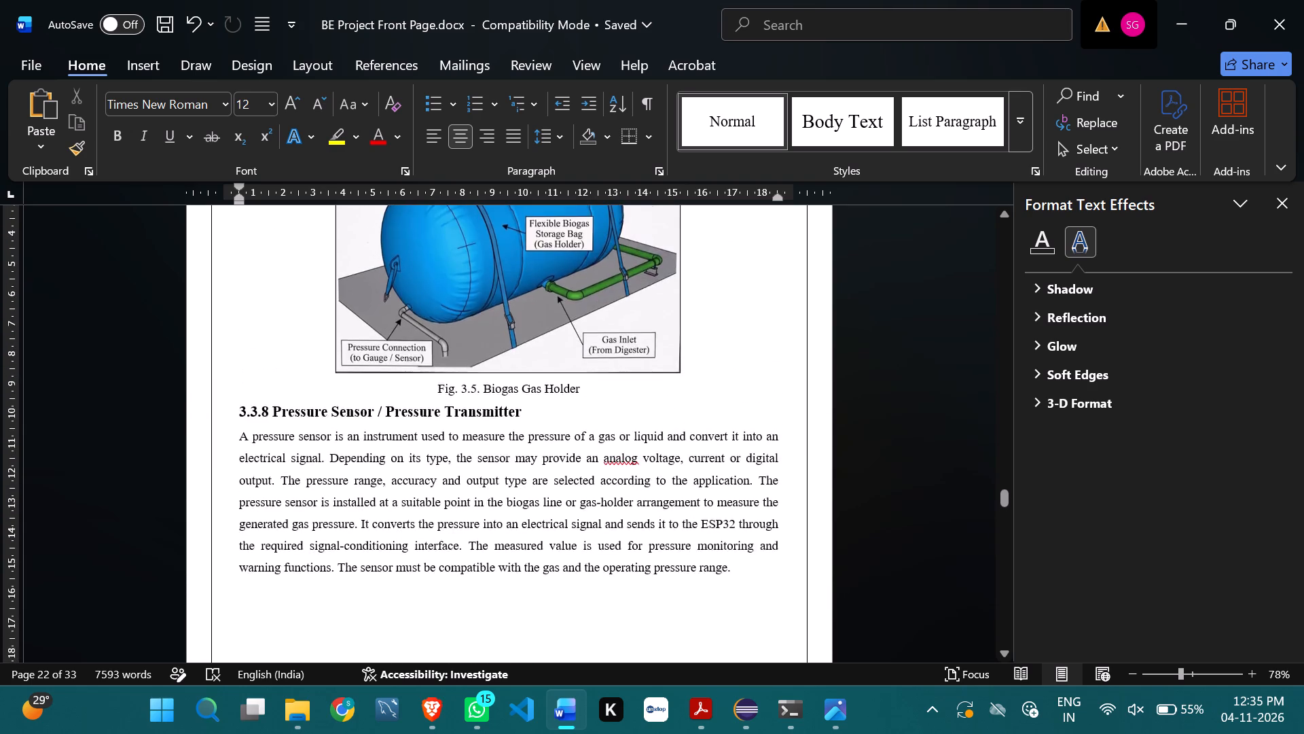
{"action": "scroll", "coordinate": [525, 453], "scroll_direction": "up", "scroll_amount": 2}
{"action": "left_click", "coordinate": [525, 453]}
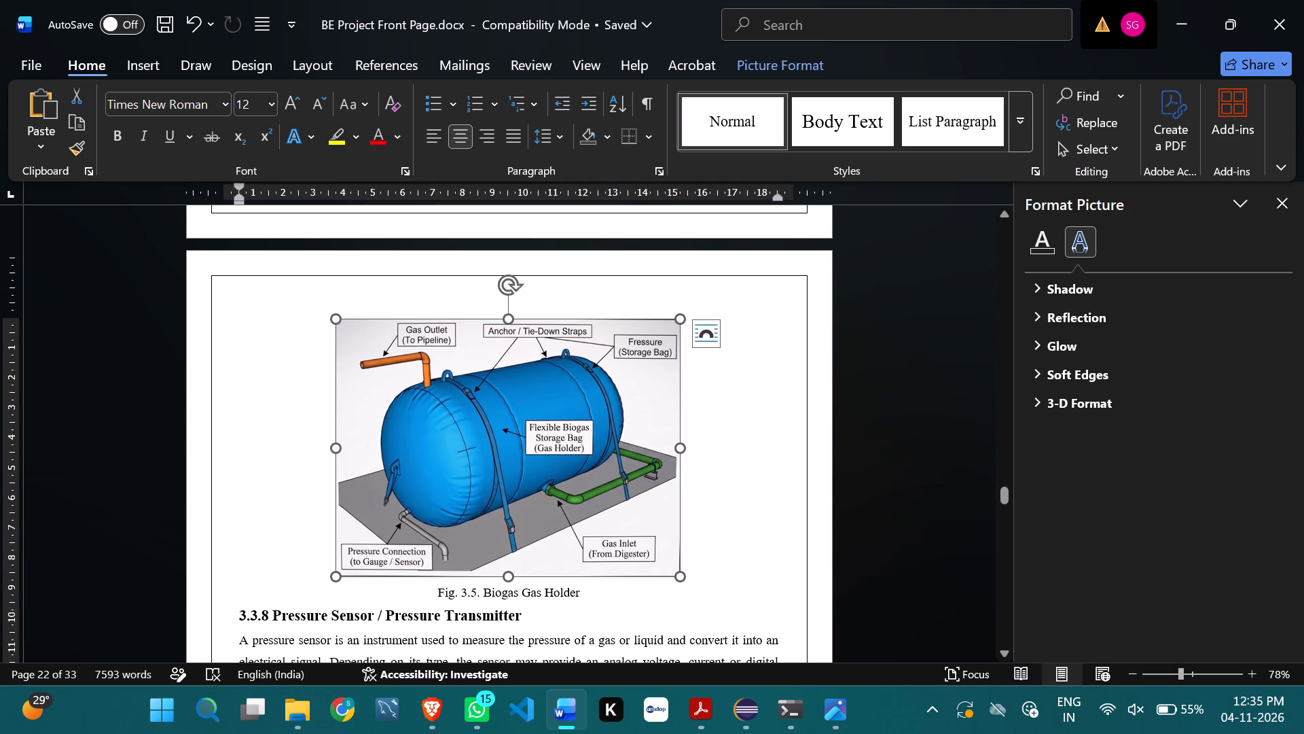
{"action": "left_click", "coordinate": [678, 581]}
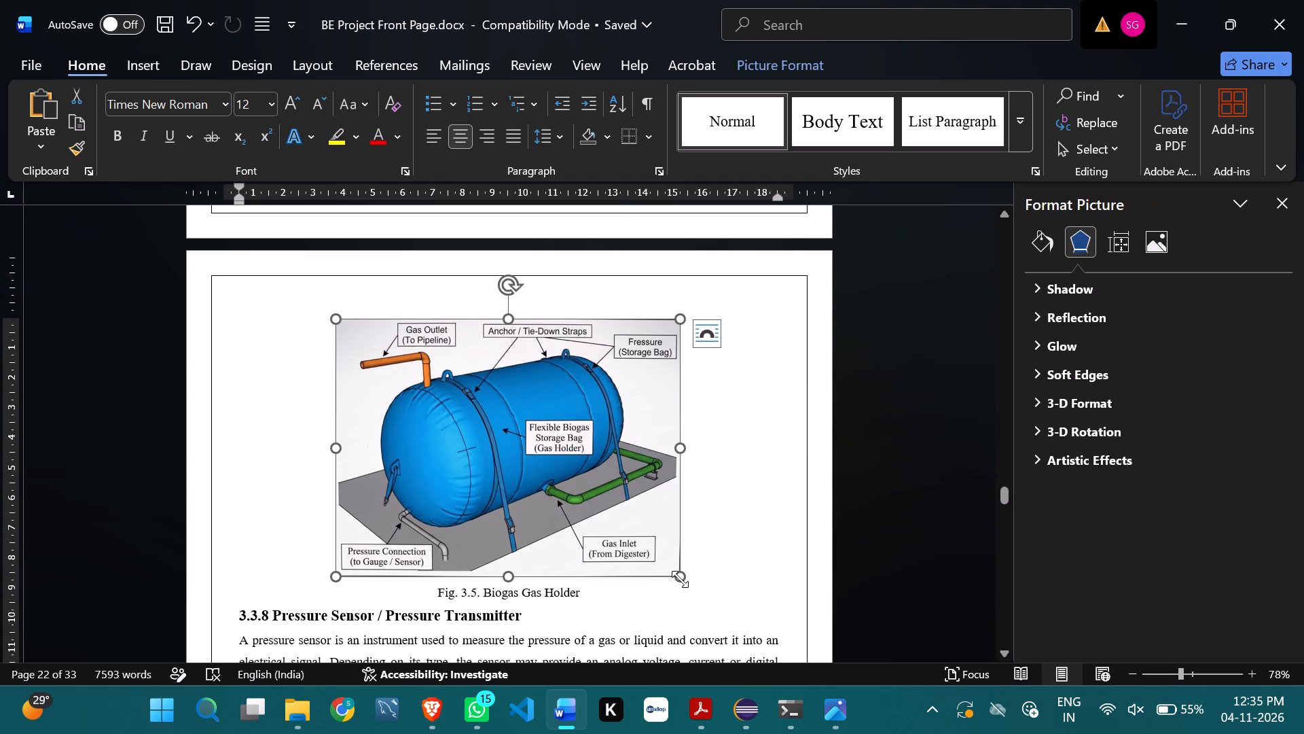
{"action": "left_click_drag", "start_coordinate": [680, 579], "coordinate": [617, 485]}
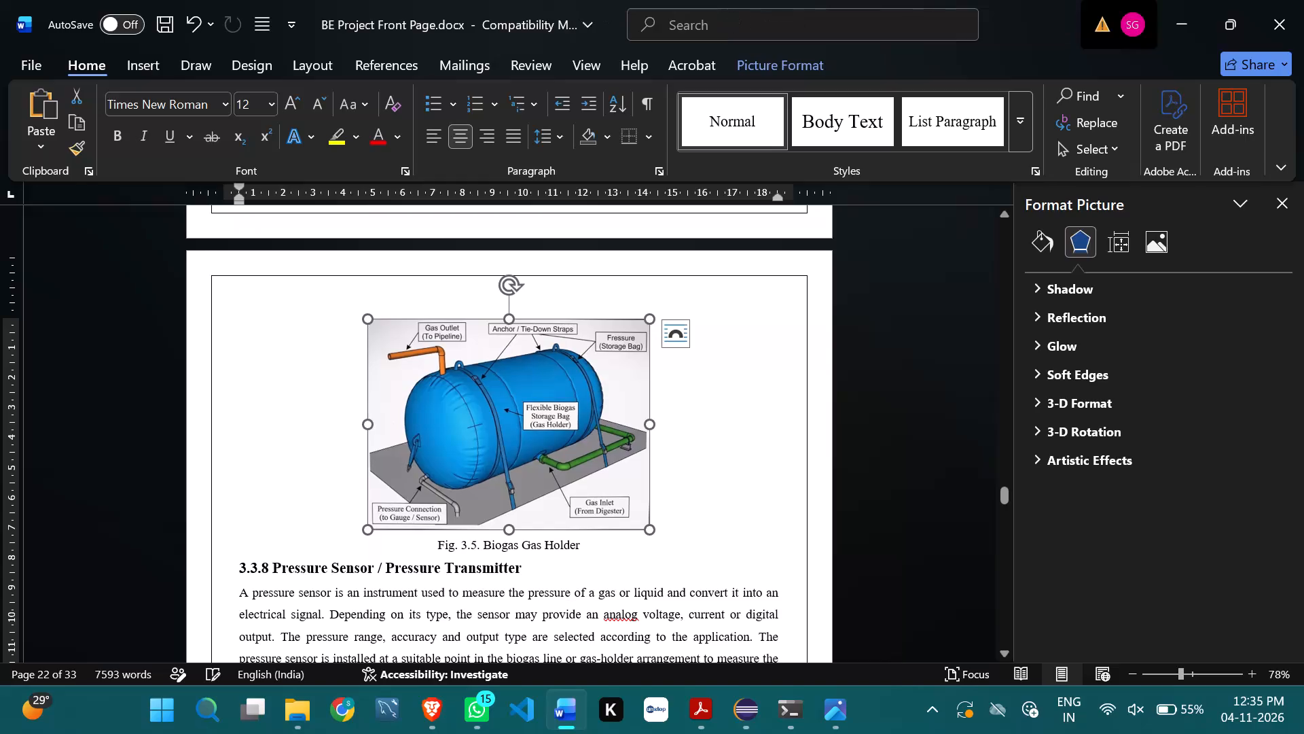
Enlarge the Fig. 3.6 pressure transmitter picture slightly, to about 13.1 cm wide, so the 3.3.9 heading starts on the following page.
{"action": "scroll", "coordinate": [617, 485], "scroll_direction": "down", "scroll_amount": 7}
{"action": "scroll", "coordinate": [678, 475], "scroll_direction": "down", "scroll_amount": 2}
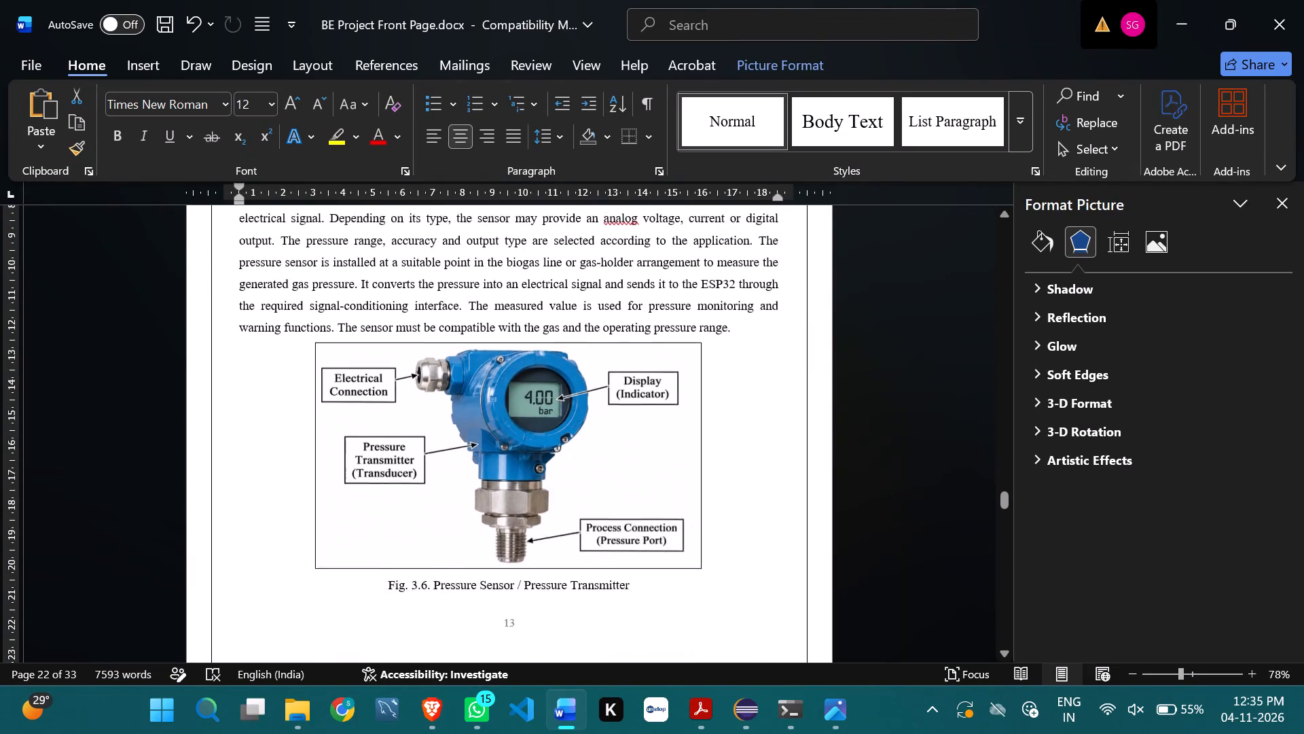
{"action": "scroll", "coordinate": [678, 475], "scroll_direction": "down", "scroll_amount": 1}
{"action": "left_click", "coordinate": [613, 459]}
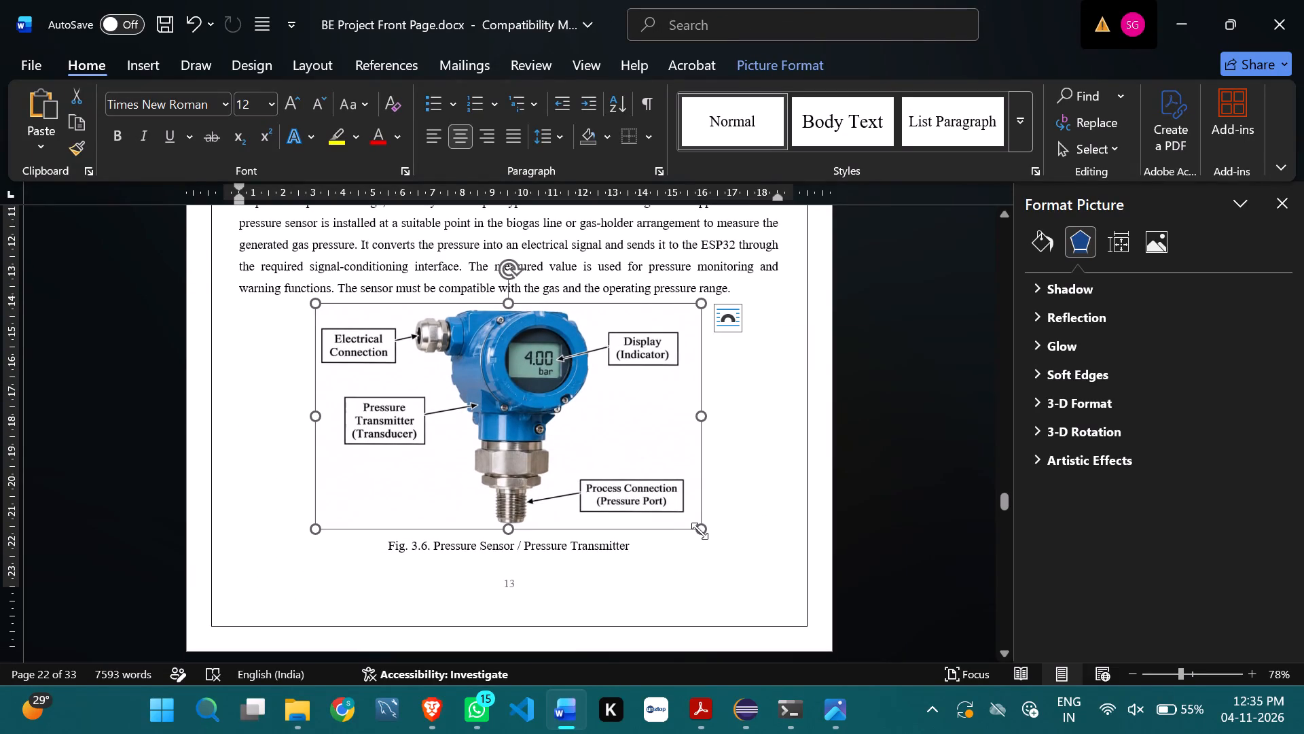
{"action": "left_click", "coordinate": [700, 531]}
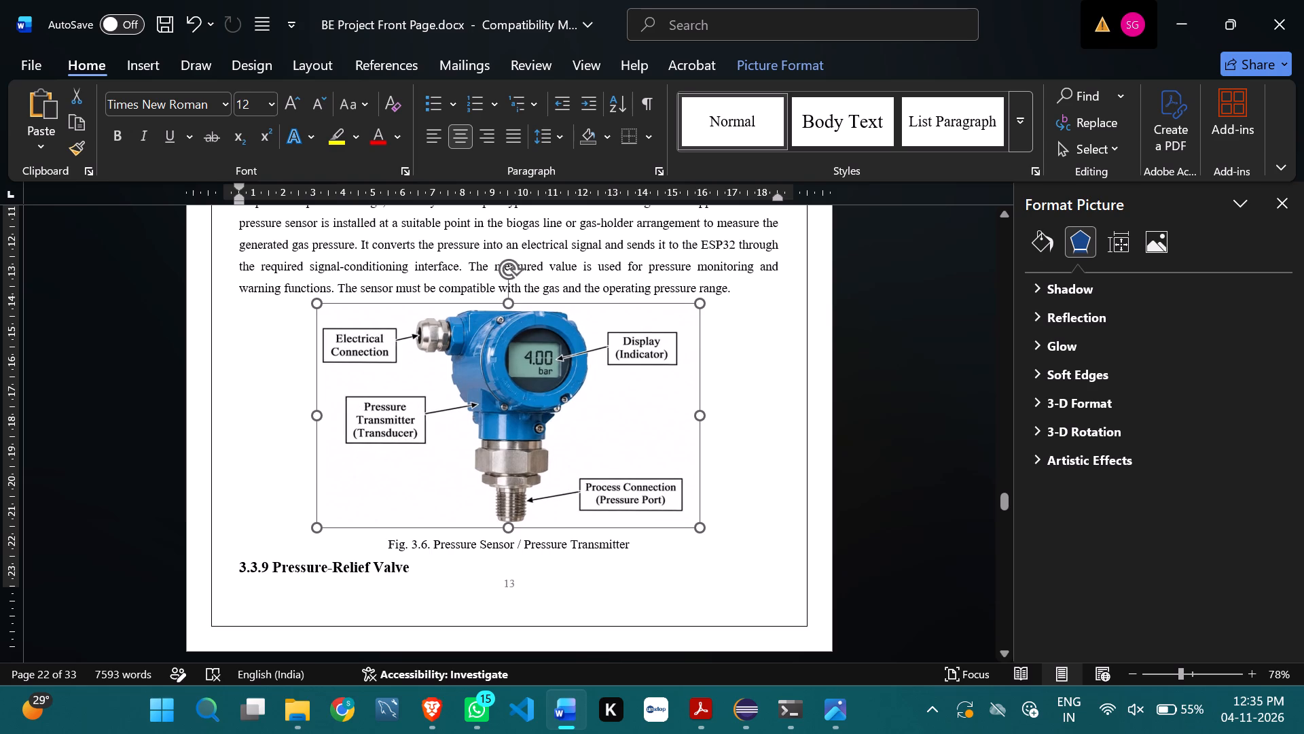
{"action": "left_click_drag", "start_coordinate": [697, 525], "coordinate": [706, 534]}
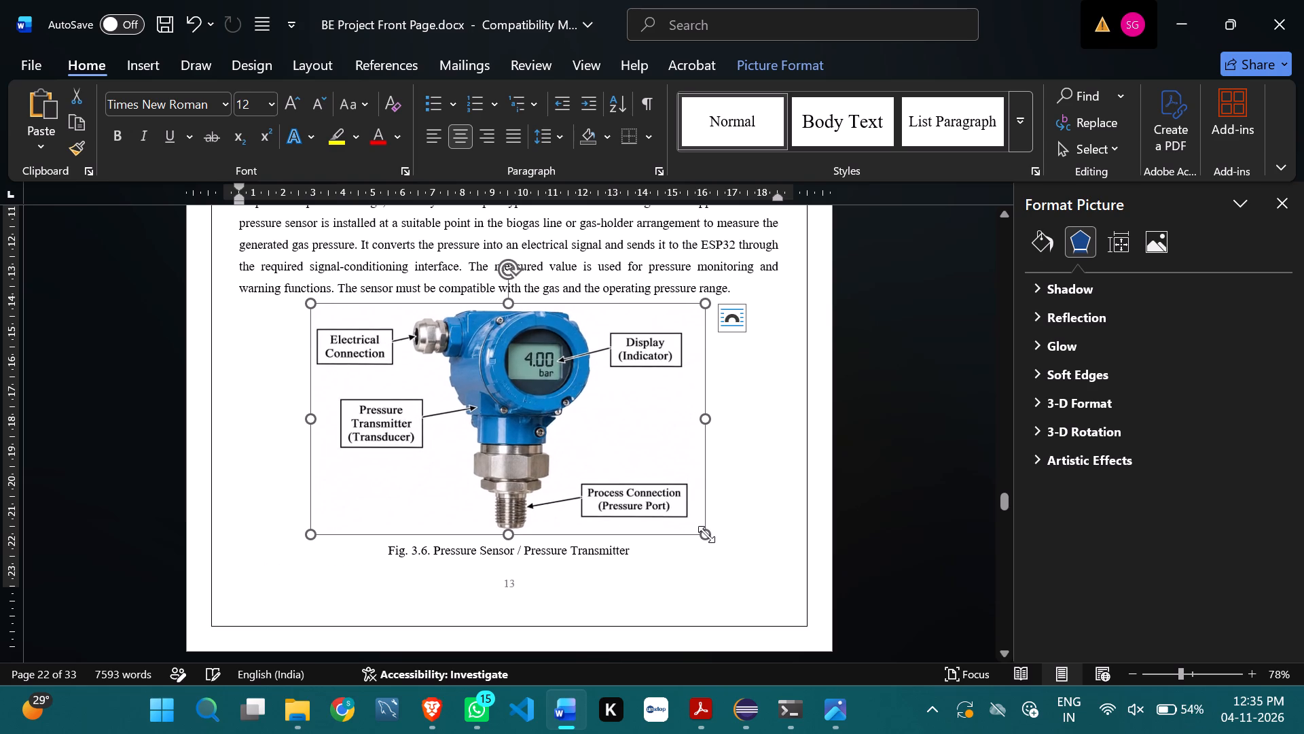
{"action": "left_click", "coordinate": [799, 427]}
{"action": "scroll", "coordinate": [799, 427], "scroll_direction": "up", "scroll_amount": 4}
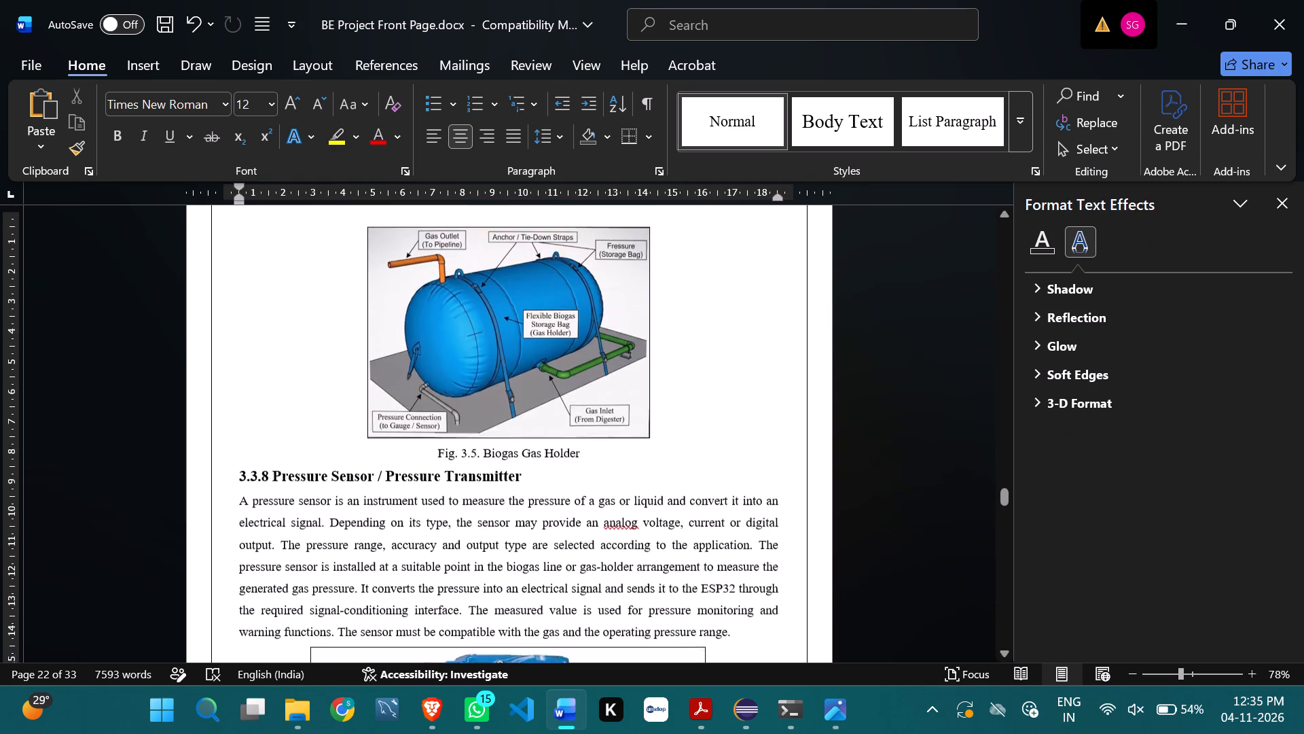
Review the page layout from the pressure sensor section through the Chapter 3 calculations to the start of Chapter 4.
{"action": "scroll", "coordinate": [799, 427], "scroll_direction": "down", "scroll_amount": 7}
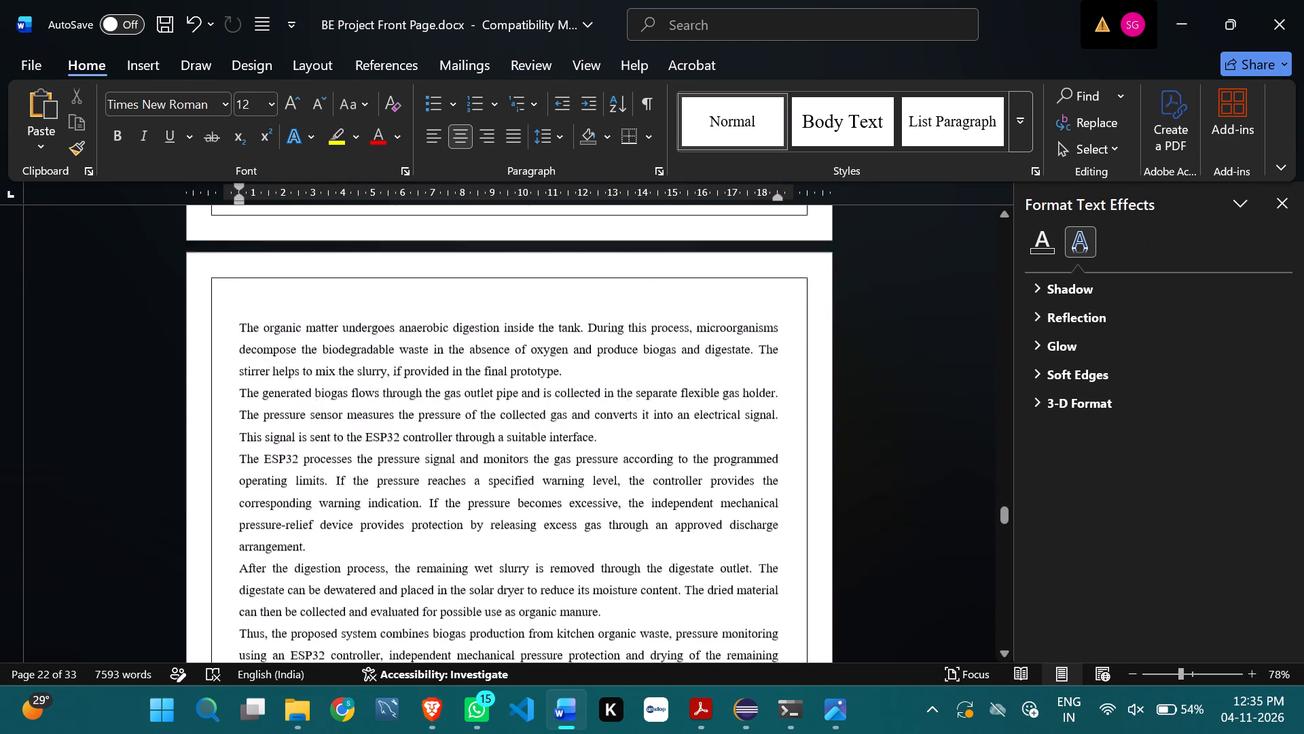
{"action": "scroll", "coordinate": [799, 427], "scroll_direction": "down", "scroll_amount": 10}
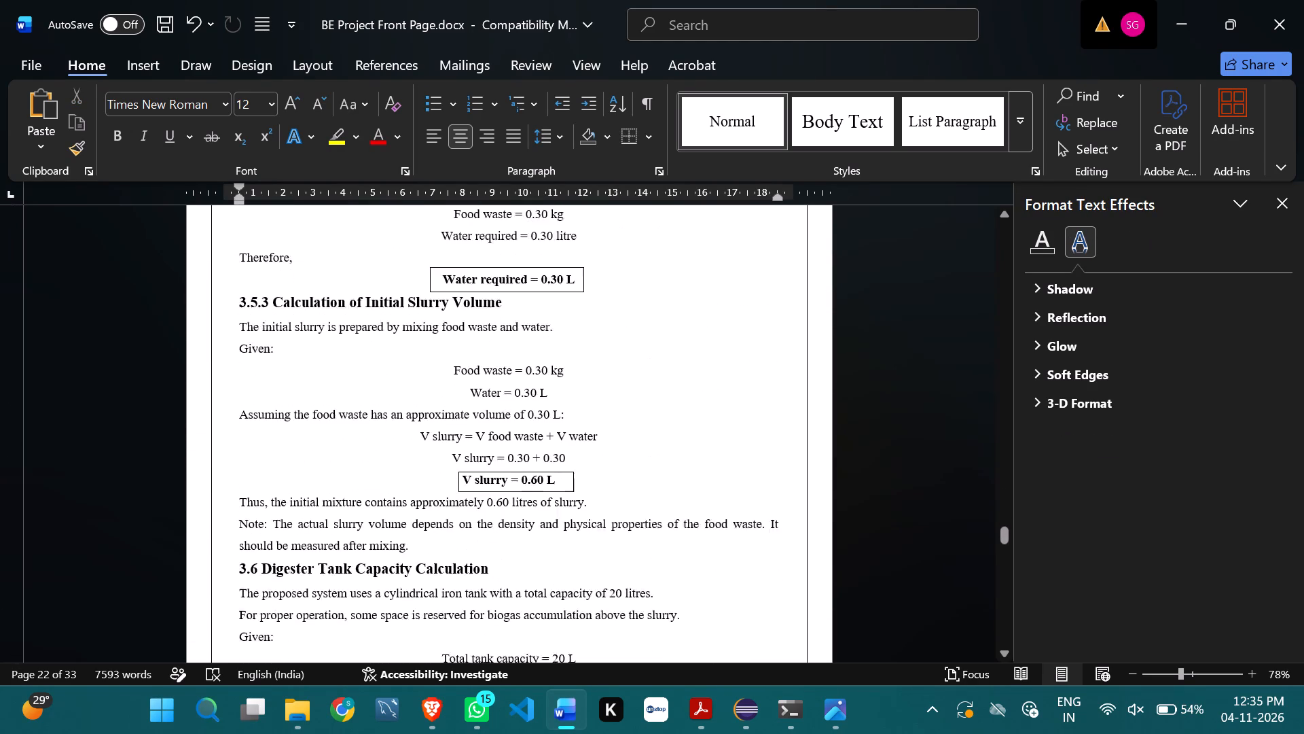
{"action": "scroll", "coordinate": [799, 427], "scroll_direction": "down", "scroll_amount": 3}
{"action": "scroll", "coordinate": [799, 427], "scroll_direction": "up", "scroll_amount": 1}
{"action": "scroll", "coordinate": [799, 427], "scroll_direction": "down", "scroll_amount": 1}
{"action": "scroll", "coordinate": [799, 427], "scroll_direction": "up", "scroll_amount": 2}
{"action": "scroll", "coordinate": [799, 427], "scroll_direction": "down", "scroll_amount": 3}
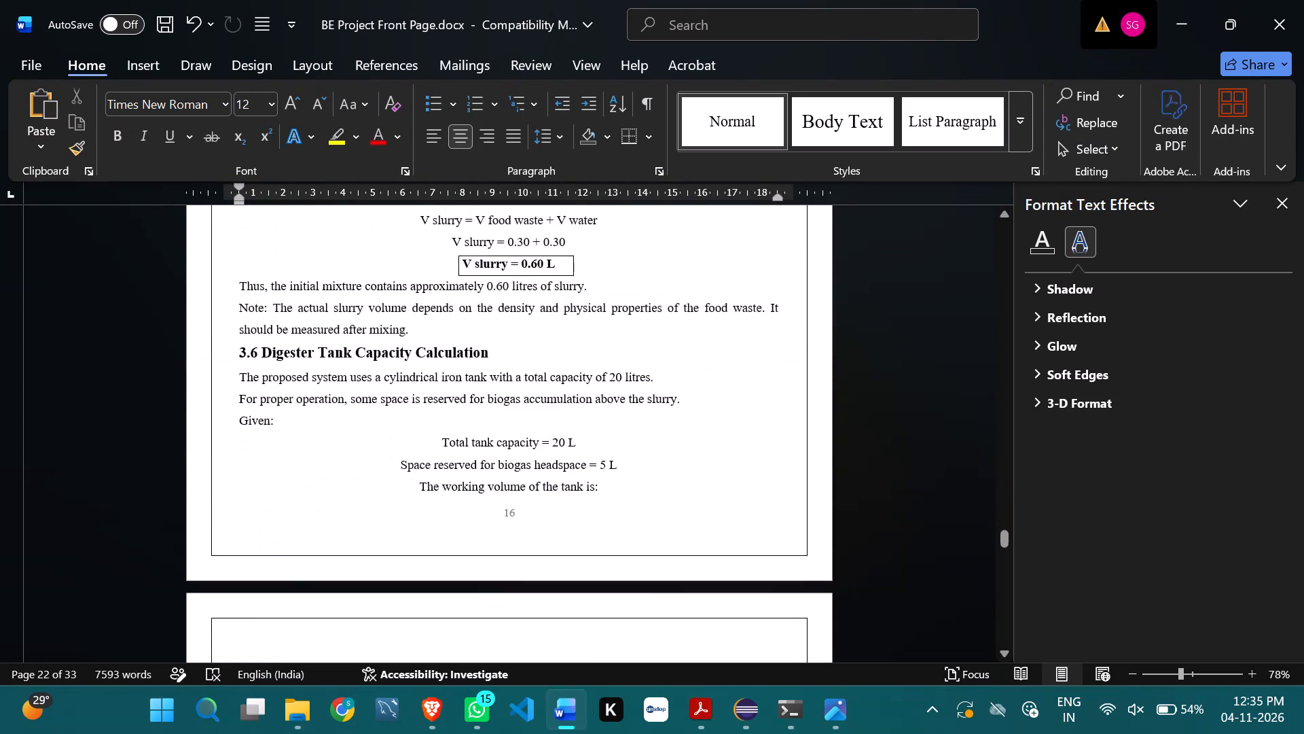
{"action": "scroll", "coordinate": [799, 427], "scroll_direction": "down", "scroll_amount": 7}
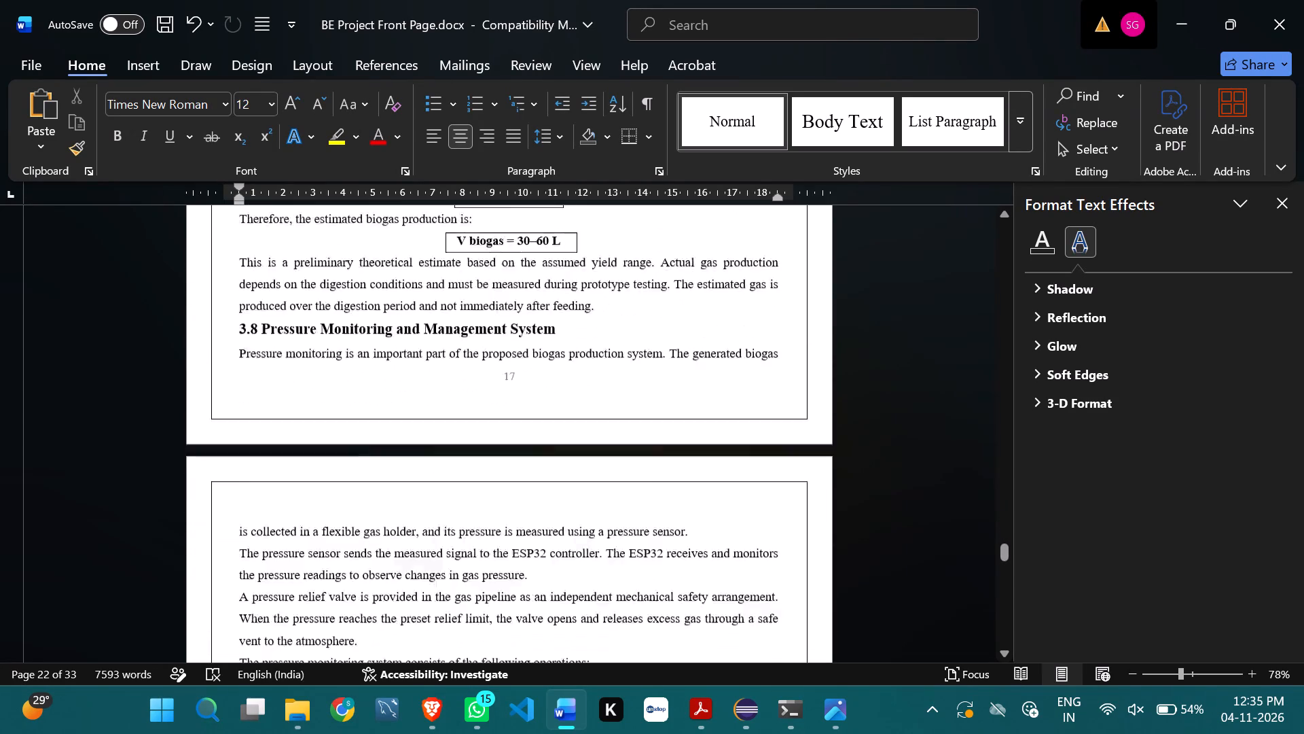
{"action": "scroll", "coordinate": [799, 427], "scroll_direction": "down", "scroll_amount": 5}
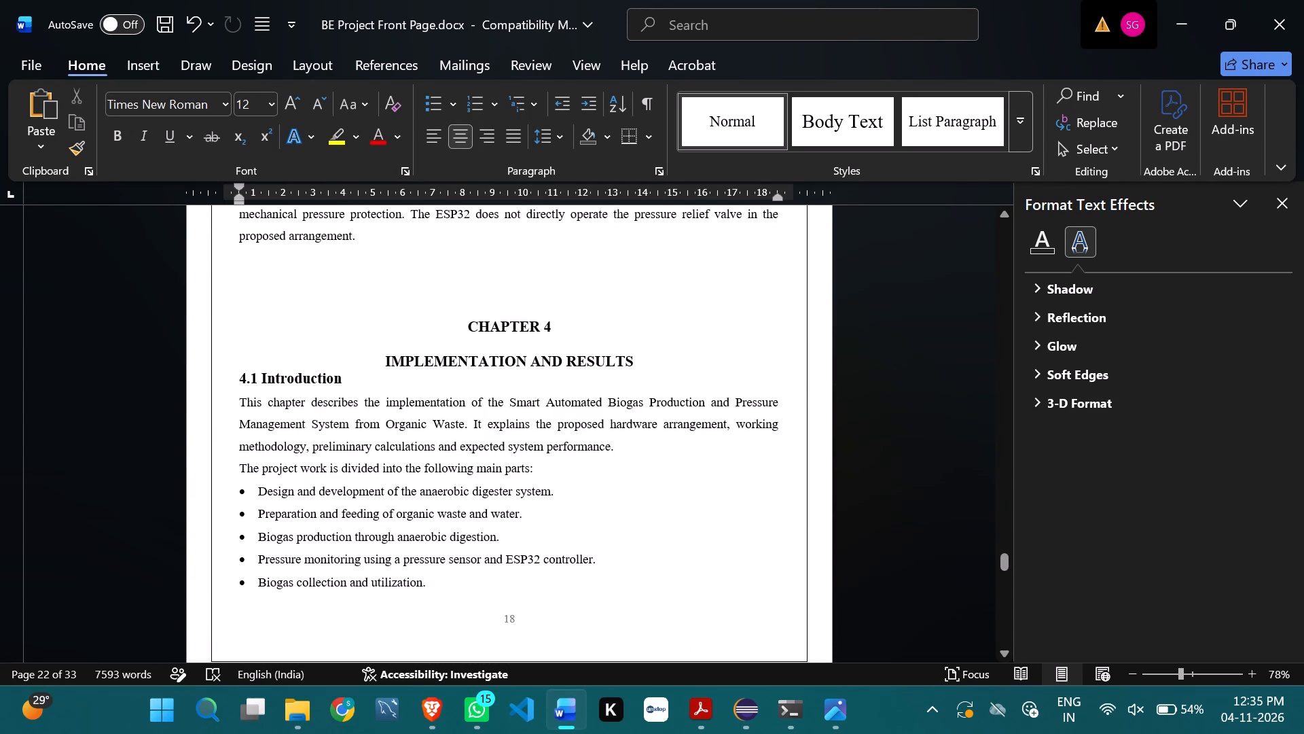
Insert ten blank lines above the CHAPTER 4 heading so that Implementation and Results starts on a new page.
{"action": "left_click", "coordinate": [530, 265]}
{"action": "key", "text": "Return"}
{"action": "key", "text": "Return"}
{"action": "key", "text": "Return"}
{"action": "key", "text": "Return"}
{"action": "key", "text": "Return"}
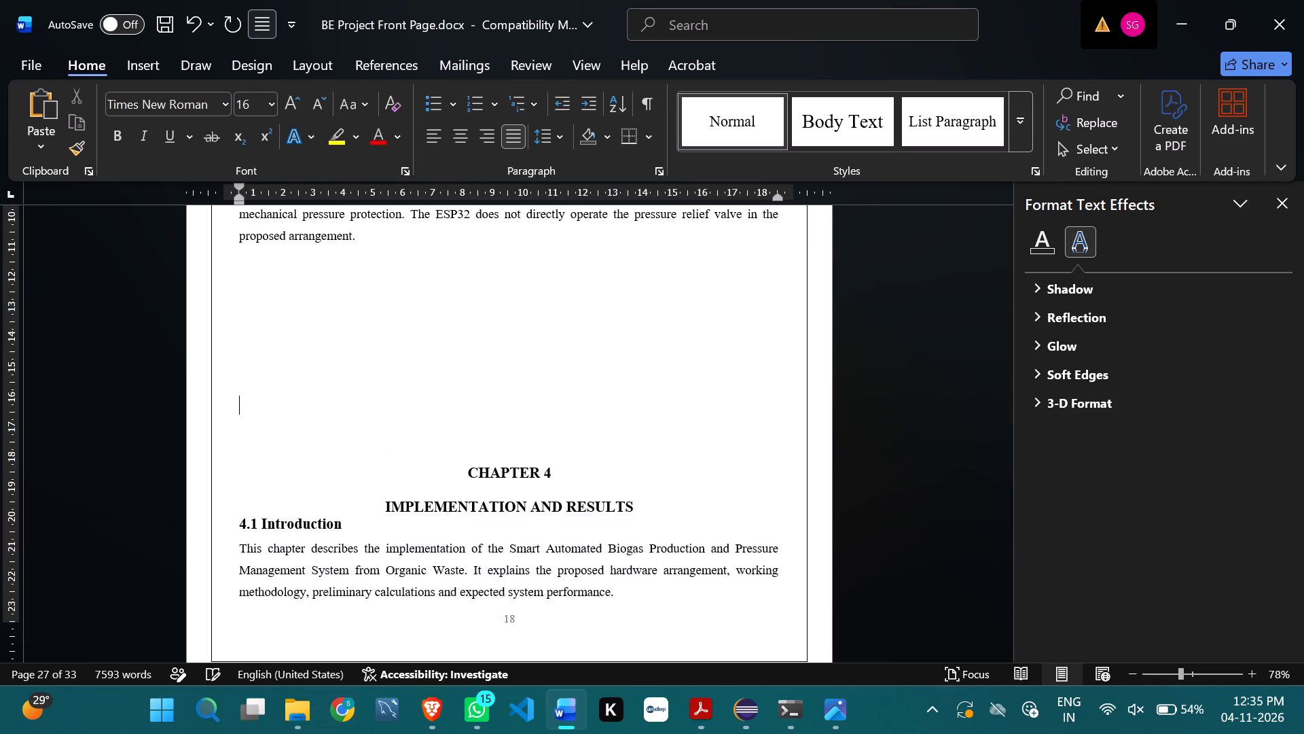
{"action": "key", "text": "Return"}
{"action": "key", "text": "Return"}
{"action": "key", "text": "Return"}
{"action": "key", "text": "Return"}
{"action": "key", "text": "Return"}
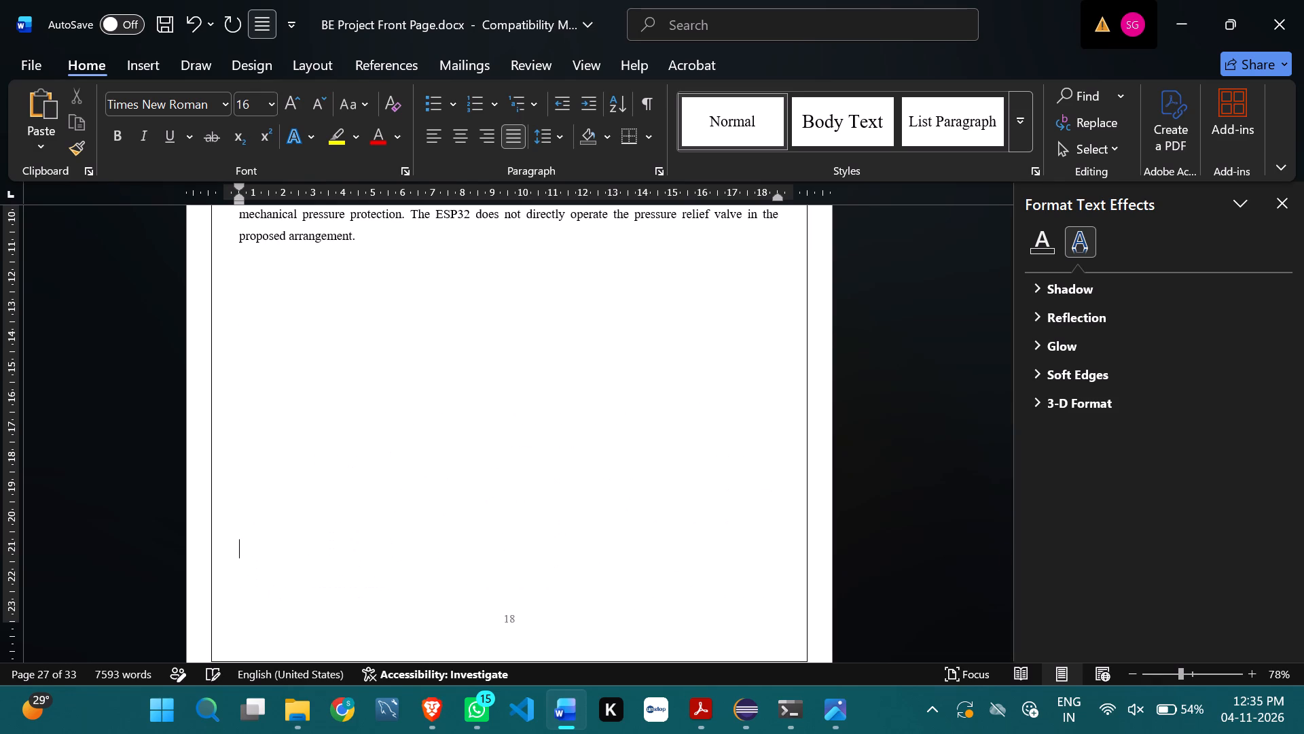
Check the layout of Chapter 4, Chapter 5 and the references through the last page, and save the document.
{"action": "scroll", "coordinate": [530, 265], "scroll_direction": "down", "scroll_amount": 5}
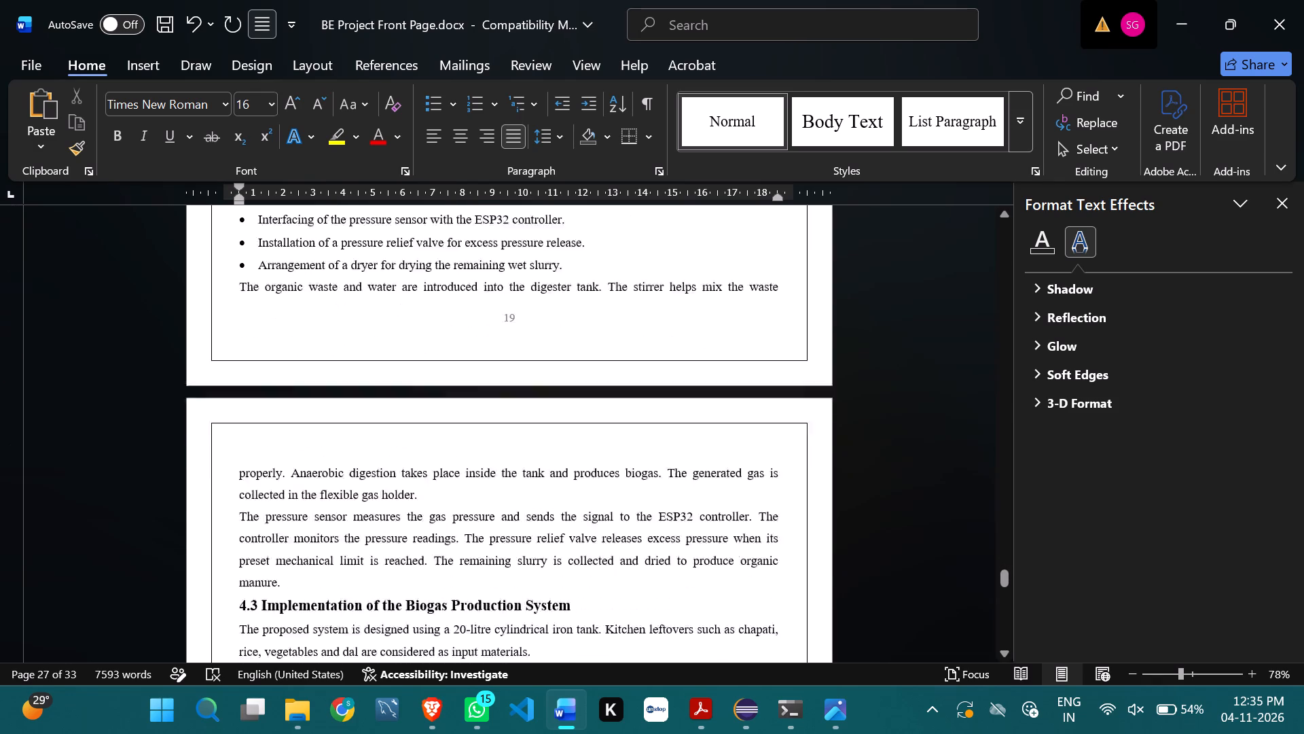
{"action": "scroll", "coordinate": [530, 265], "scroll_direction": "down", "scroll_amount": 9}
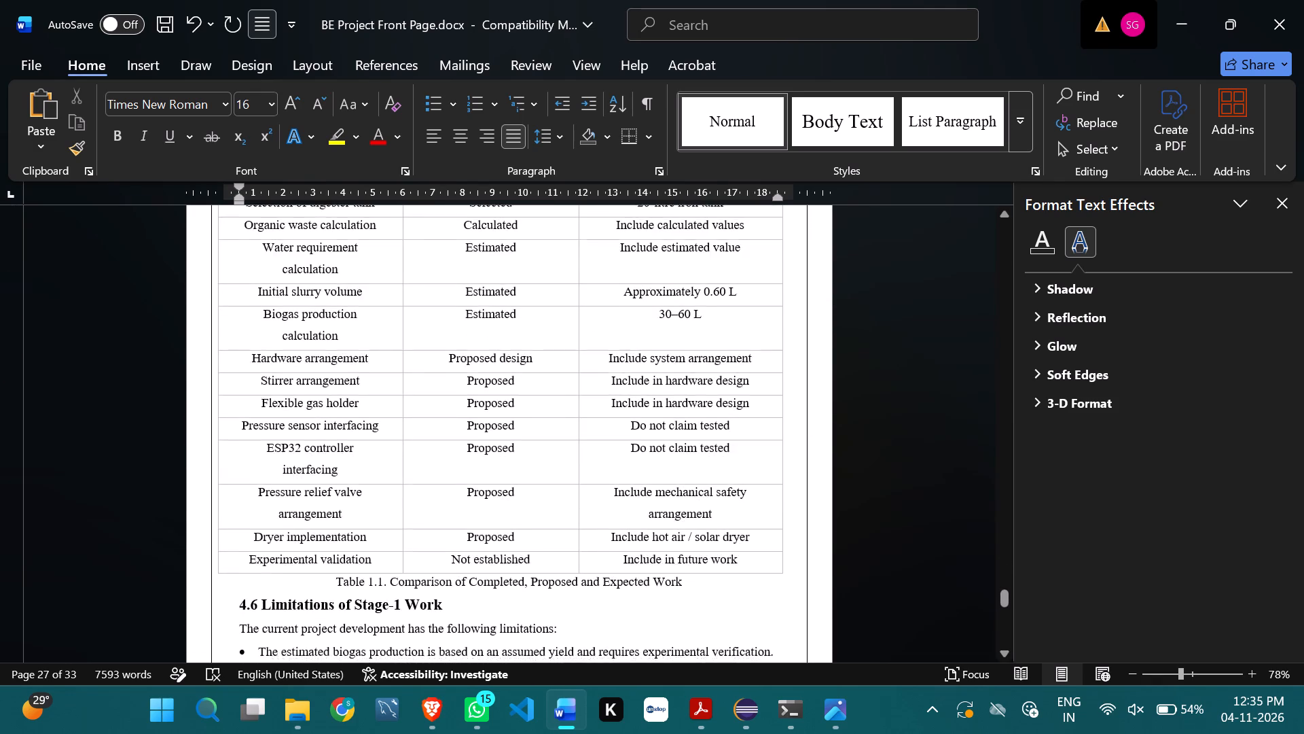
{"action": "scroll", "coordinate": [530, 265], "scroll_direction": "down", "scroll_amount": 9}
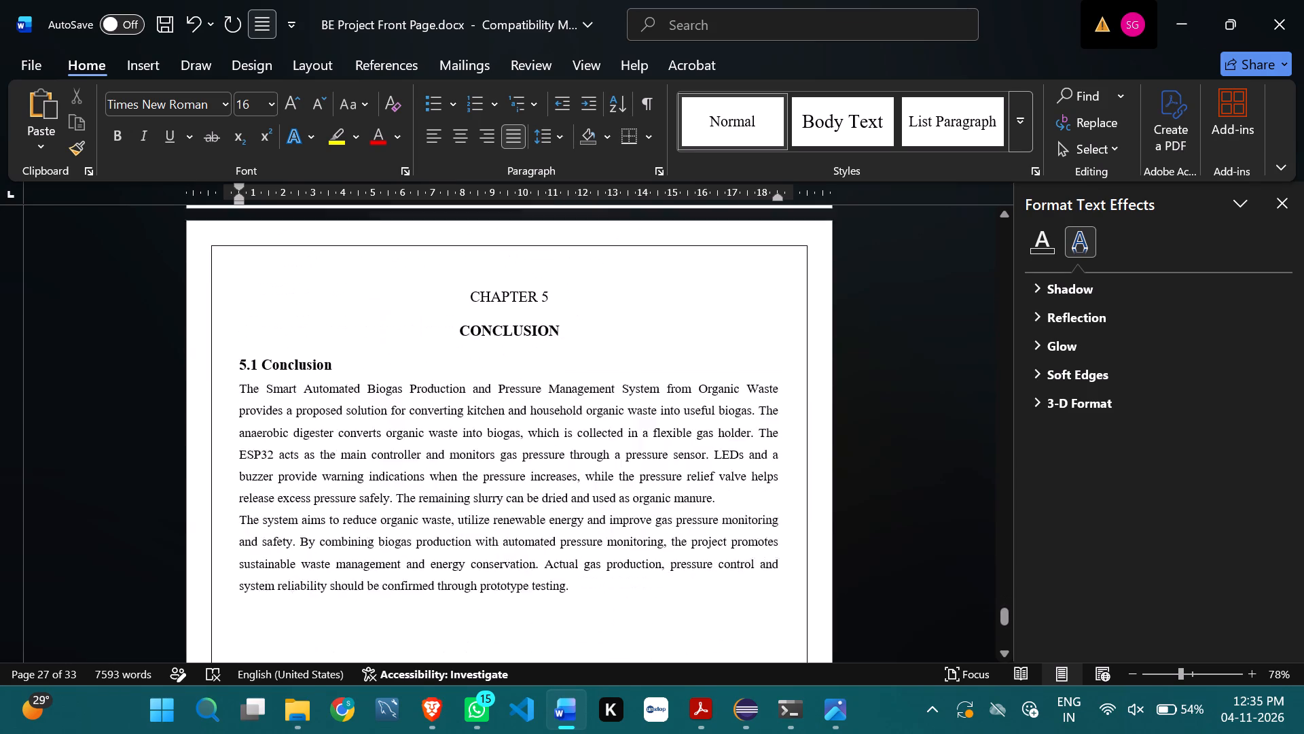
{"action": "scroll", "coordinate": [530, 265], "scroll_direction": "down", "scroll_amount": 8}
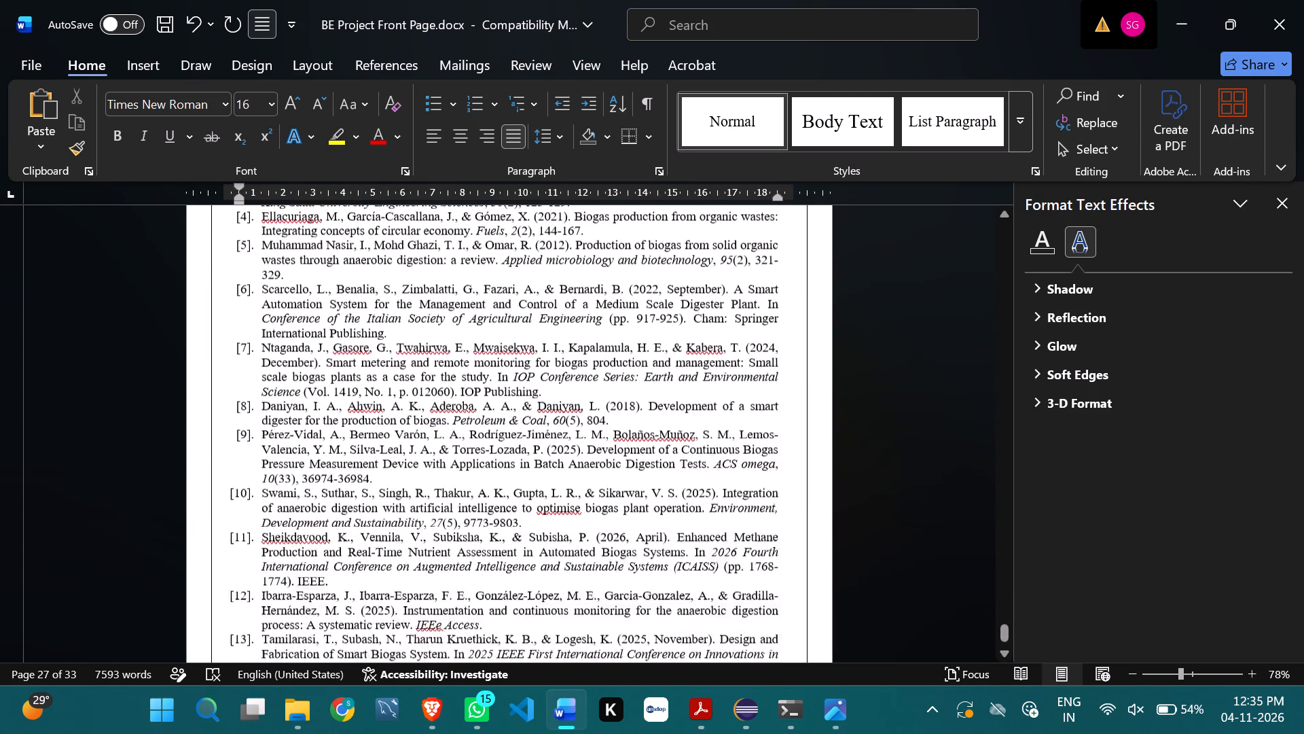
{"action": "scroll", "coordinate": [530, 265], "scroll_direction": "down", "scroll_amount": 2}
{"action": "key", "text": "ctrl+s"}
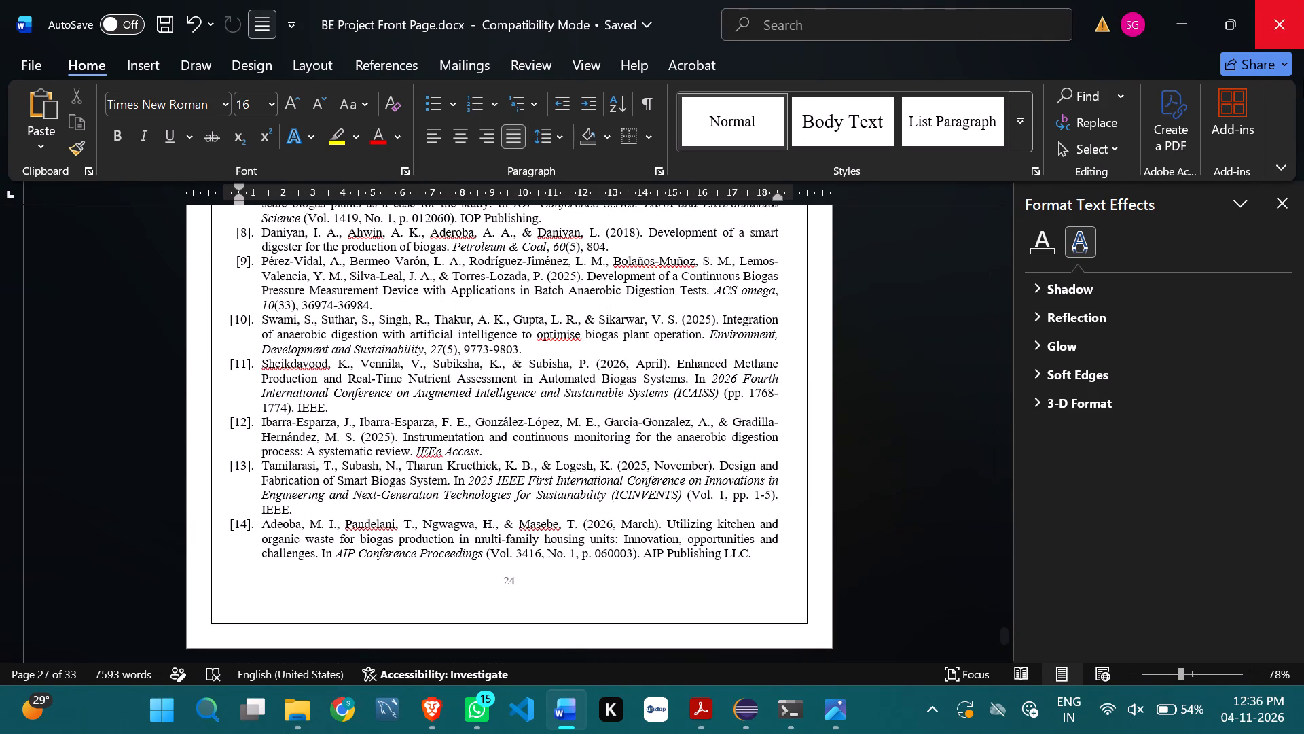
Close the Format Text Effects pane.
{"action": "left_click", "coordinate": [1286, 210]}
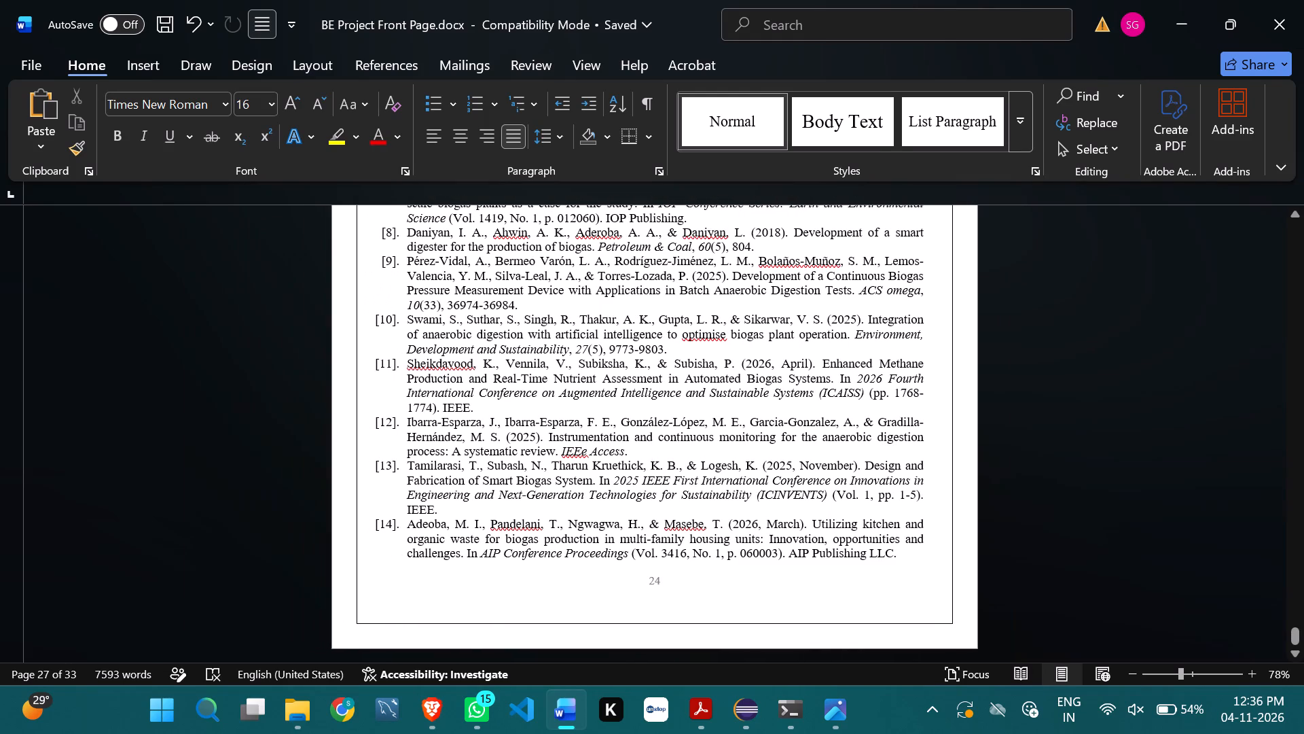
Save the BE Project Front Page document.
{"action": "key", "text": "ctrl+s"}
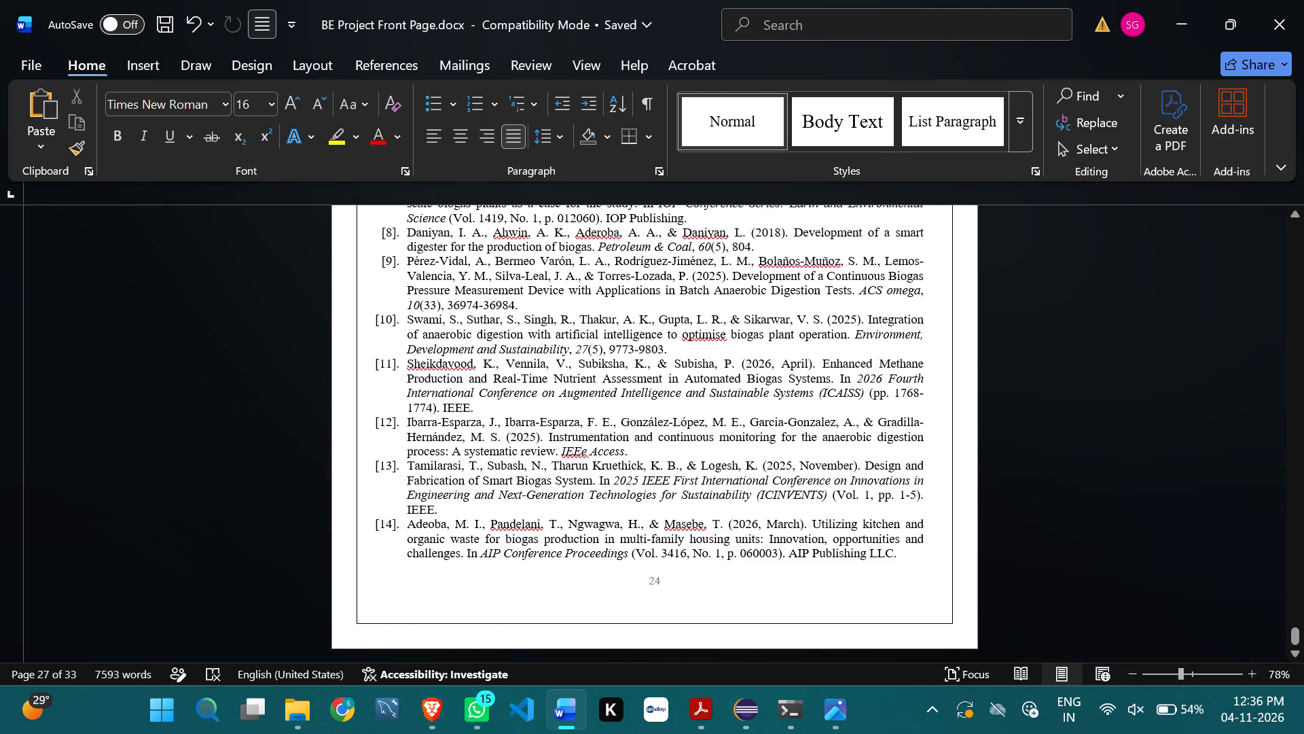
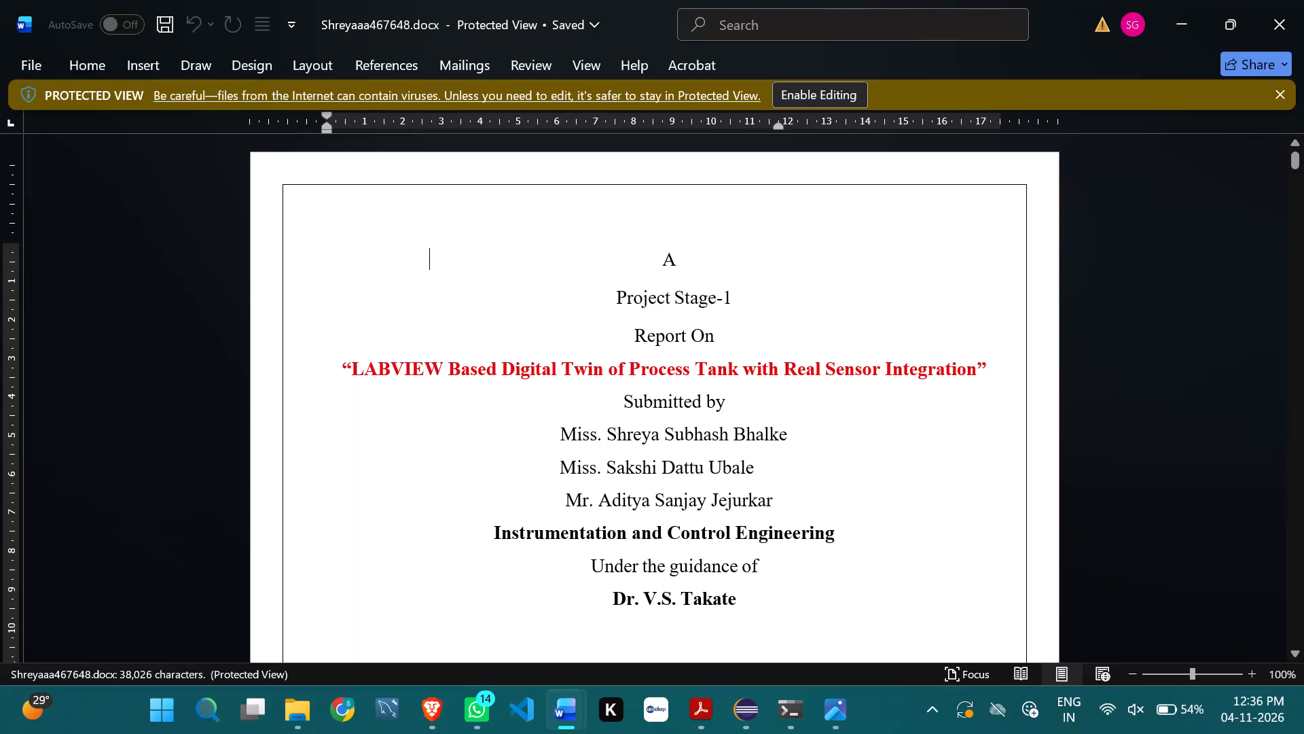
Enable editing of the LABVIEW Based Digital Twin project report opened in Protected View.
{"action": "left_click", "coordinate": [807, 91]}
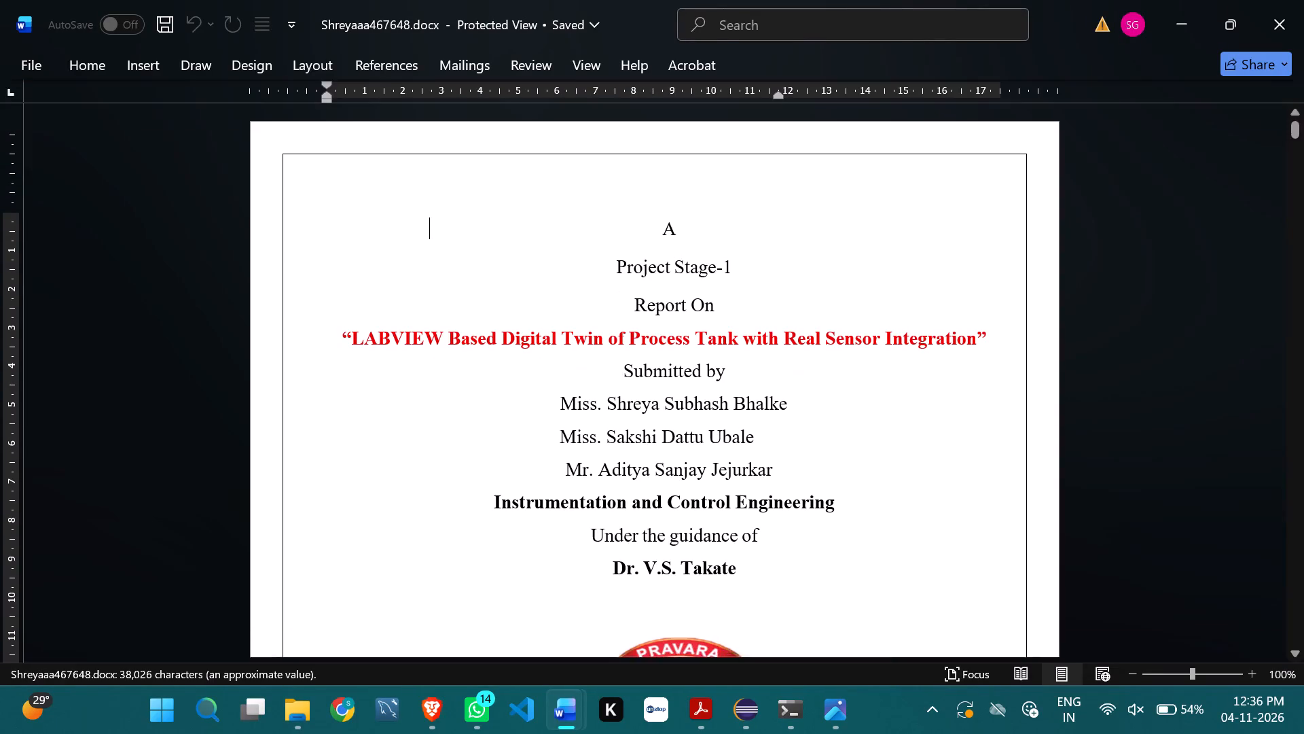
Look through the Digital Twin report from its contents list to the Activity Chart table.
{"action": "scroll", "coordinate": [654, 256], "scroll_direction": "down", "scroll_amount": 20}
{"action": "scroll", "coordinate": [654, 256], "scroll_direction": "down", "scroll_amount": 17}
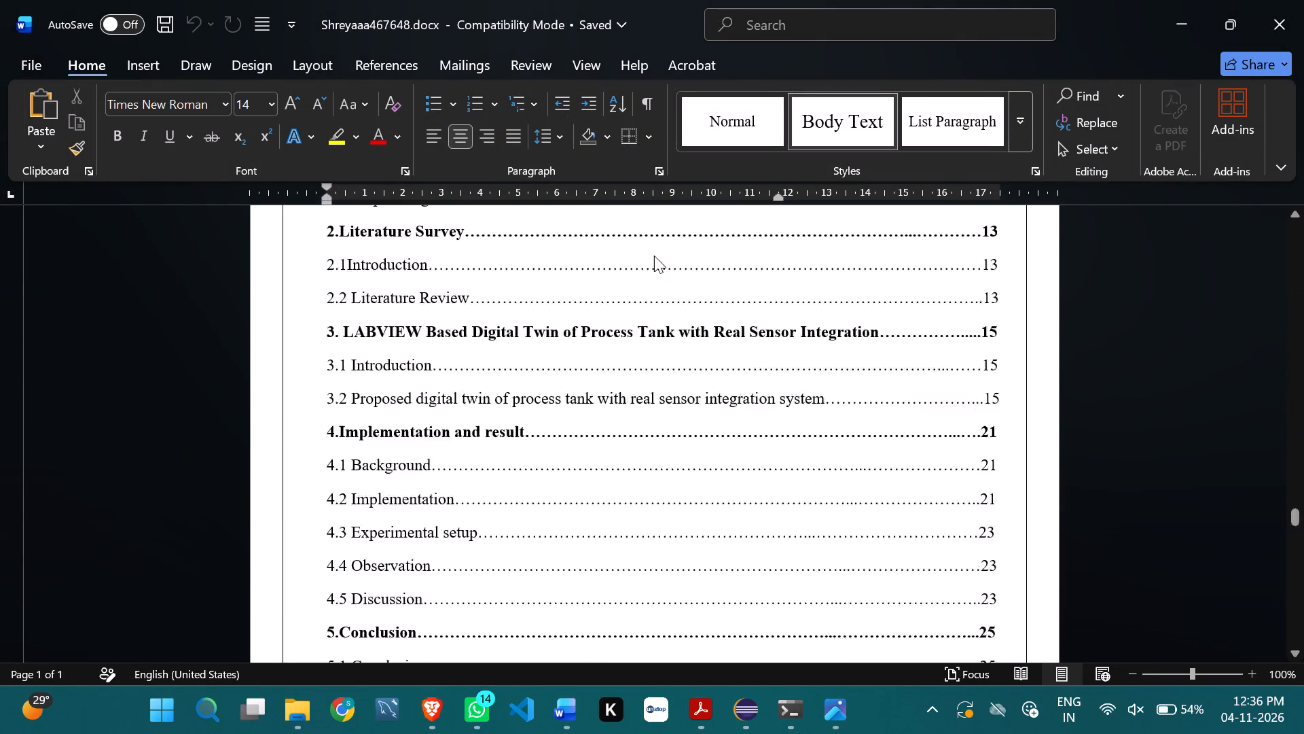
{"action": "scroll", "coordinate": [654, 256], "scroll_direction": "down", "scroll_amount": 20}
{"action": "scroll", "coordinate": [654, 256], "scroll_direction": "down", "scroll_amount": 14}
{"action": "scroll", "coordinate": [654, 256], "scroll_direction": "up", "scroll_amount": 2}
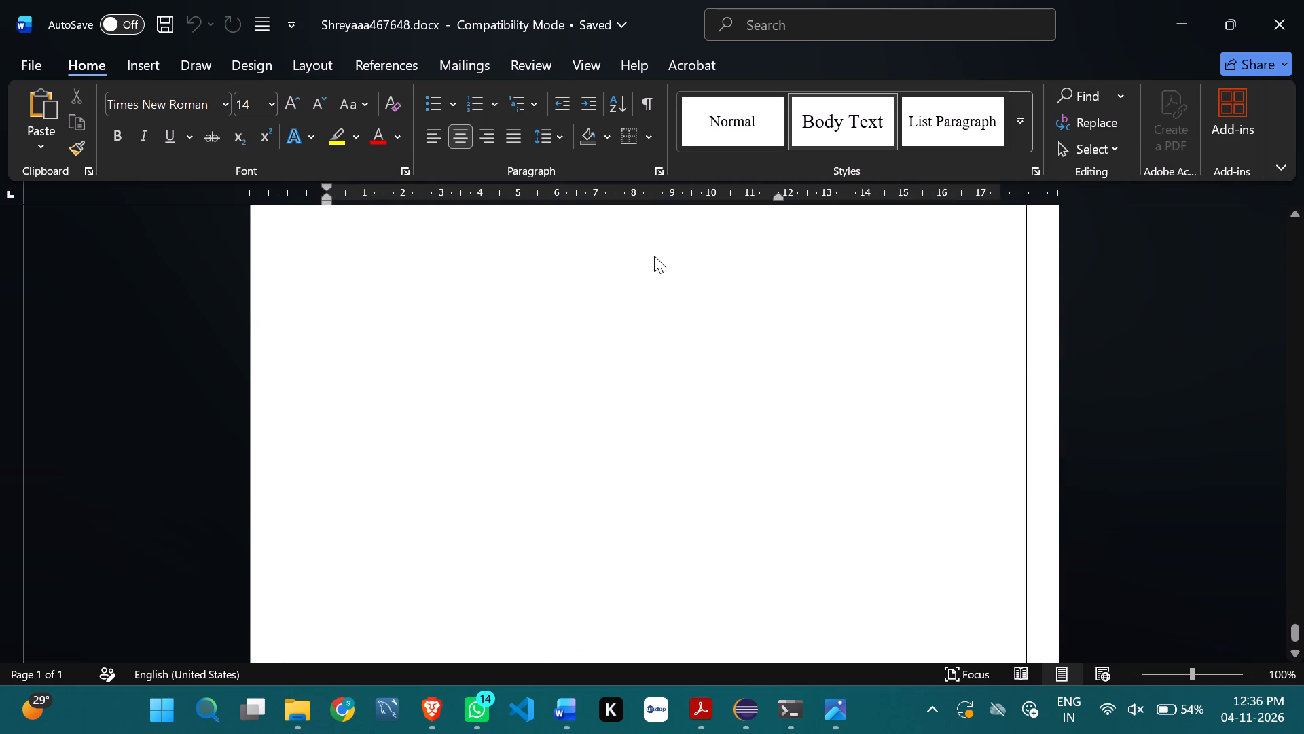
{"action": "scroll", "coordinate": [654, 256], "scroll_direction": "up", "scroll_amount": 12}
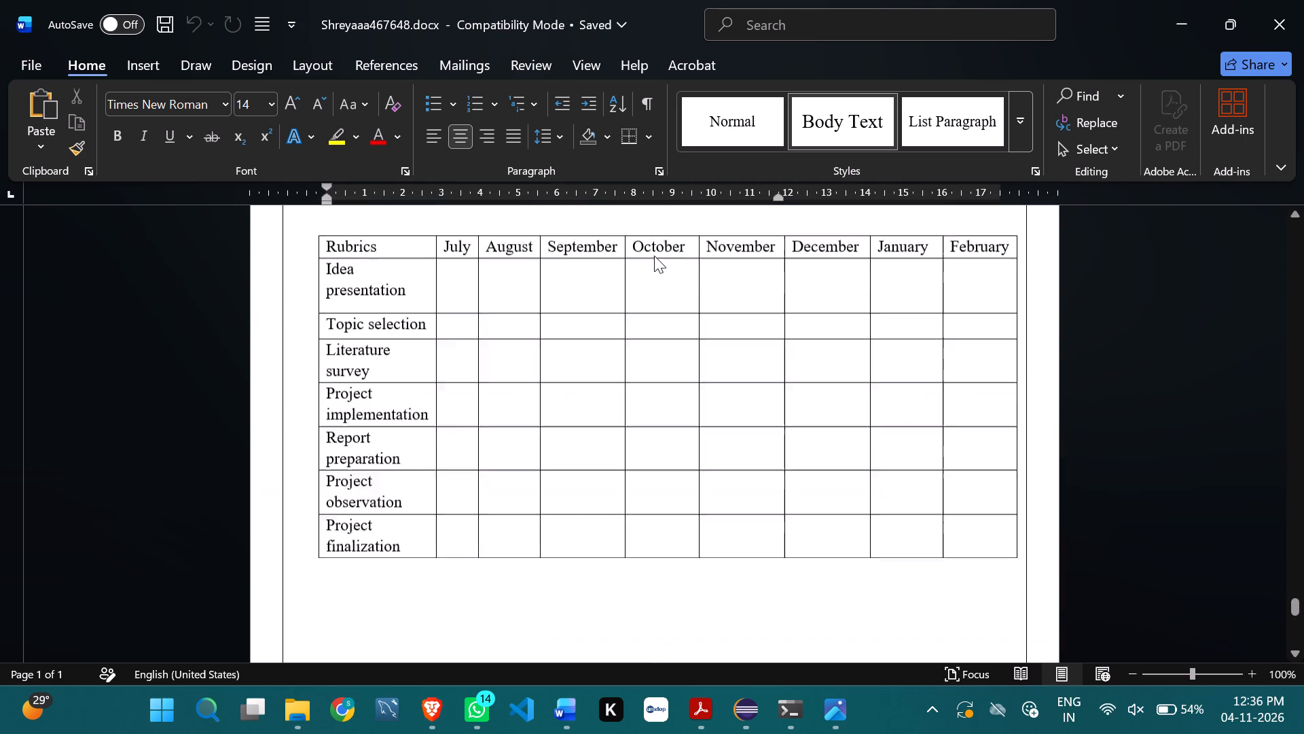
{"action": "scroll", "coordinate": [654, 256], "scroll_direction": "up", "scroll_amount": 1}
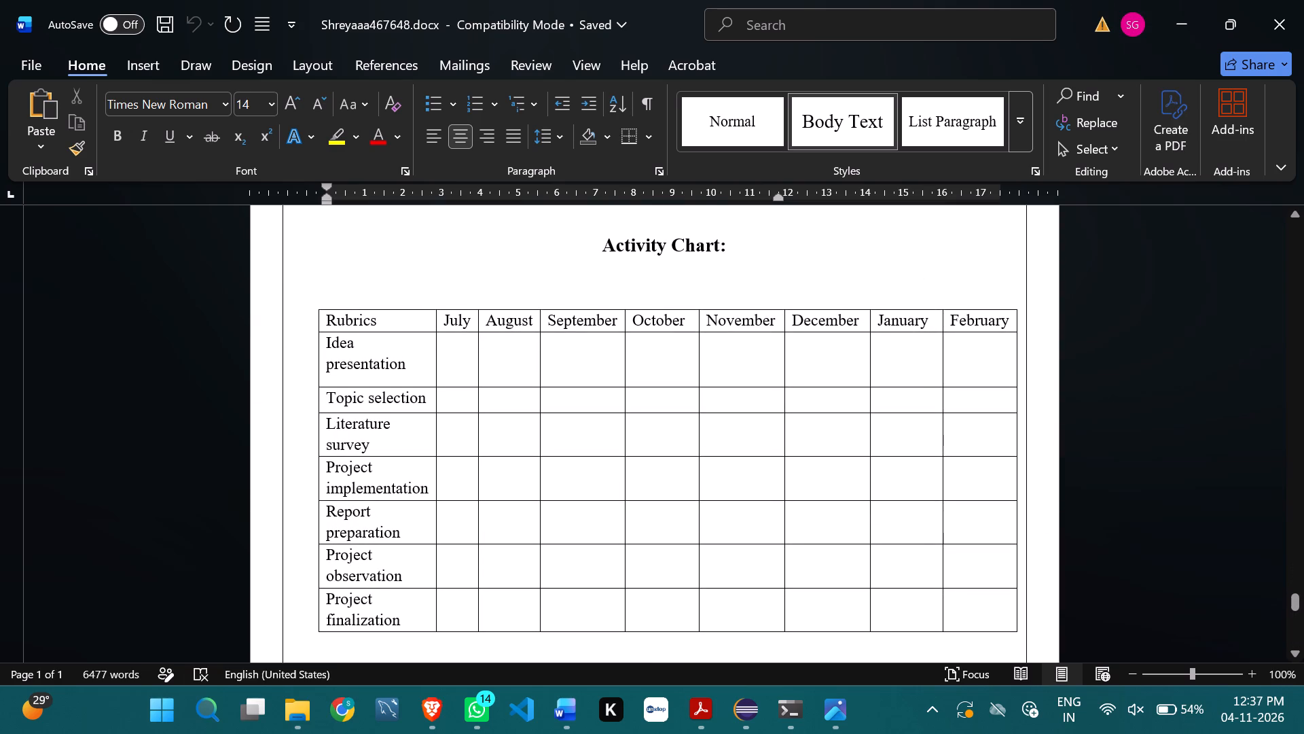
{"action": "left_click_drag", "start_coordinate": [595, 241], "coordinate": [904, 614]}
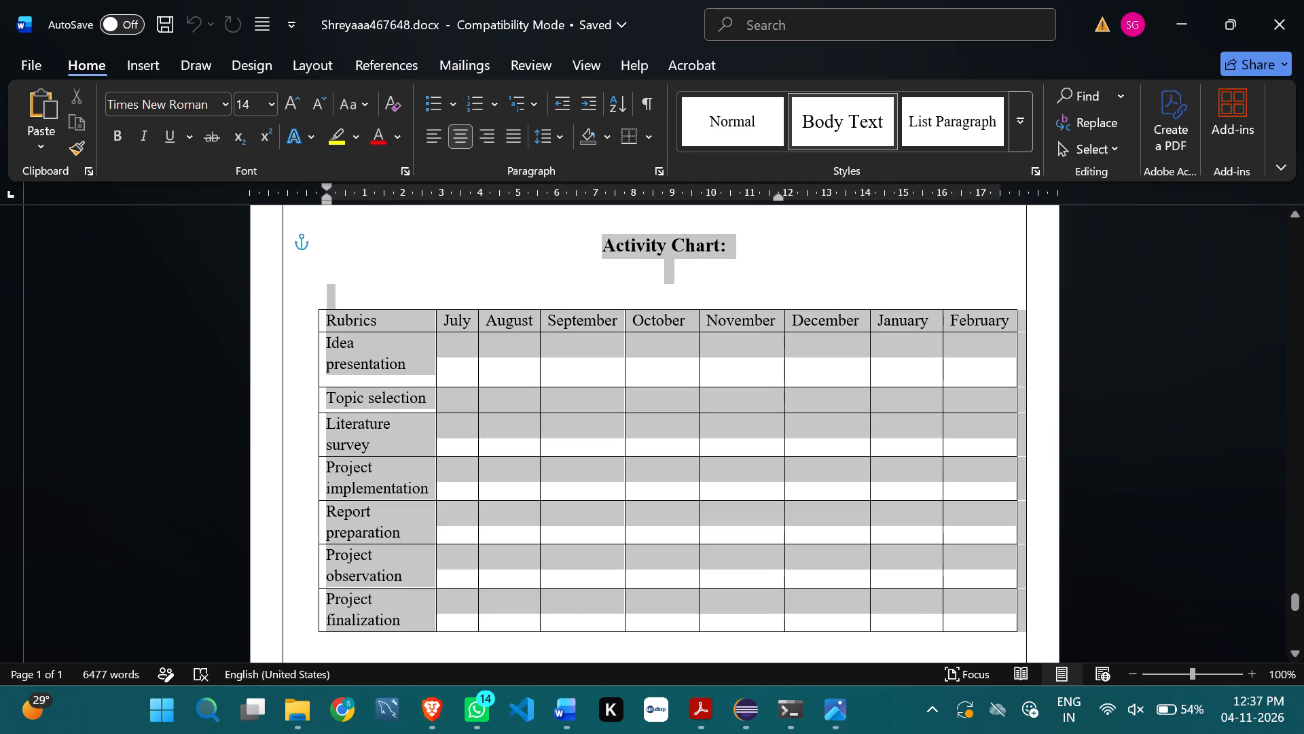
{"action": "left_click_drag", "start_coordinate": [904, 614], "coordinate": [927, 651]}
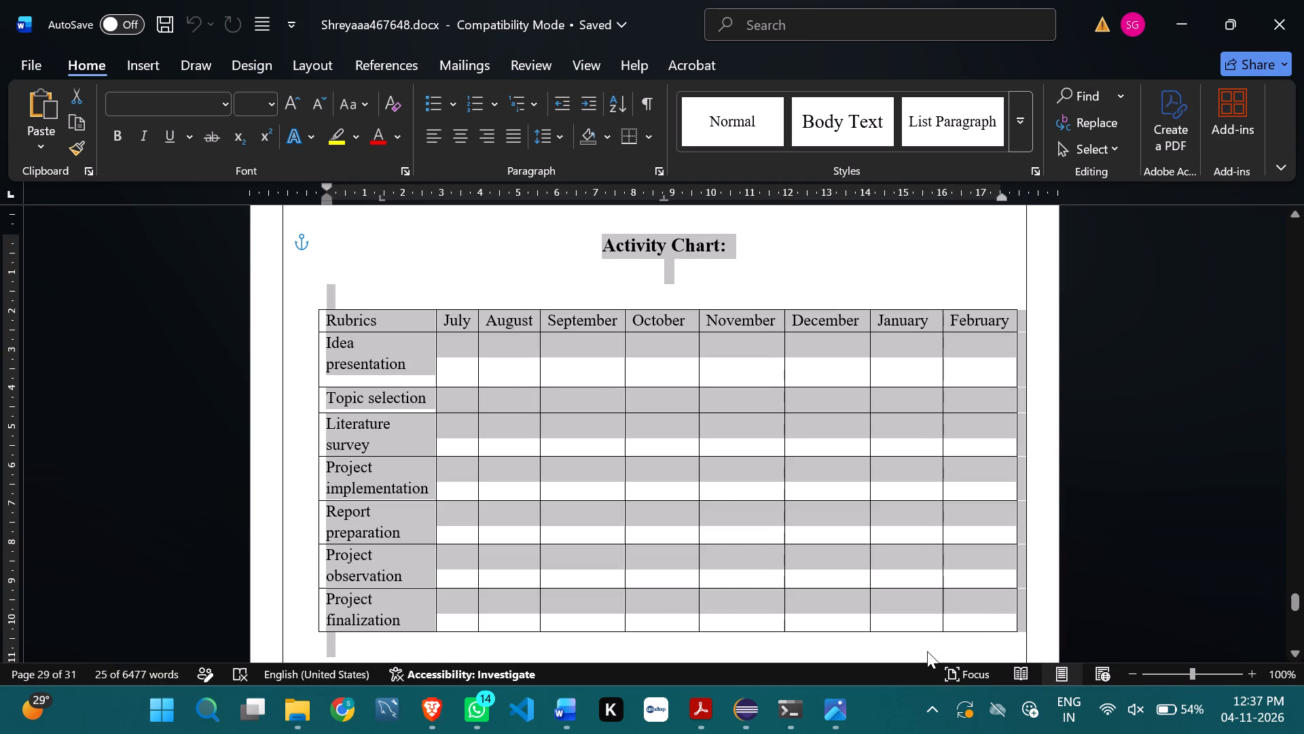
{"action": "key", "text": "ctrl+c"}
In BE Project Front Page.docx, insert a blank page after reference [14] and remove the leftover list number [15].
{"action": "left_click", "coordinate": [565, 714]}
{"action": "left_click", "coordinate": [463, 625]}
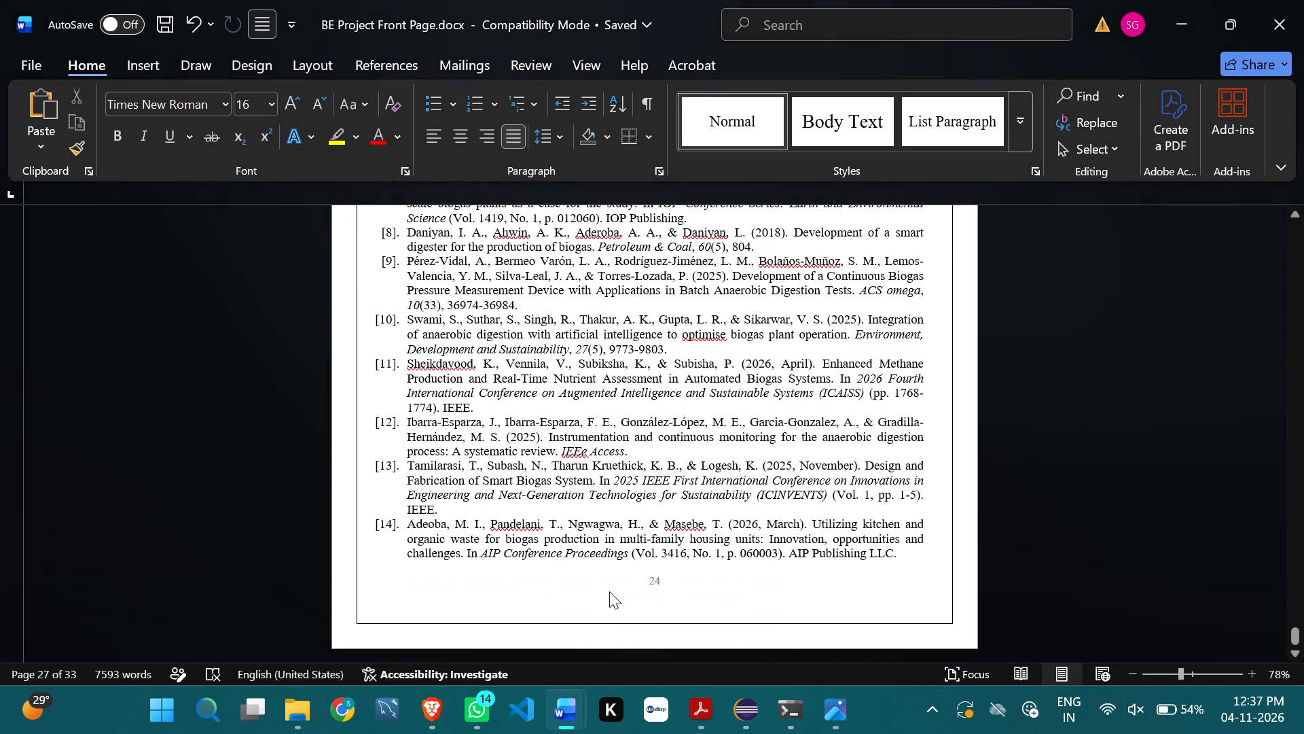
{"action": "scroll", "coordinate": [620, 594], "scroll_direction": "down", "scroll_amount": 2}
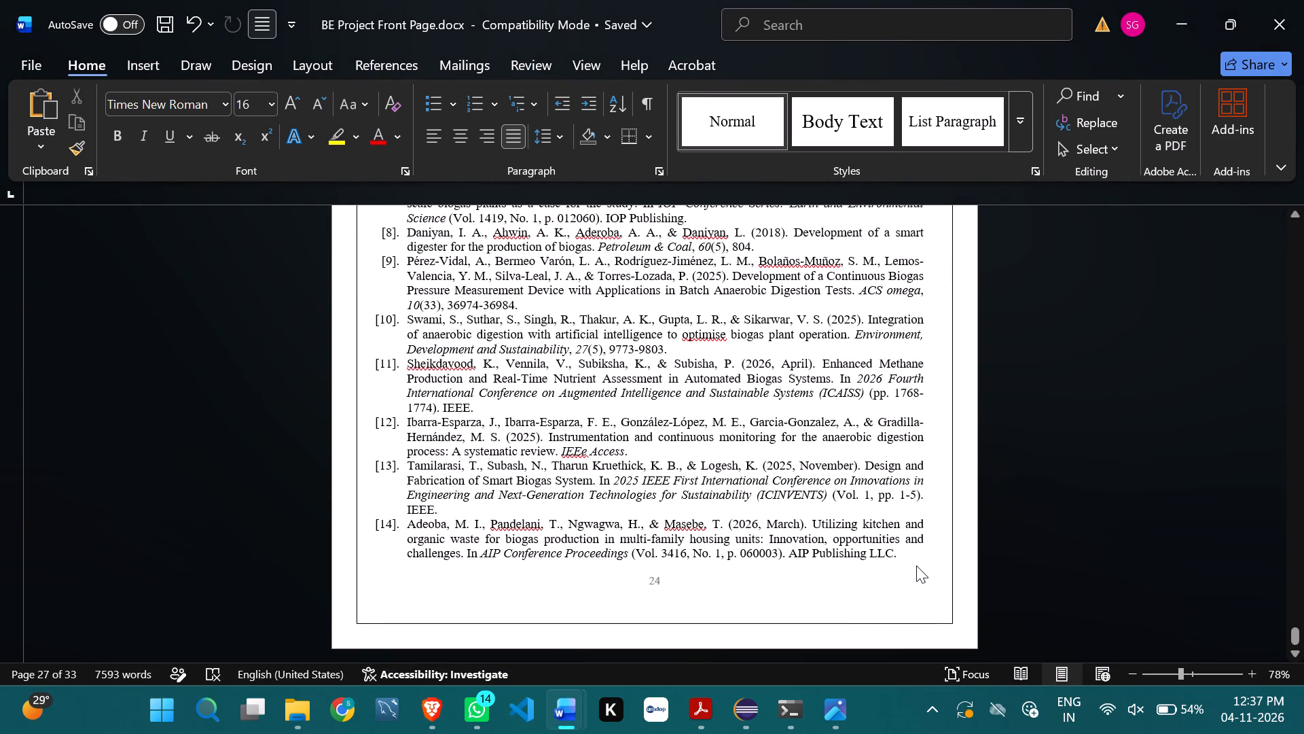
{"action": "left_click", "coordinate": [917, 565]}
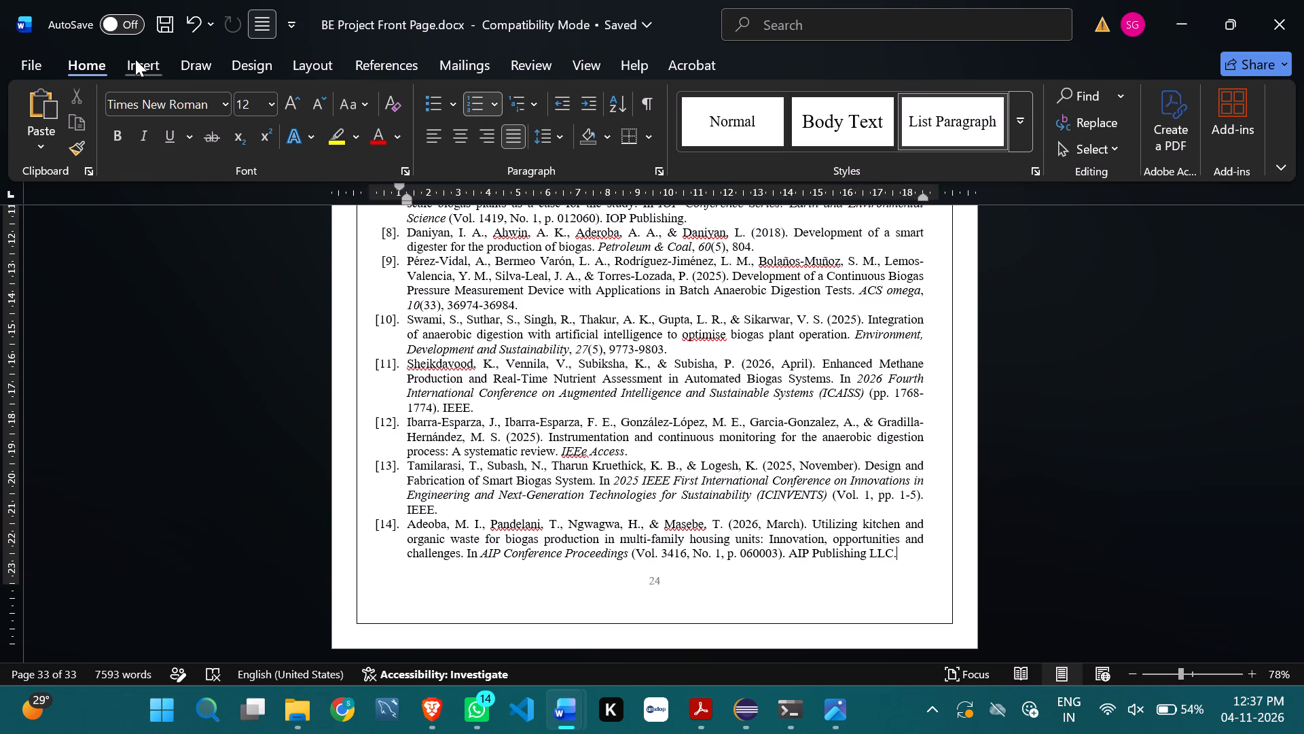
{"action": "left_click", "coordinate": [135, 59]}
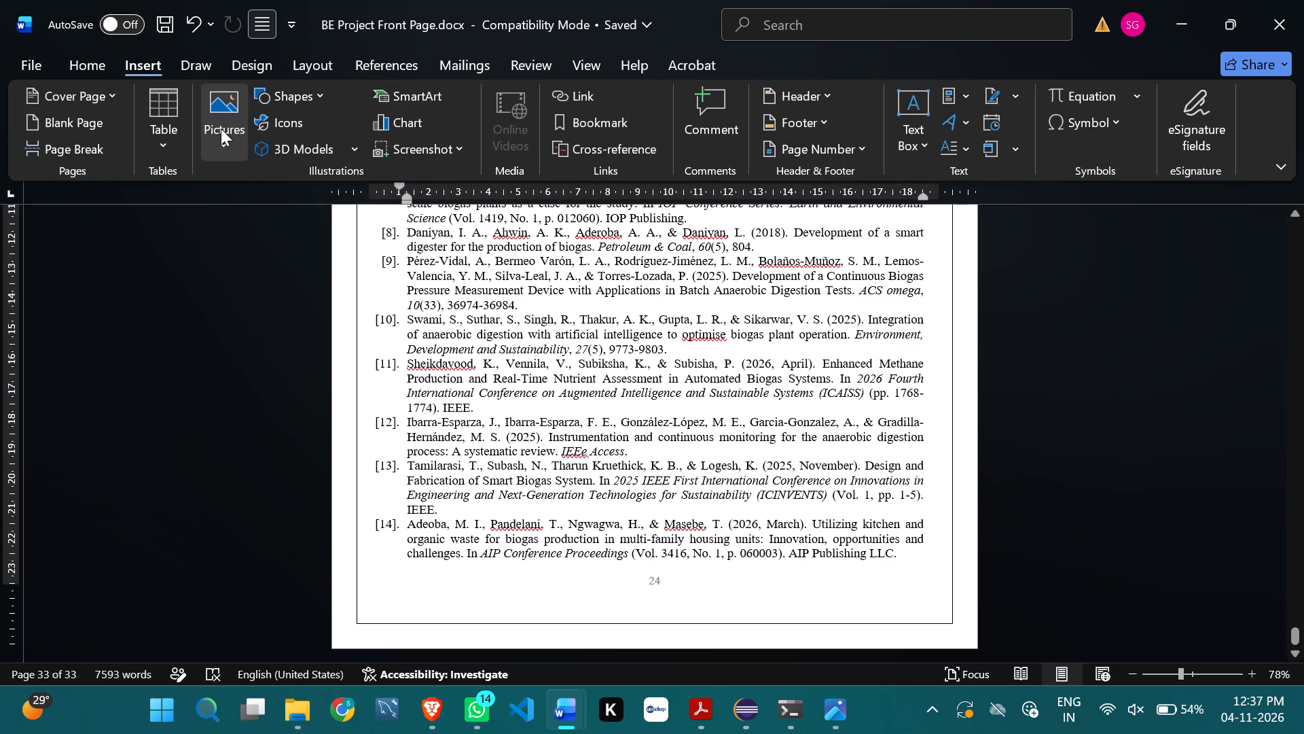
{"action": "left_click", "coordinate": [77, 120]}
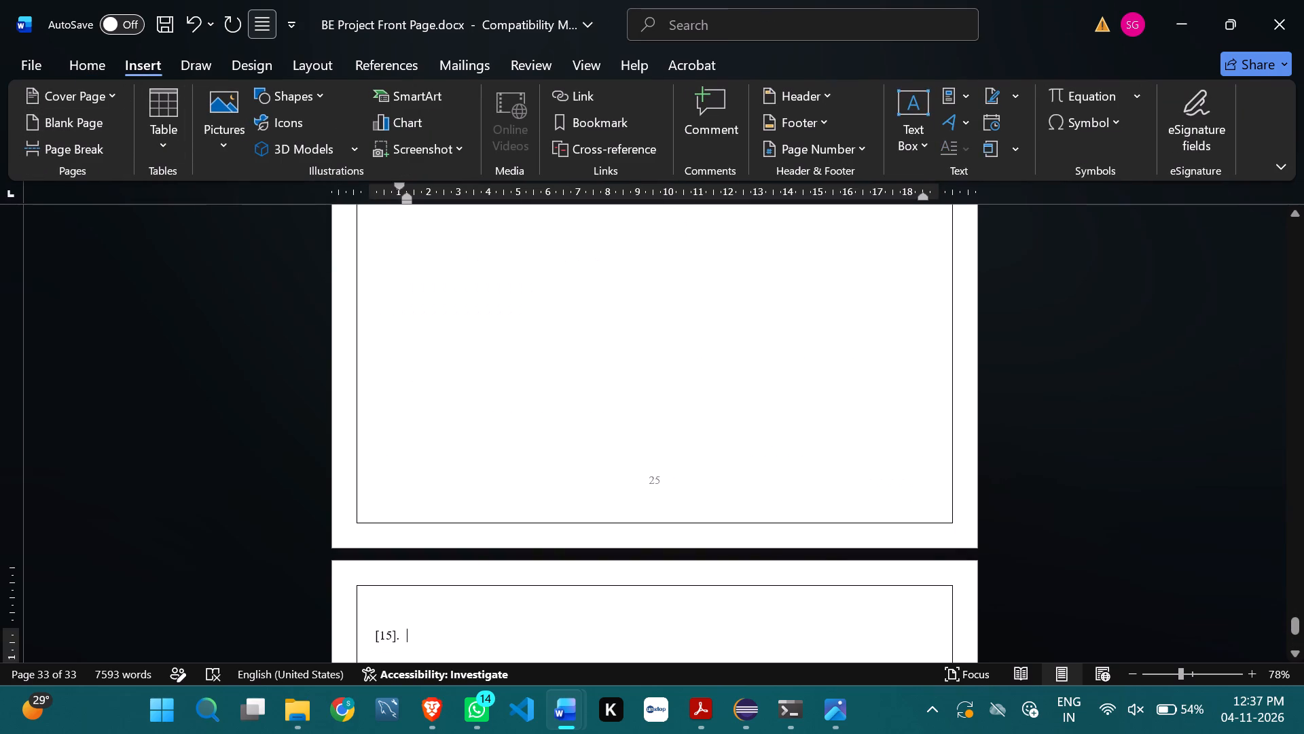
{"action": "scroll", "coordinate": [533, 281], "scroll_direction": "up", "scroll_amount": 5}
{"action": "scroll", "coordinate": [533, 281], "scroll_direction": "down", "scroll_amount": 1}
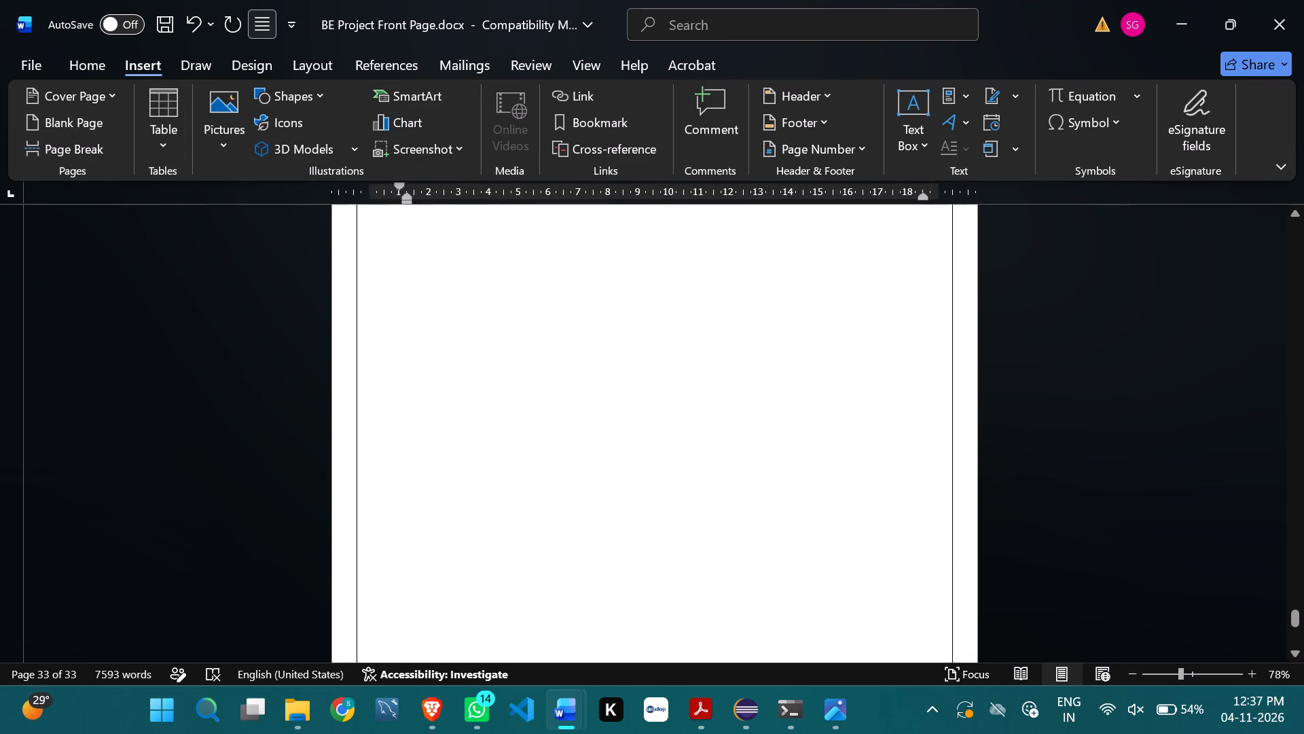
{"action": "scroll", "coordinate": [533, 281], "scroll_direction": "down", "scroll_amount": 1}
{"action": "key", "text": "BackSpace"}
{"action": "key", "text": "BackSpace"}
Paste the copied Activity Chart heading and table at the top of the blank page after the references.
{"action": "left_click", "coordinate": [533, 281]}
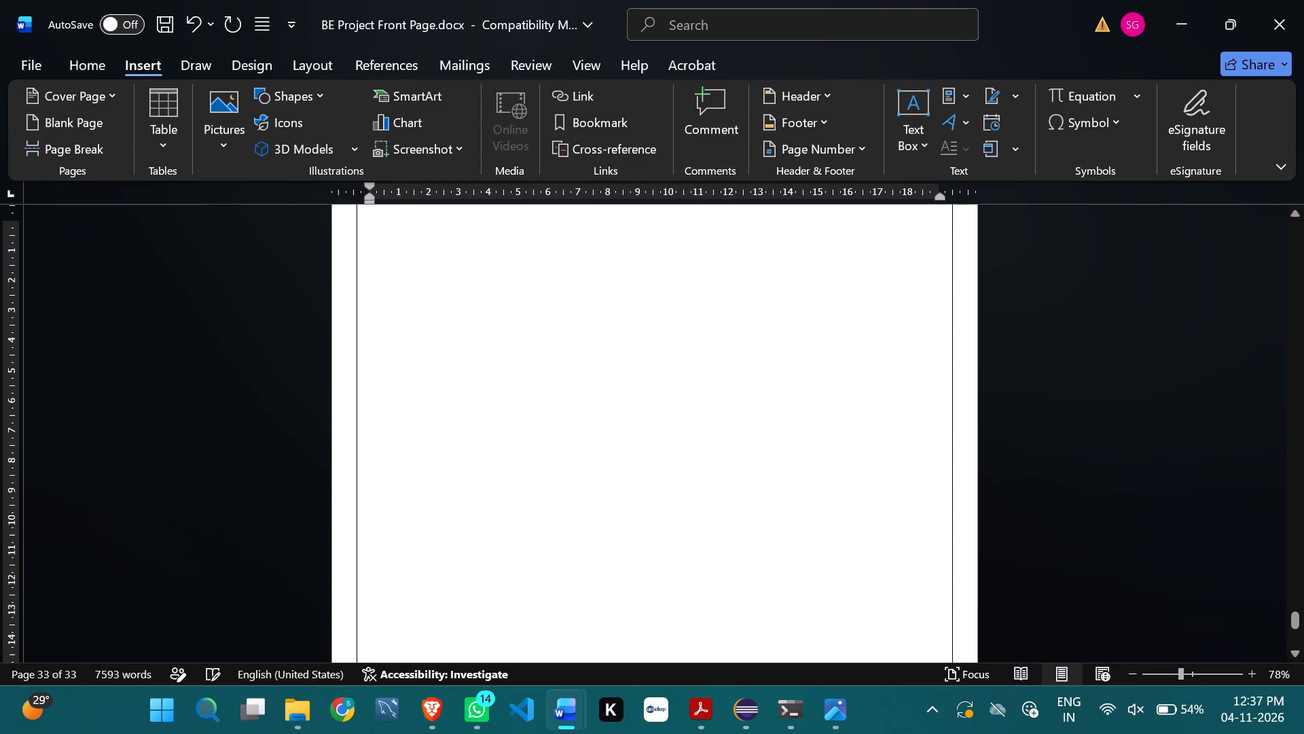
{"action": "scroll", "coordinate": [533, 281], "scroll_direction": "up", "scroll_amount": 1}
{"action": "left_click", "coordinate": [502, 357]}
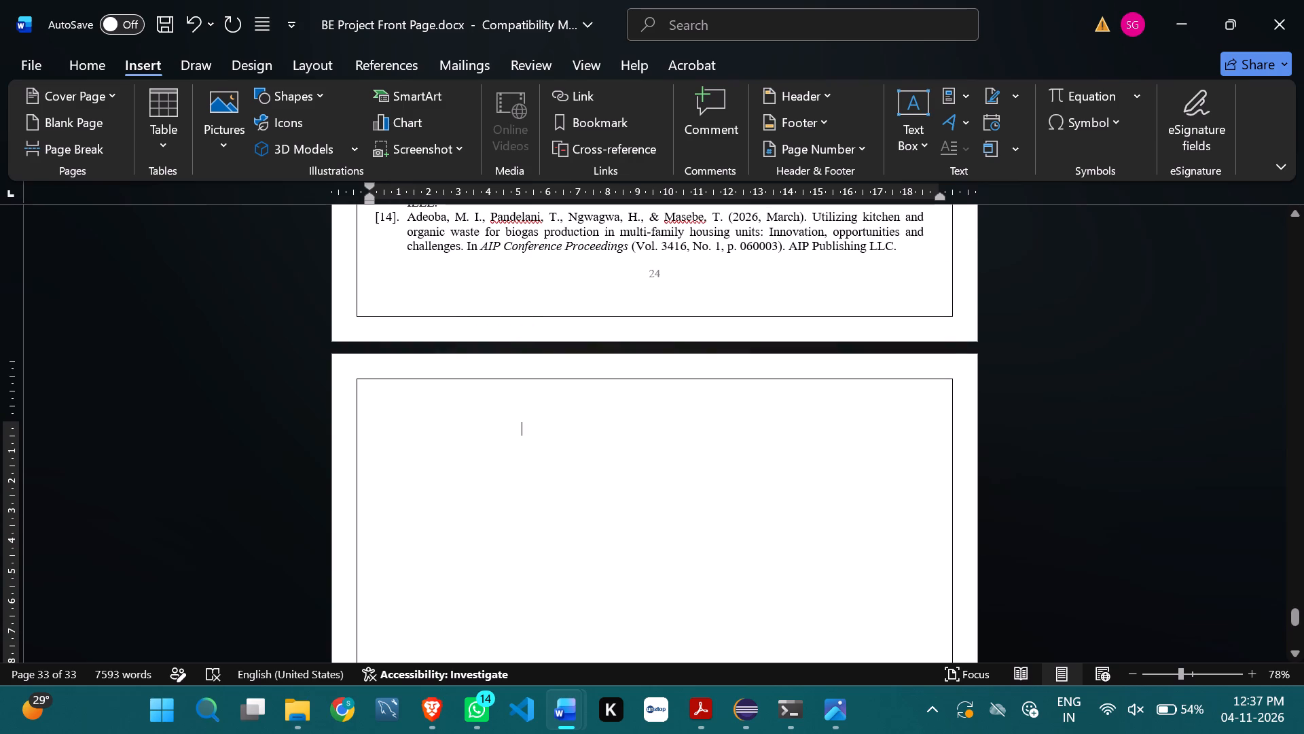
{"action": "key", "text": "ctrl+v"}
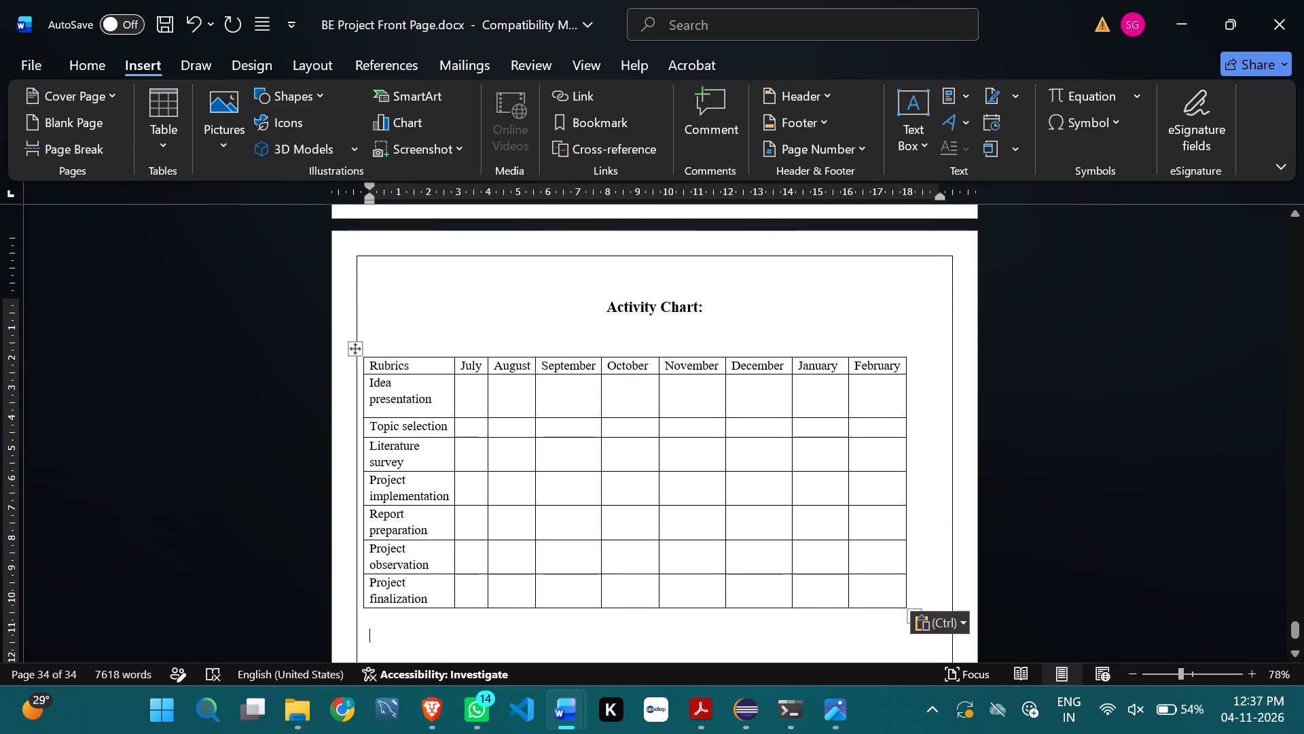
Center the whole Activity Chart table horizontally between the page margins.
{"action": "left_click_drag", "start_coordinate": [369, 365], "coordinate": [1091, 733]}
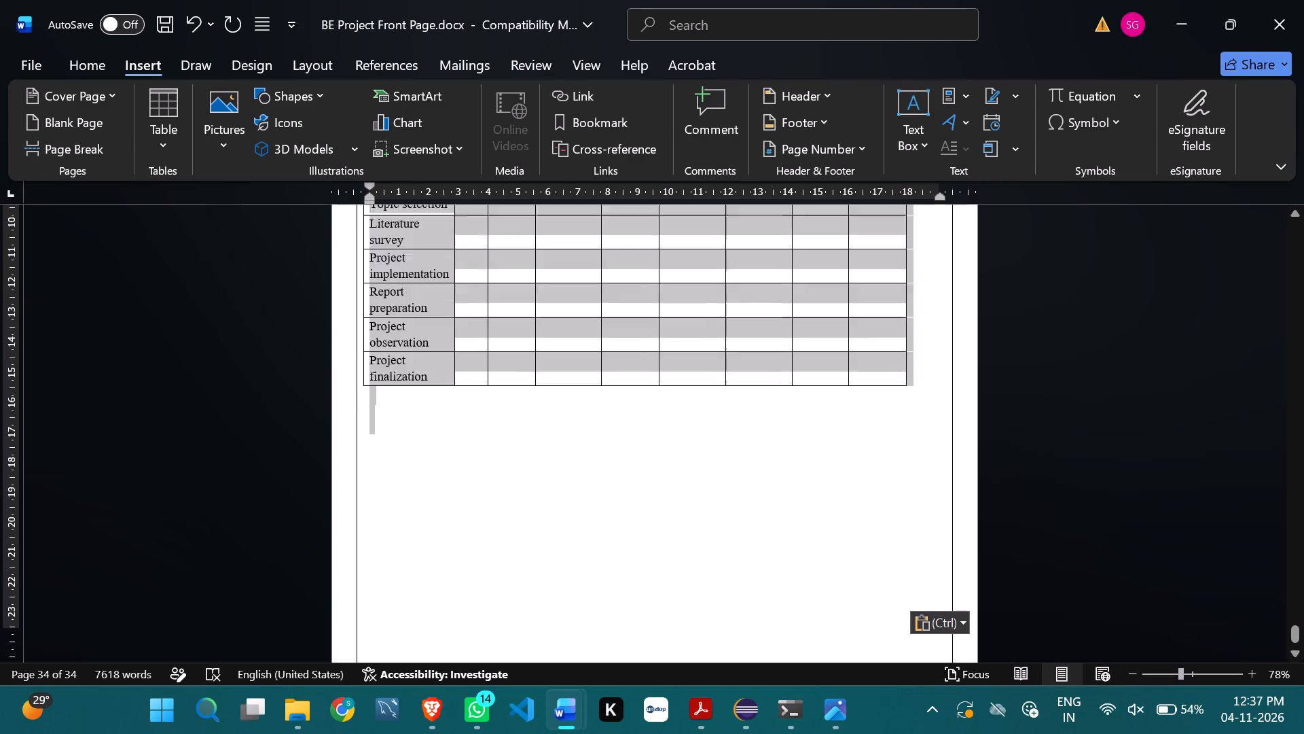
{"action": "left_click_drag", "start_coordinate": [1091, 733], "coordinate": [913, 698]}
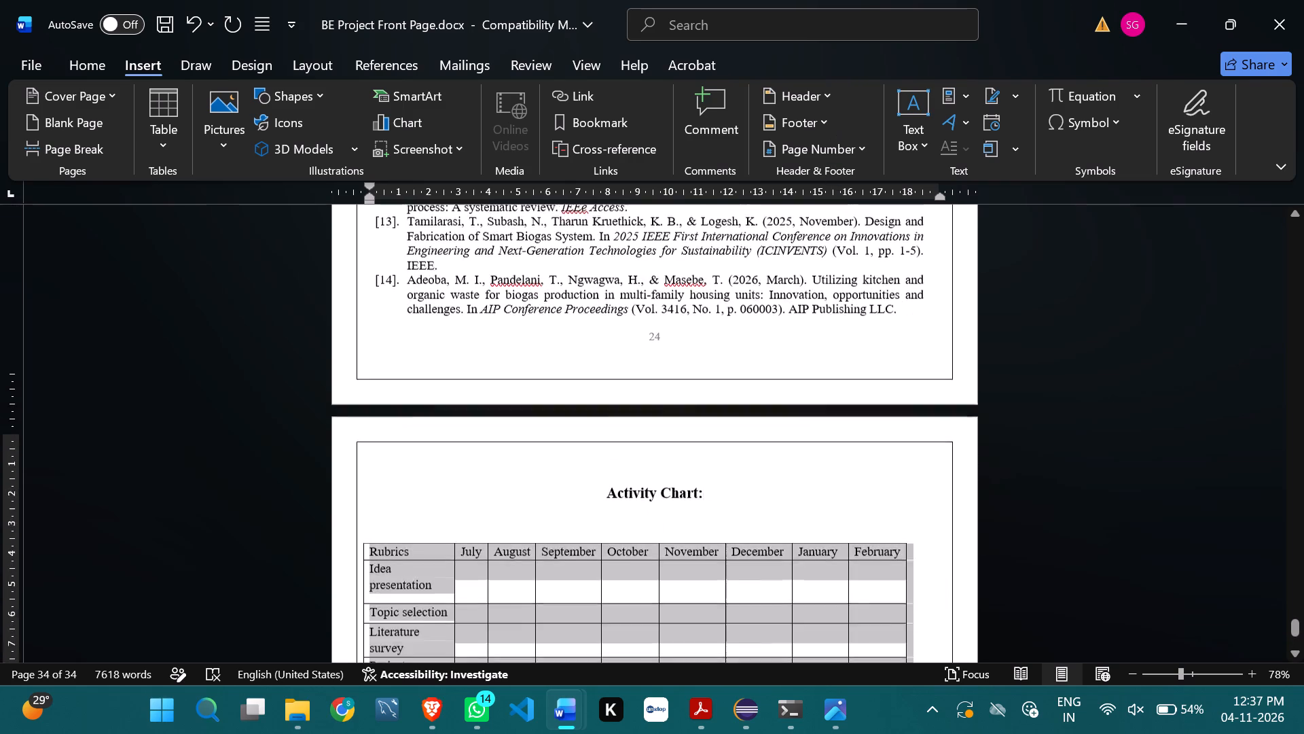
{"action": "left_click_drag", "start_coordinate": [913, 698], "coordinate": [947, 406]}
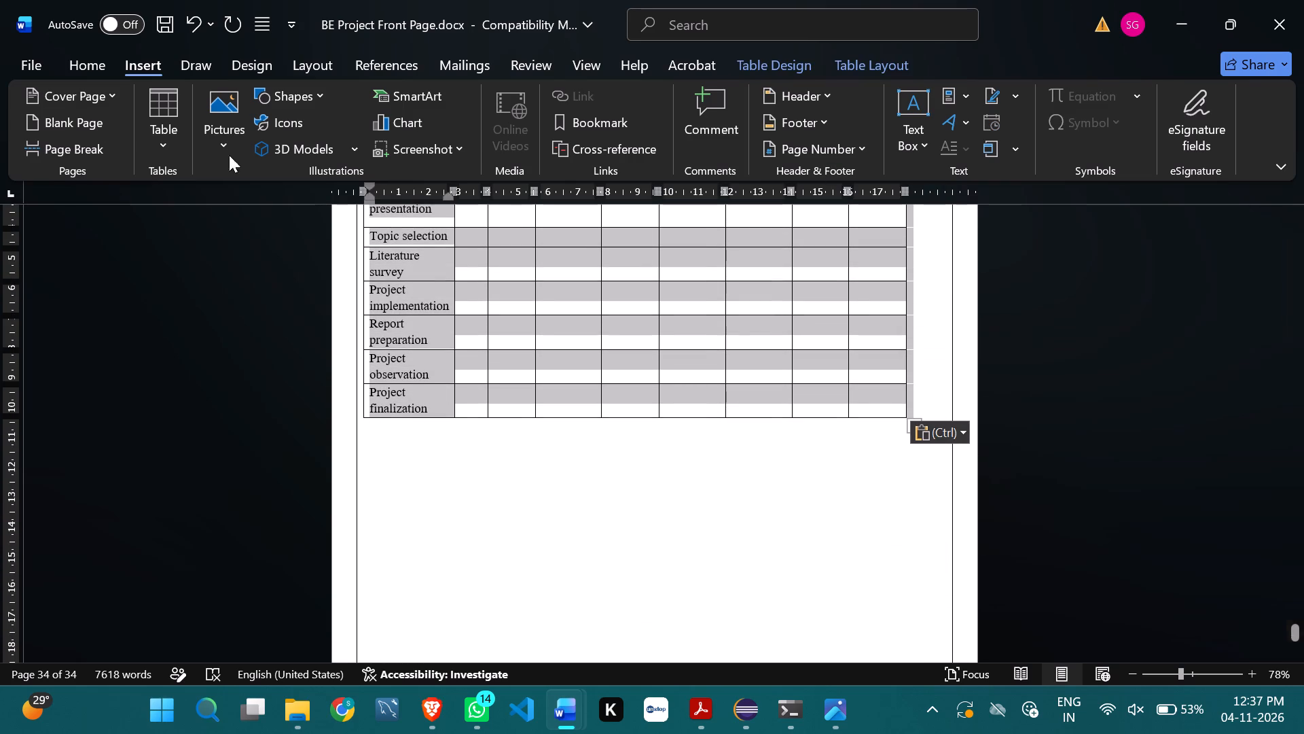
{"action": "left_click", "coordinate": [94, 59]}
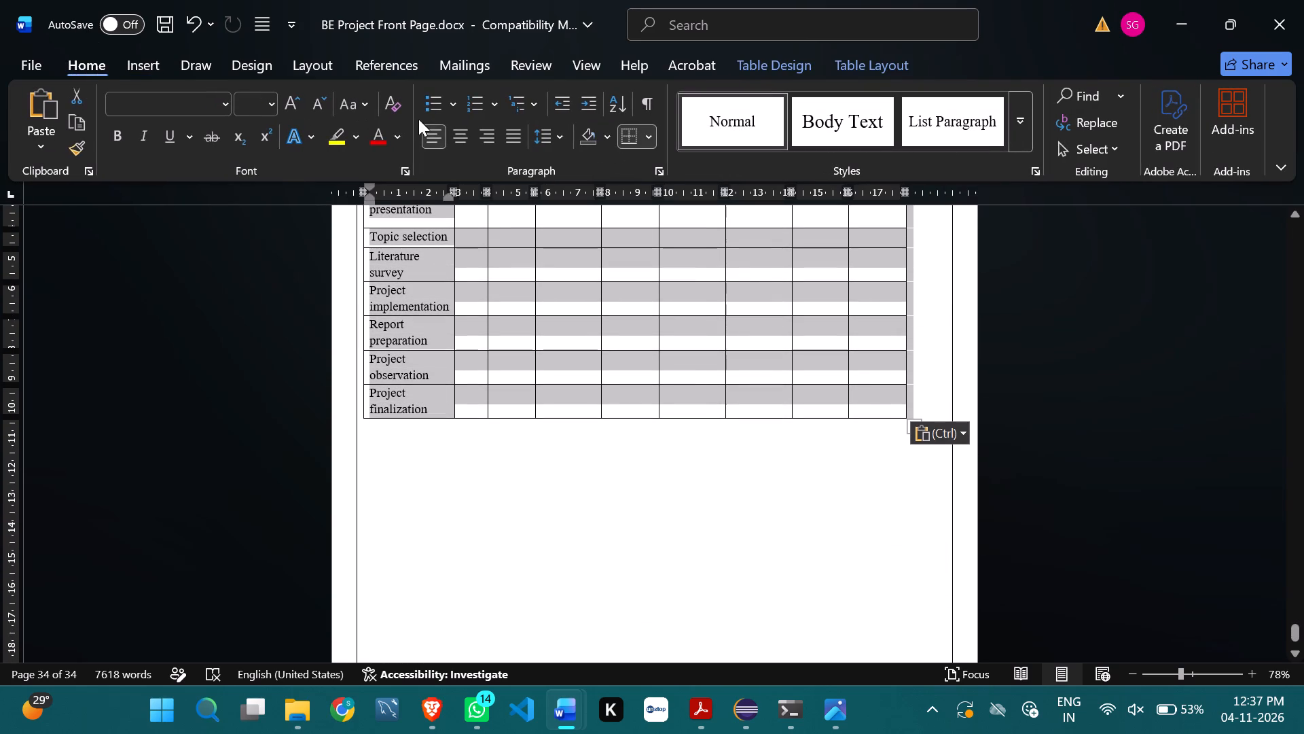
{"action": "left_click", "coordinate": [454, 137]}
{"action": "left_click", "coordinate": [582, 555]}
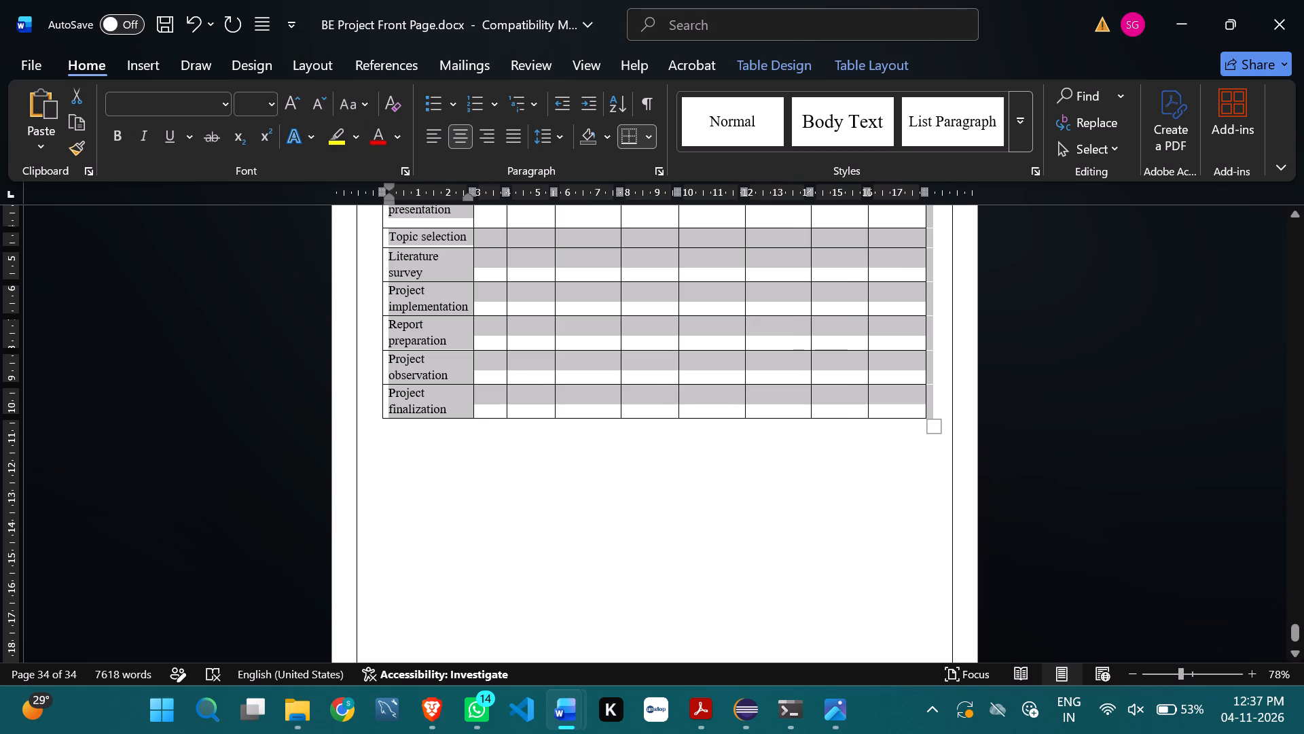
Place the cursor in the July cell of the Idea presentation row in the Activity Chart table.
{"action": "scroll", "coordinate": [582, 555], "scroll_direction": "up", "scroll_amount": 2}
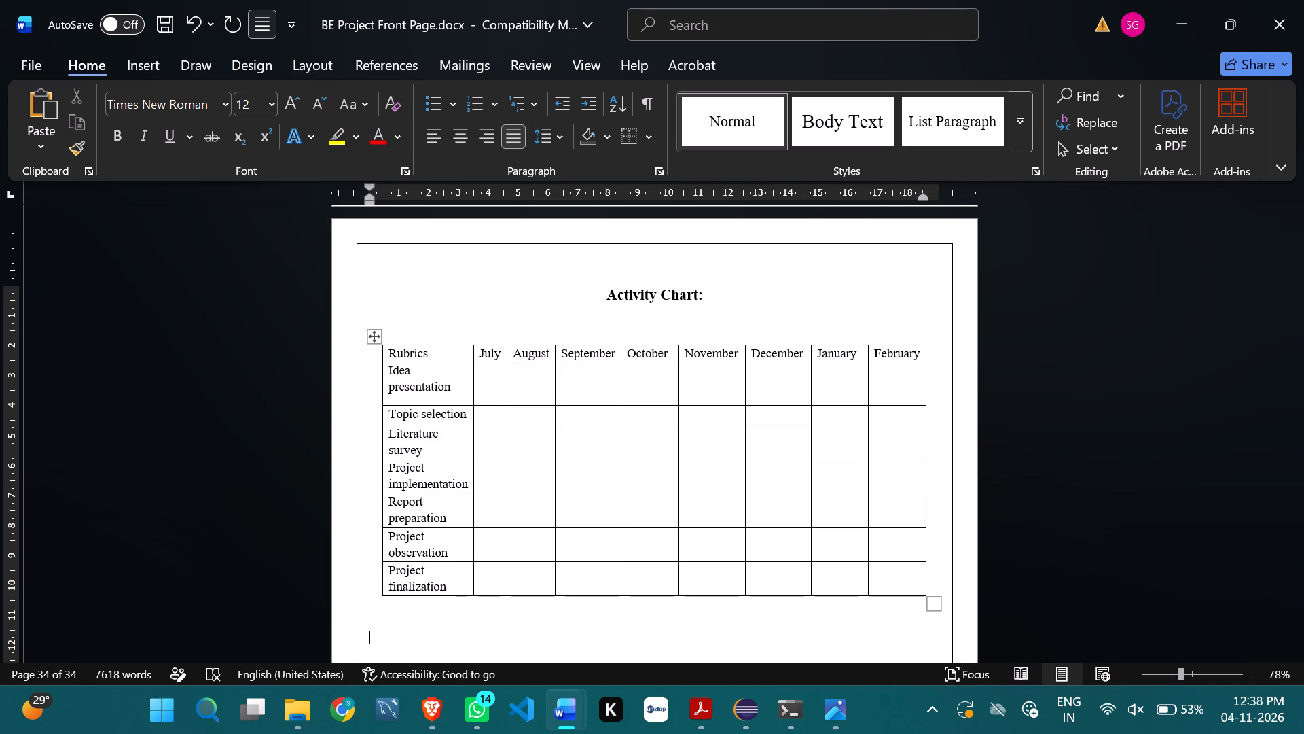
{"action": "left_click", "coordinate": [490, 391]}
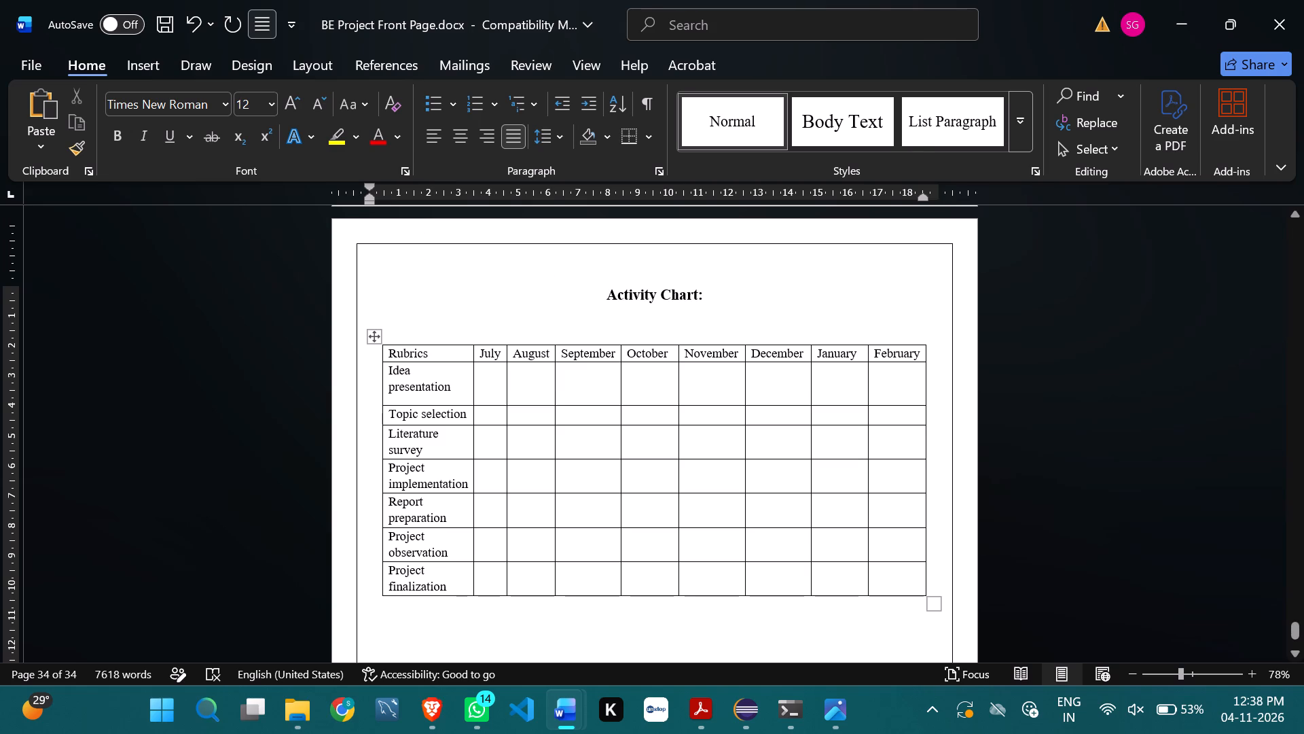
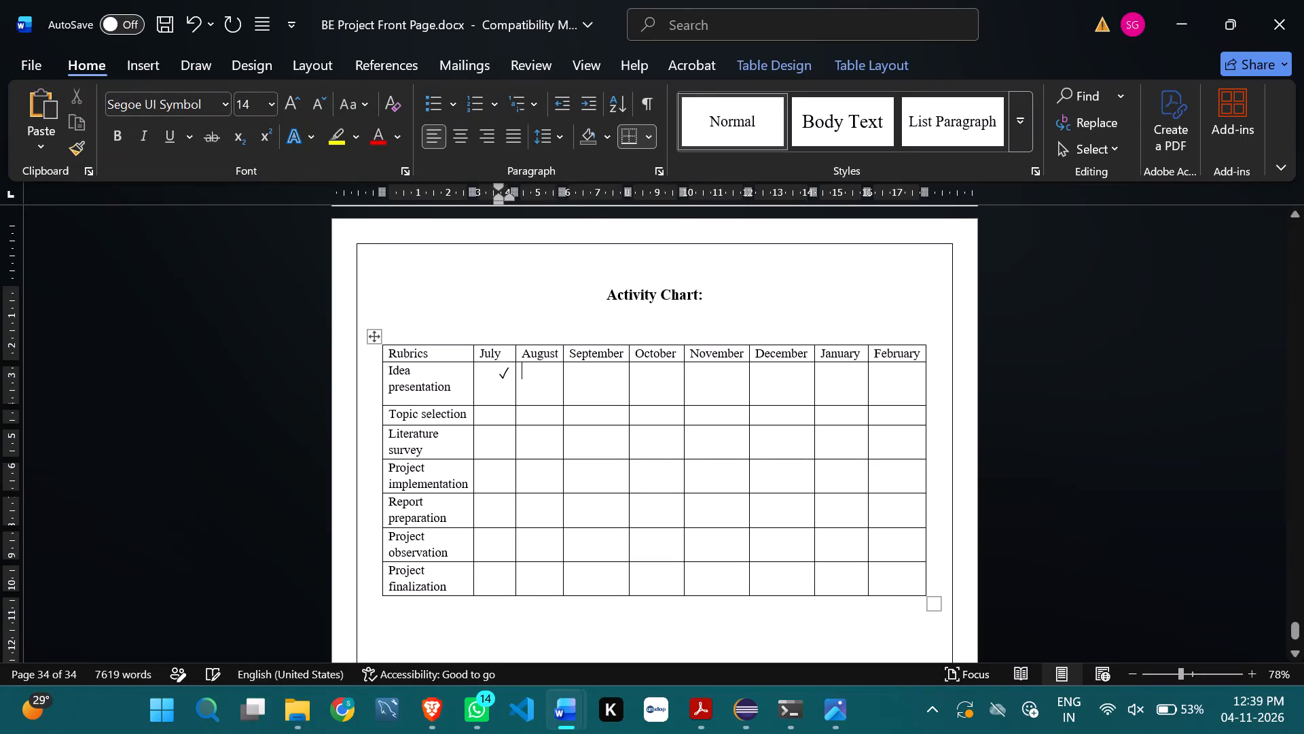
Paste the copied check mark into the Activity Chart for Idea presentation in August and Topic selection in August and September.
{"action": "key", "text": "ctrl+v"}
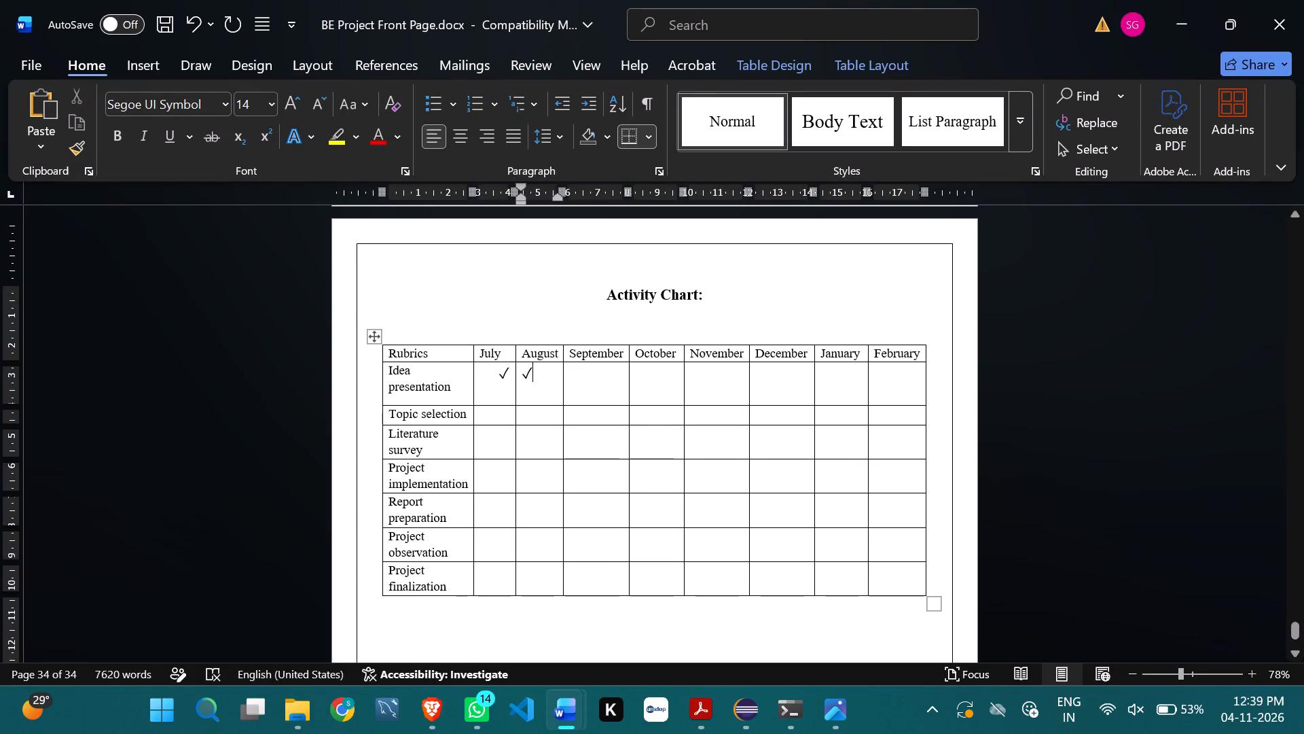
{"action": "left_click", "coordinate": [535, 418]}
{"action": "key", "text": "ctrl+v"}
{"action": "left_click", "coordinate": [584, 415]}
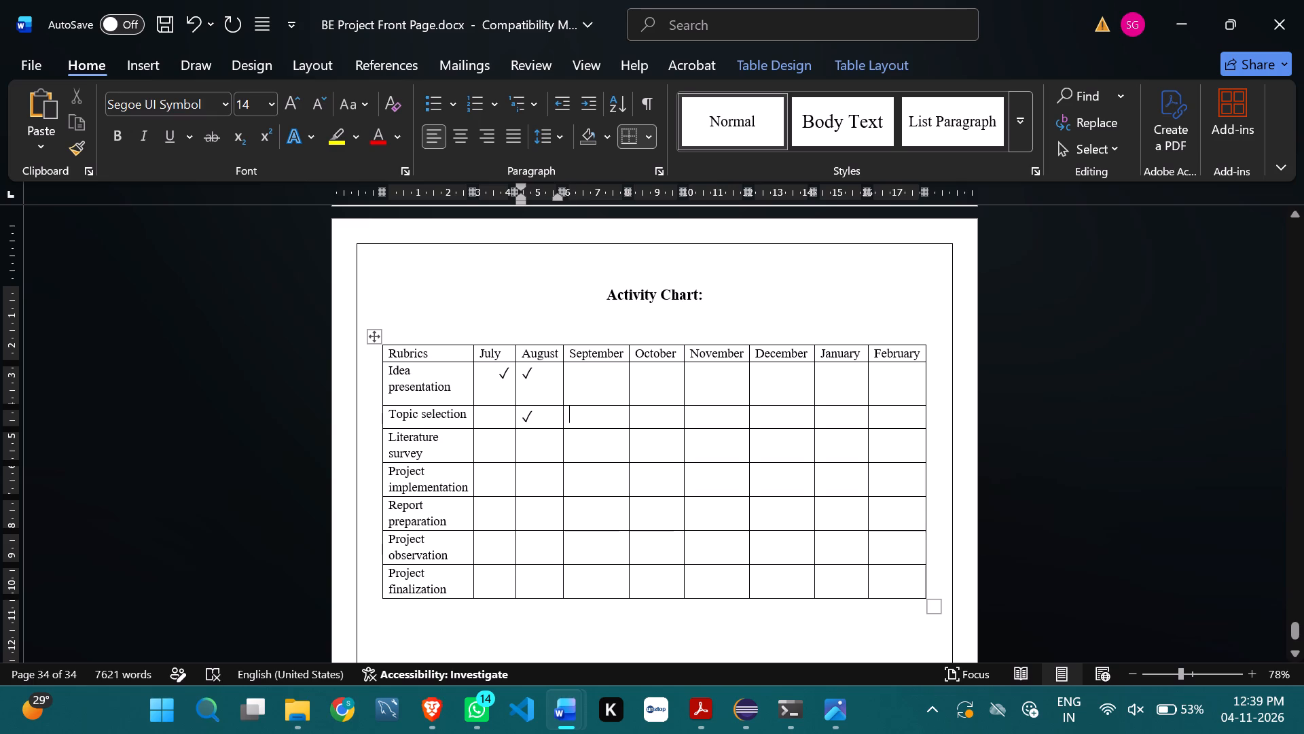
{"action": "key", "text": "ctrl+v"}
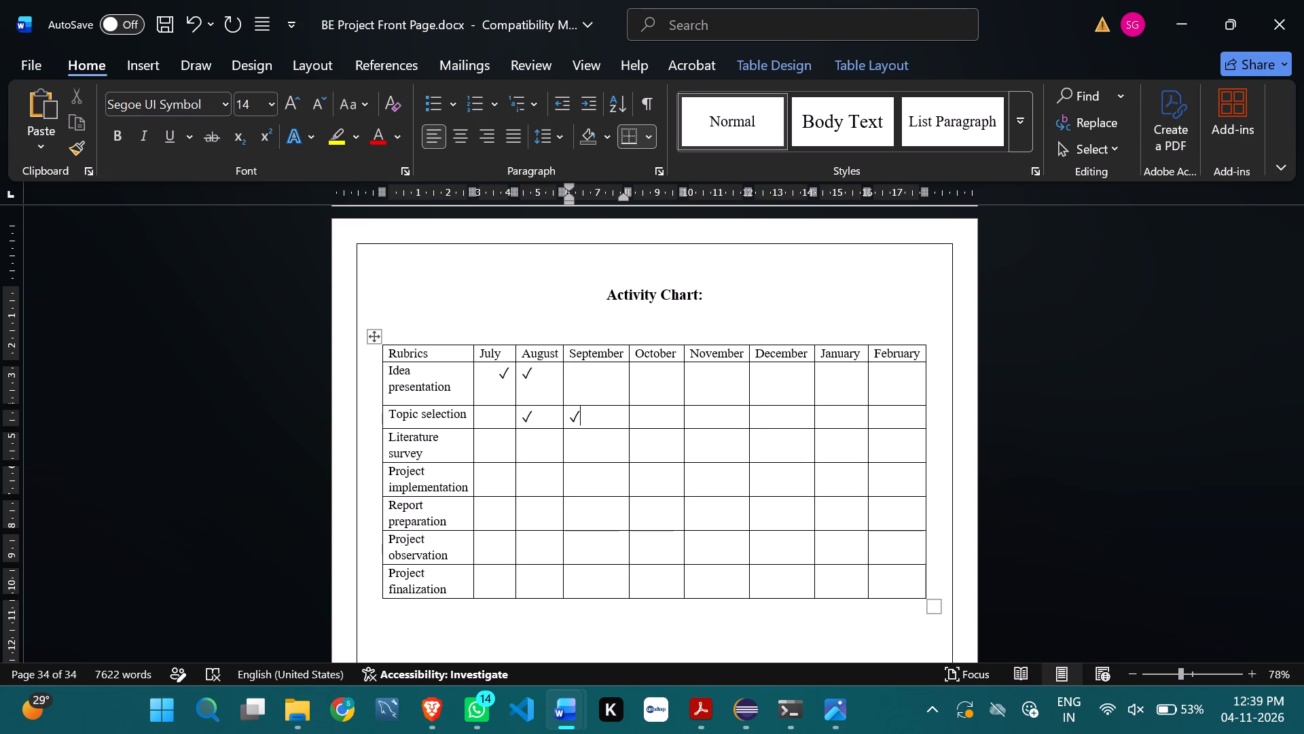
Paste check marks for Literature survey under September and October, and for Project implementation under December and January.
{"action": "left_click", "coordinate": [592, 438]}
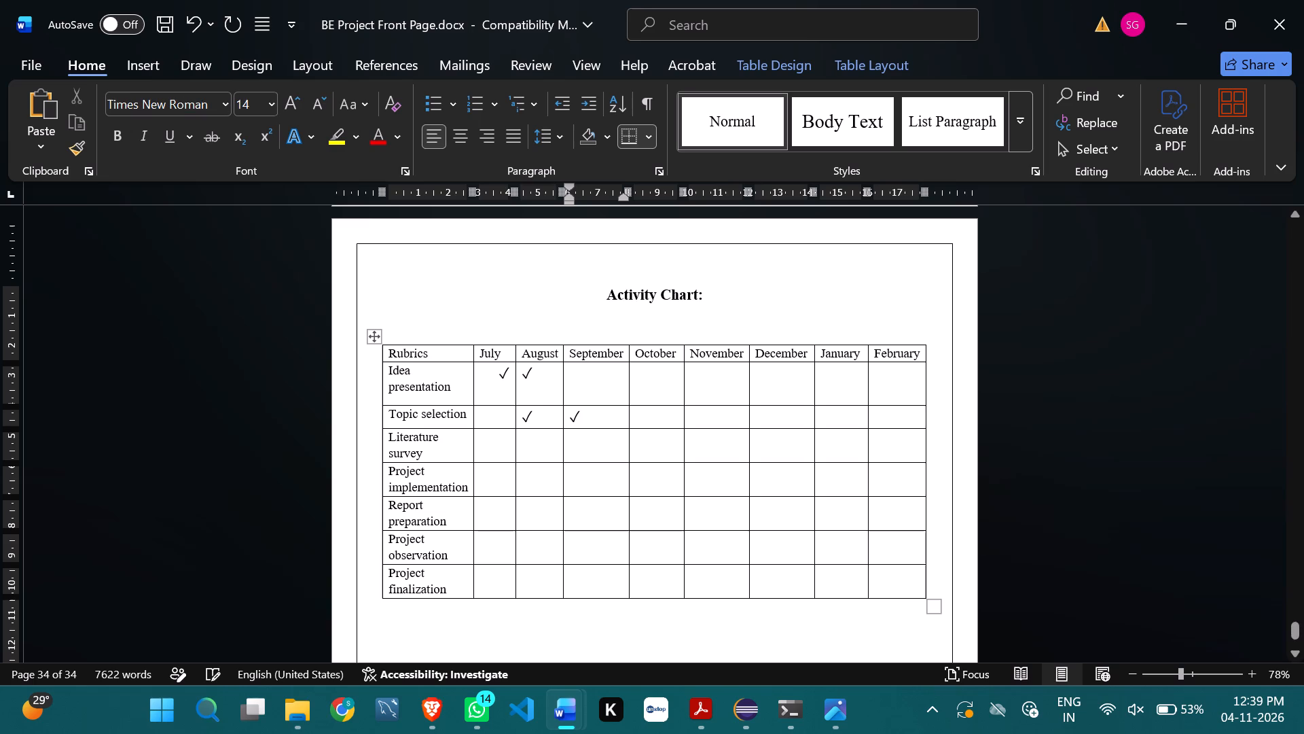
{"action": "key", "text": "ctrl+v"}
{"action": "left_click", "coordinate": [661, 455]}
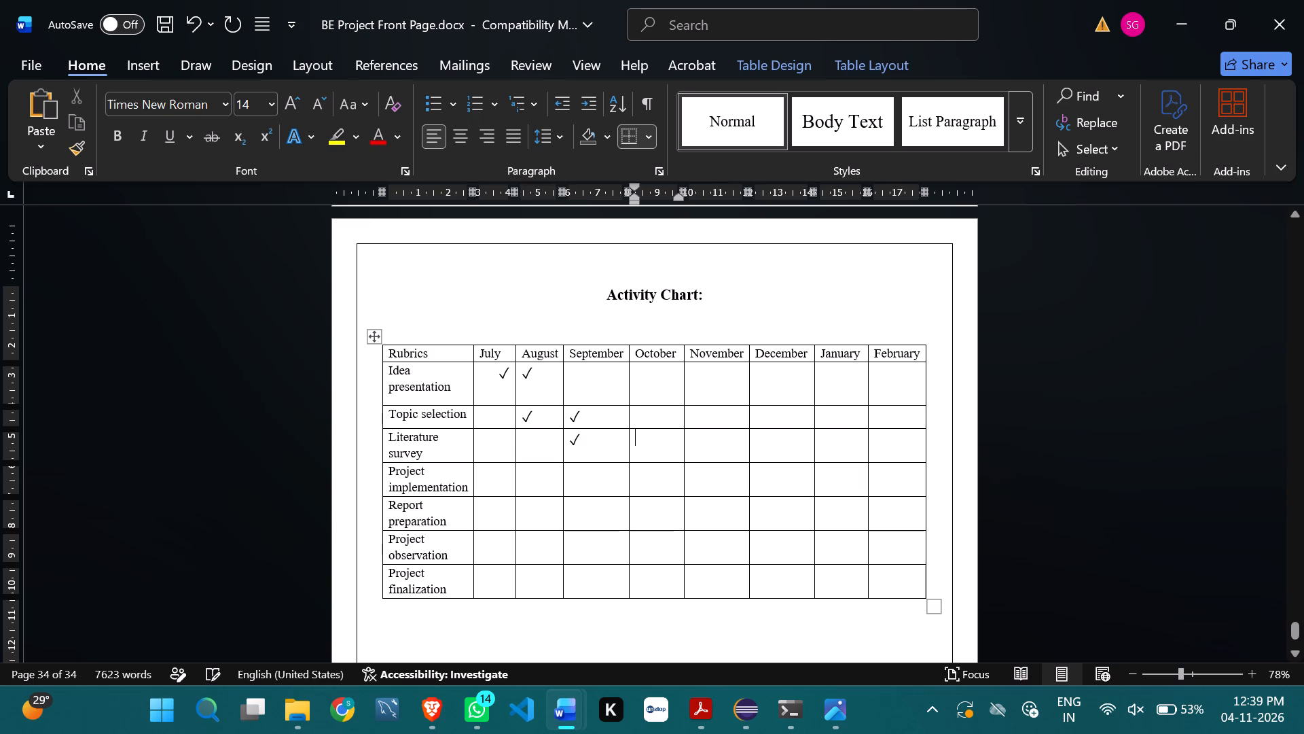
{"action": "key", "text": "ctrl+v"}
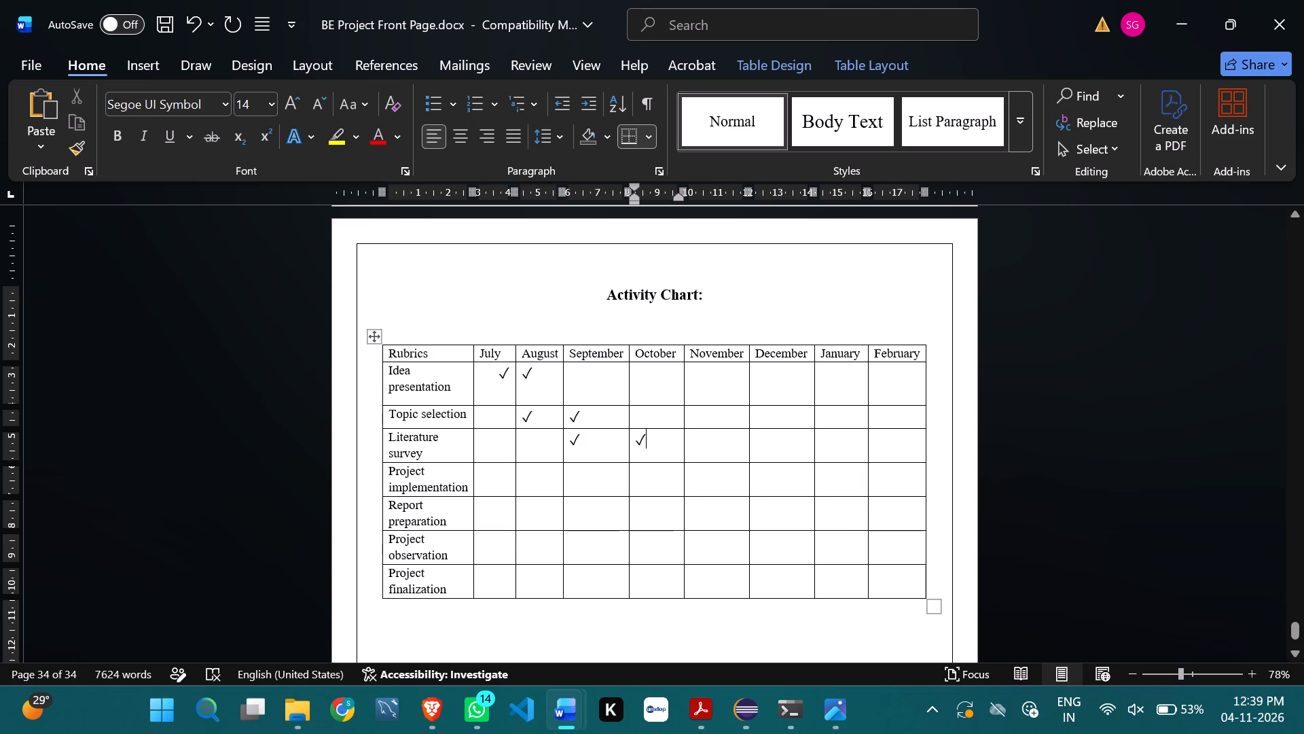
{"action": "left_click", "coordinate": [779, 482]}
{"action": "key", "text": "ctrl+v"}
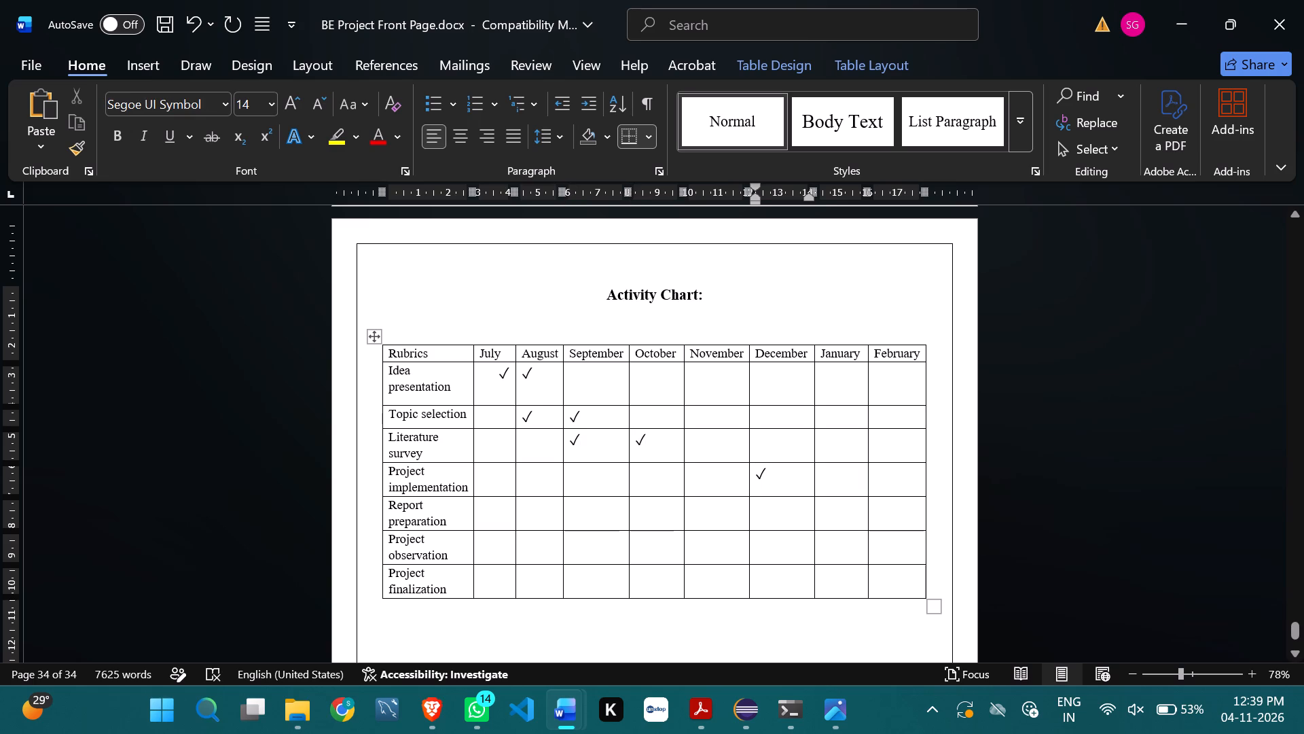
{"action": "left_click", "coordinate": [837, 473]}
{"action": "key", "text": "ctrl+v"}
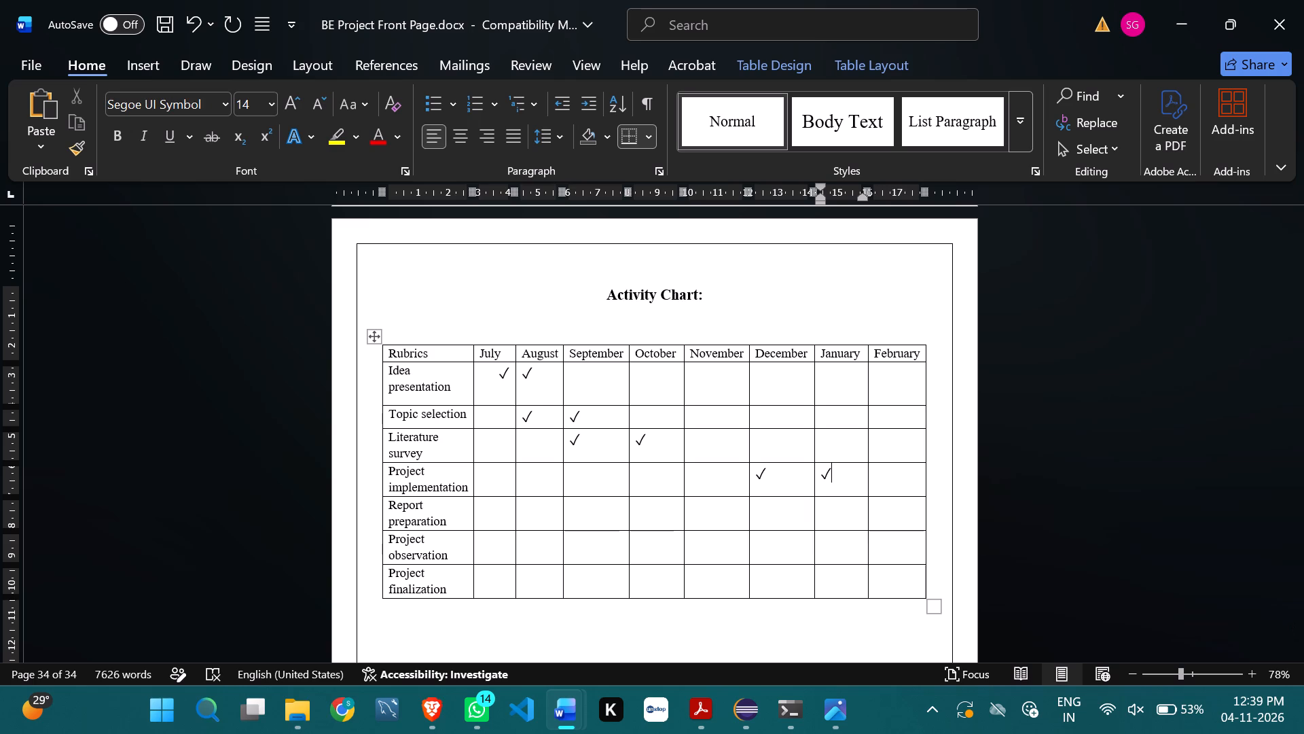
Paste check marks in the Report preparation row under November, December and January.
{"action": "left_click", "coordinate": [723, 513]}
{"action": "key", "text": "ctrl+v"}
{"action": "left_click", "coordinate": [757, 511]}
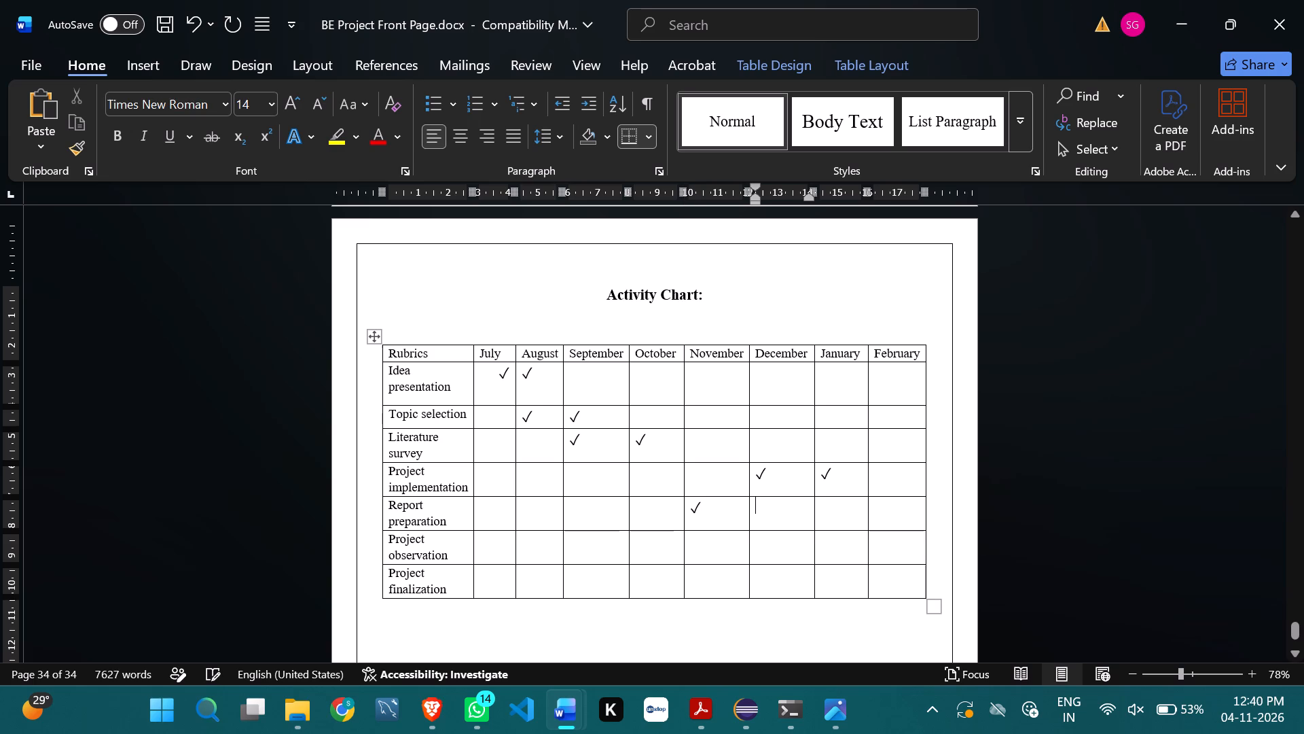
{"action": "key", "text": "ctrl+v"}
{"action": "left_click", "coordinate": [844, 519]}
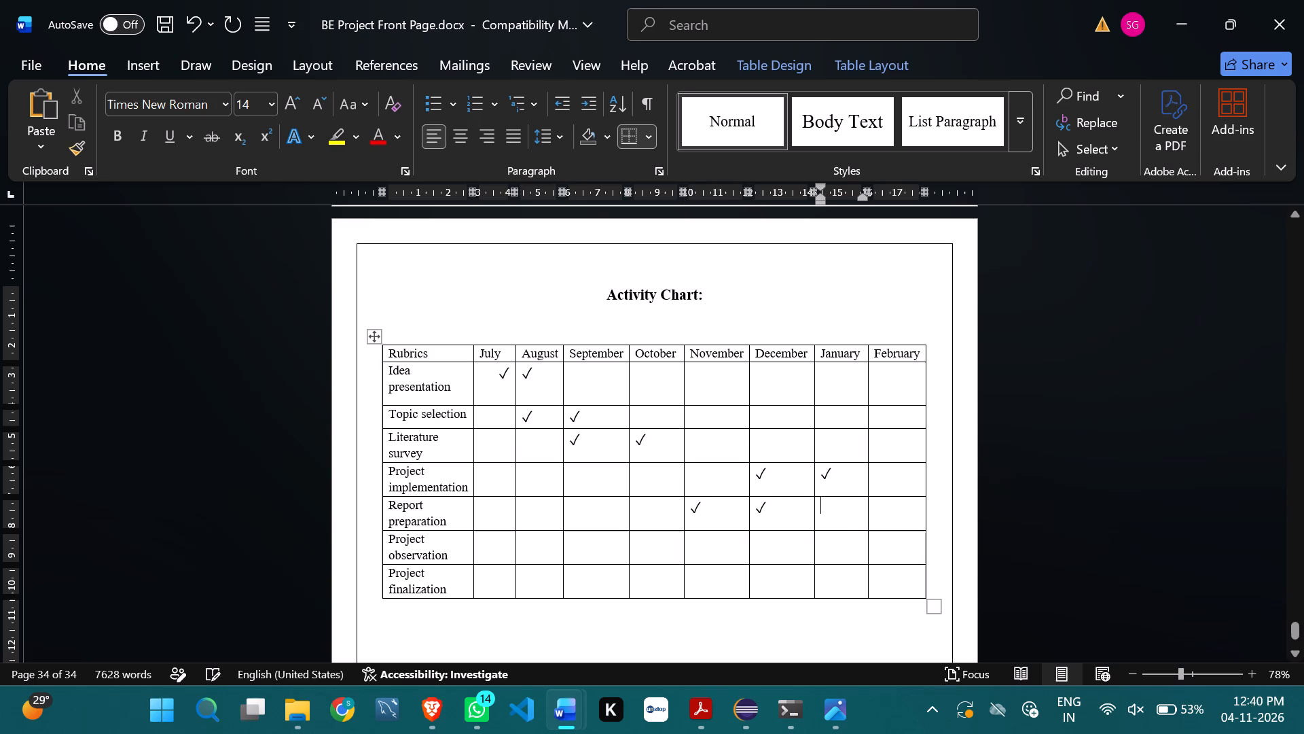
{"action": "key", "text": "ctrl+v"}
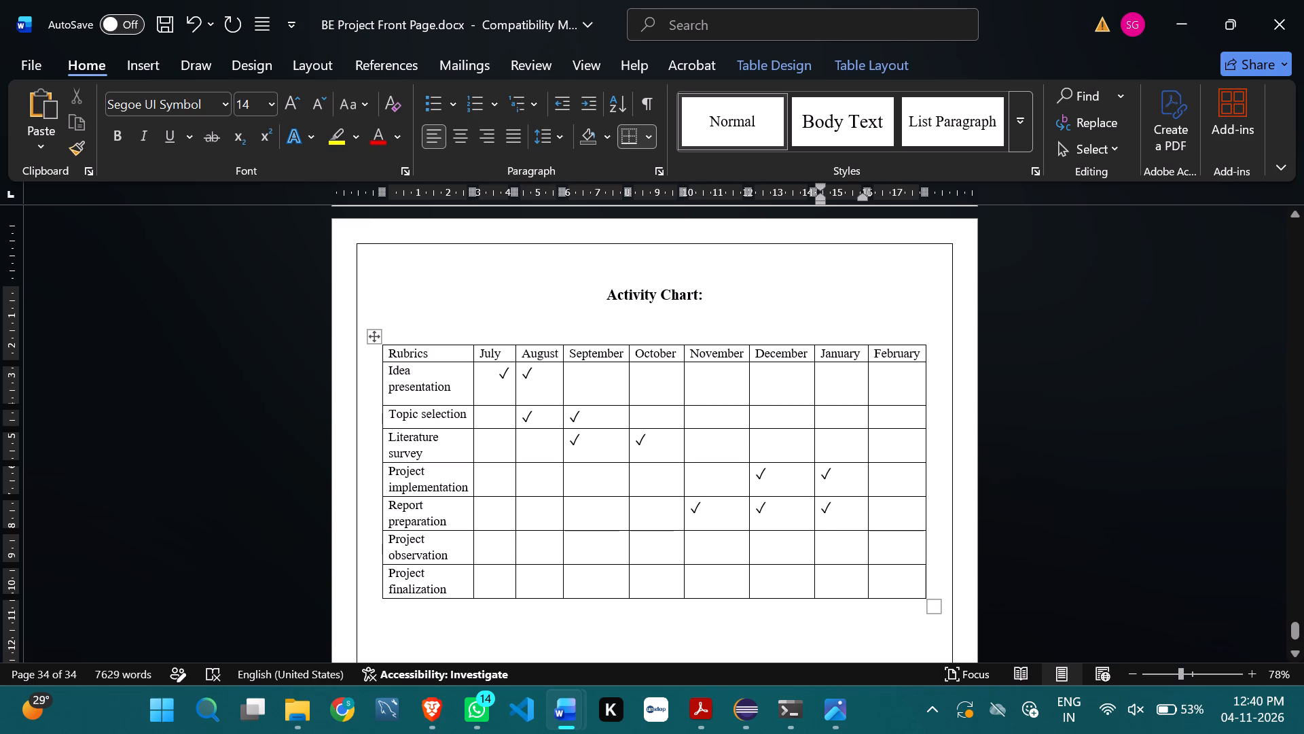
Paste check marks for Project observation under December and January, and for Project finalization under February.
{"action": "left_click", "coordinate": [786, 543]}
{"action": "key", "text": "ctrl+v"}
{"action": "left_click", "coordinate": [843, 548]}
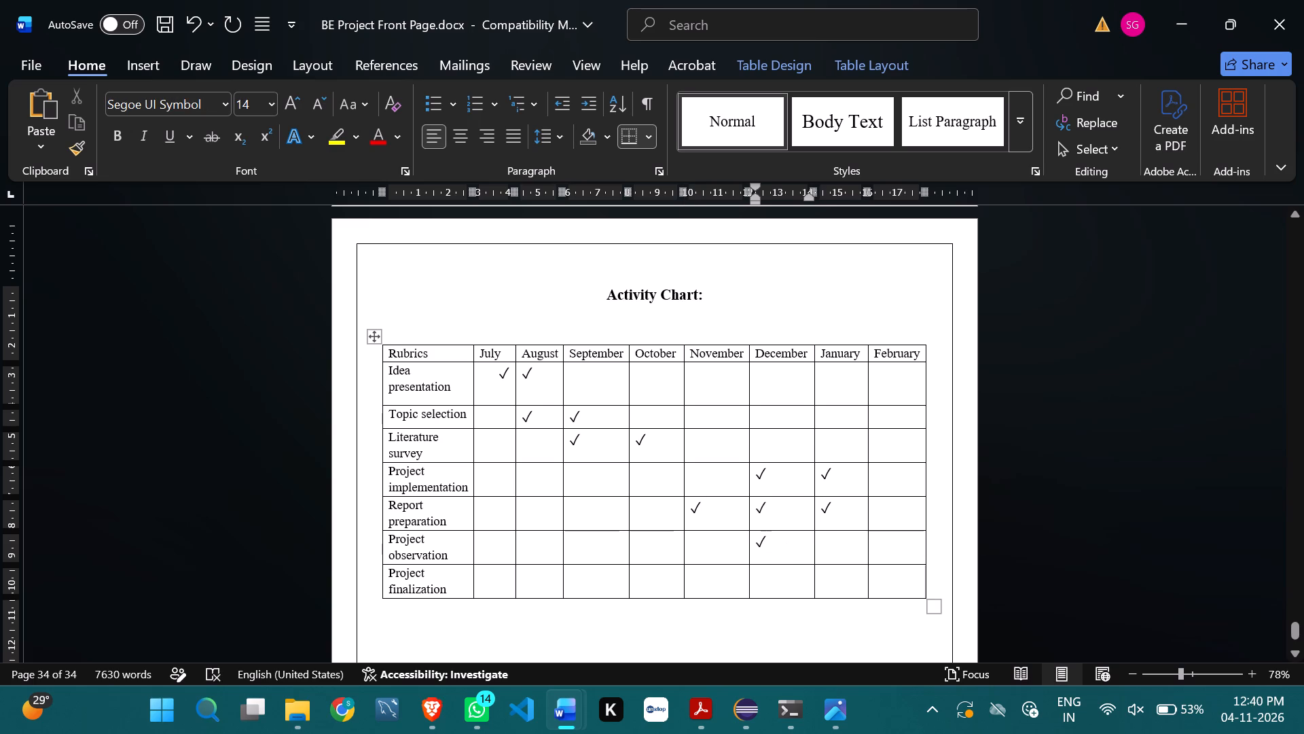
{"action": "key", "text": "ctrl+v"}
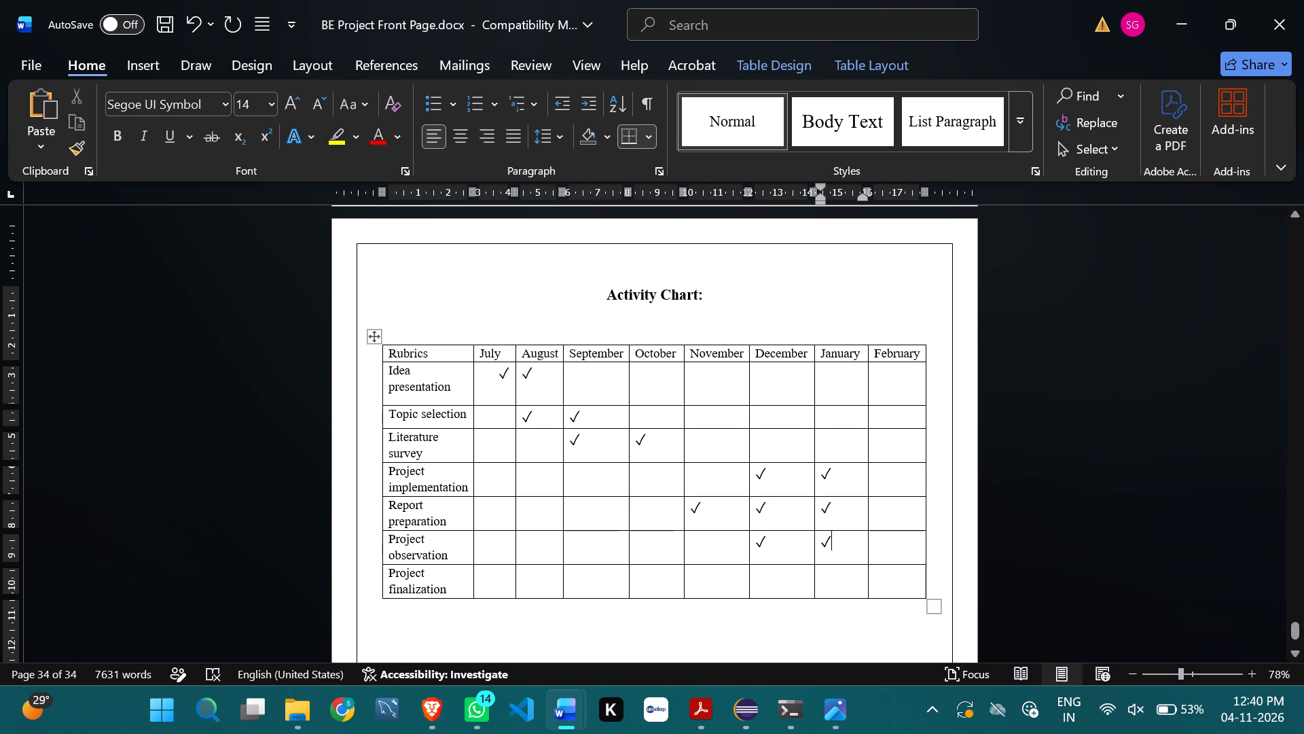
{"action": "left_click", "coordinate": [901, 571]}
{"action": "key", "text": "ctrl+v"}
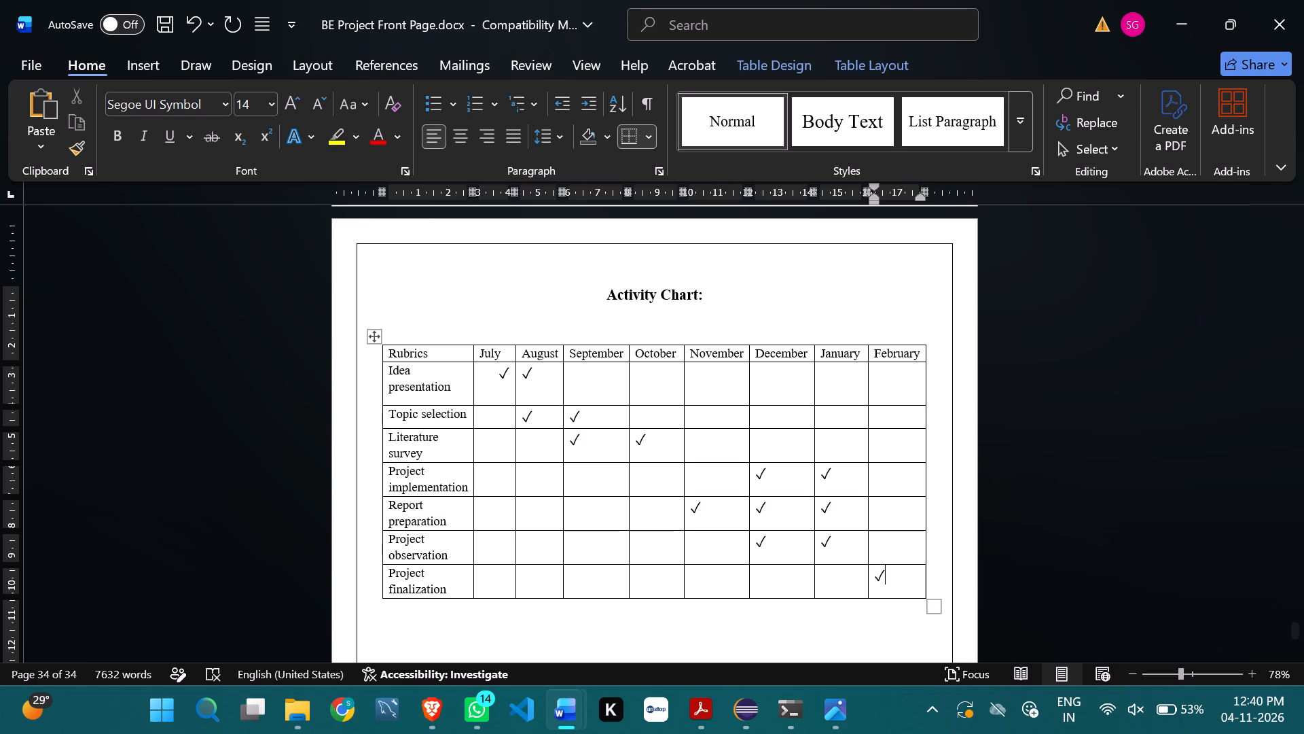
Save the report document with the completed Activity Chart.
{"action": "key", "text": "ctrl+s"}
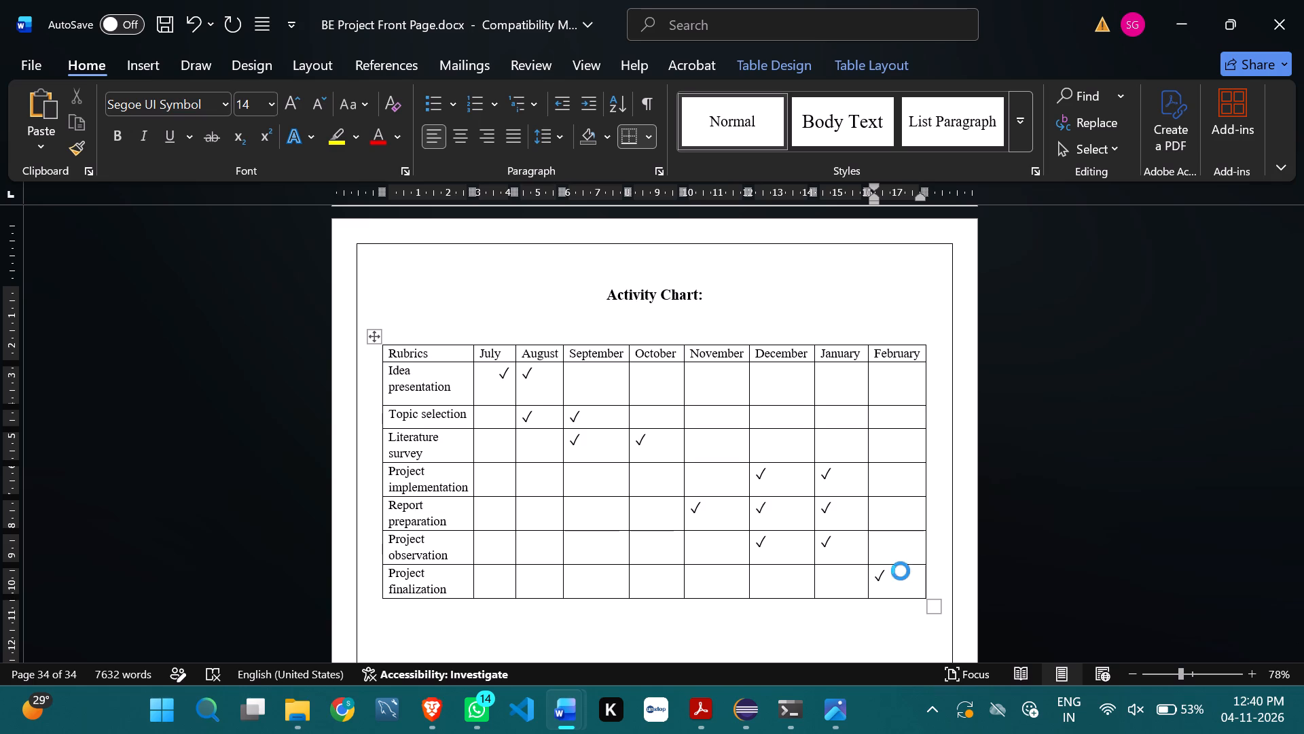
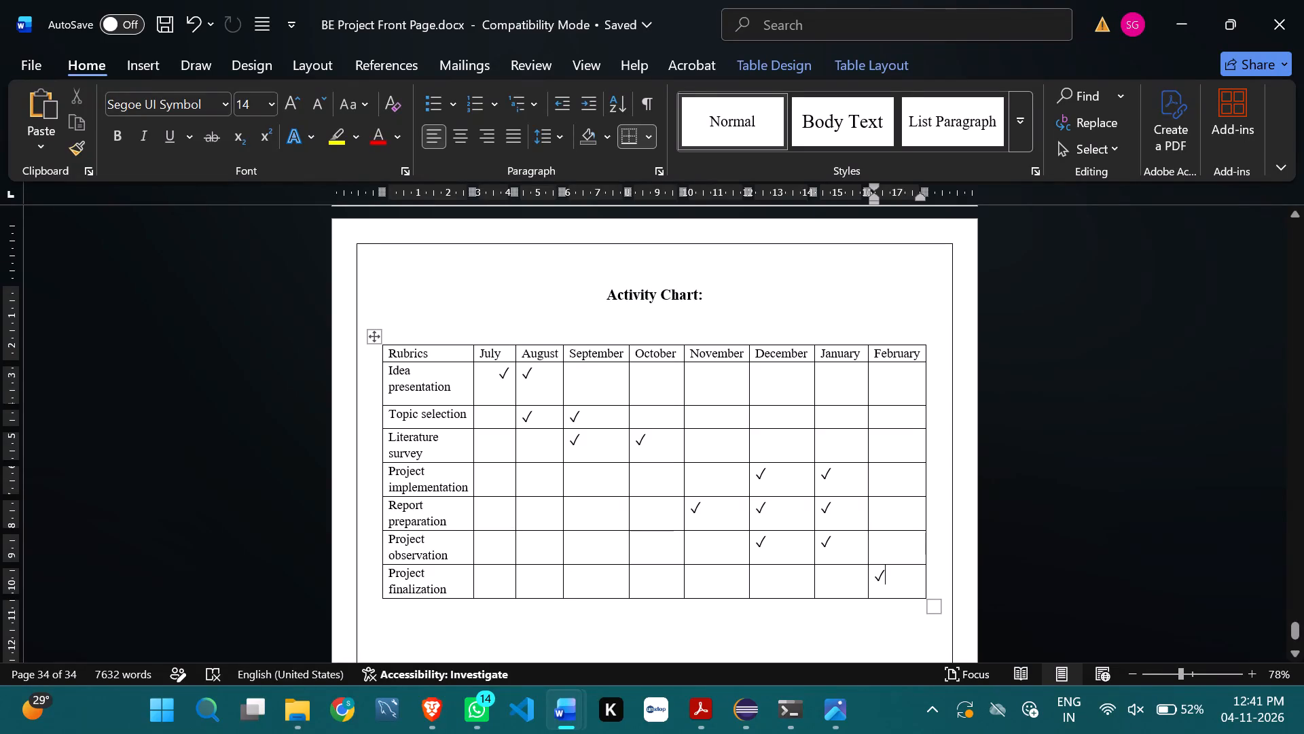
Save the report document and review its pages from the Activity Chart back to the literature review.
{"action": "key", "text": "ctrl+s"}
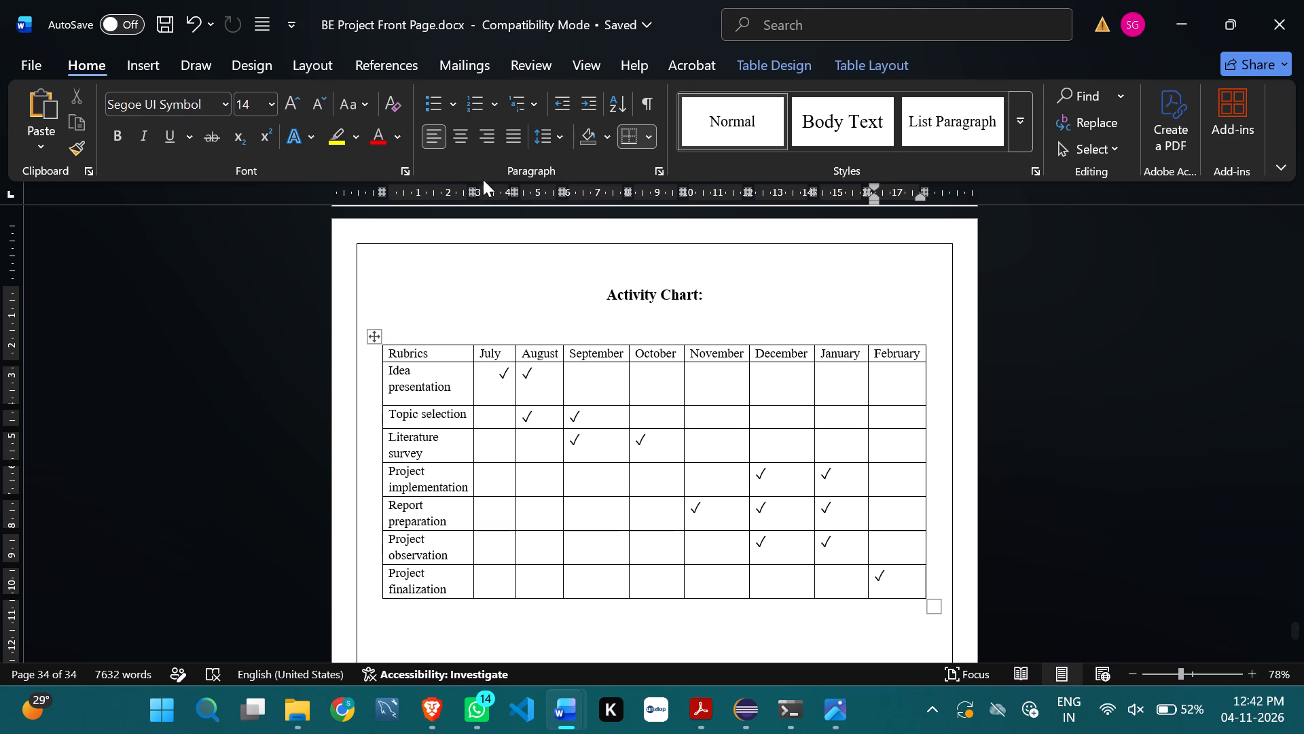
{"action": "scroll", "coordinate": [522, 270], "scroll_direction": "up", "scroll_amount": 10}
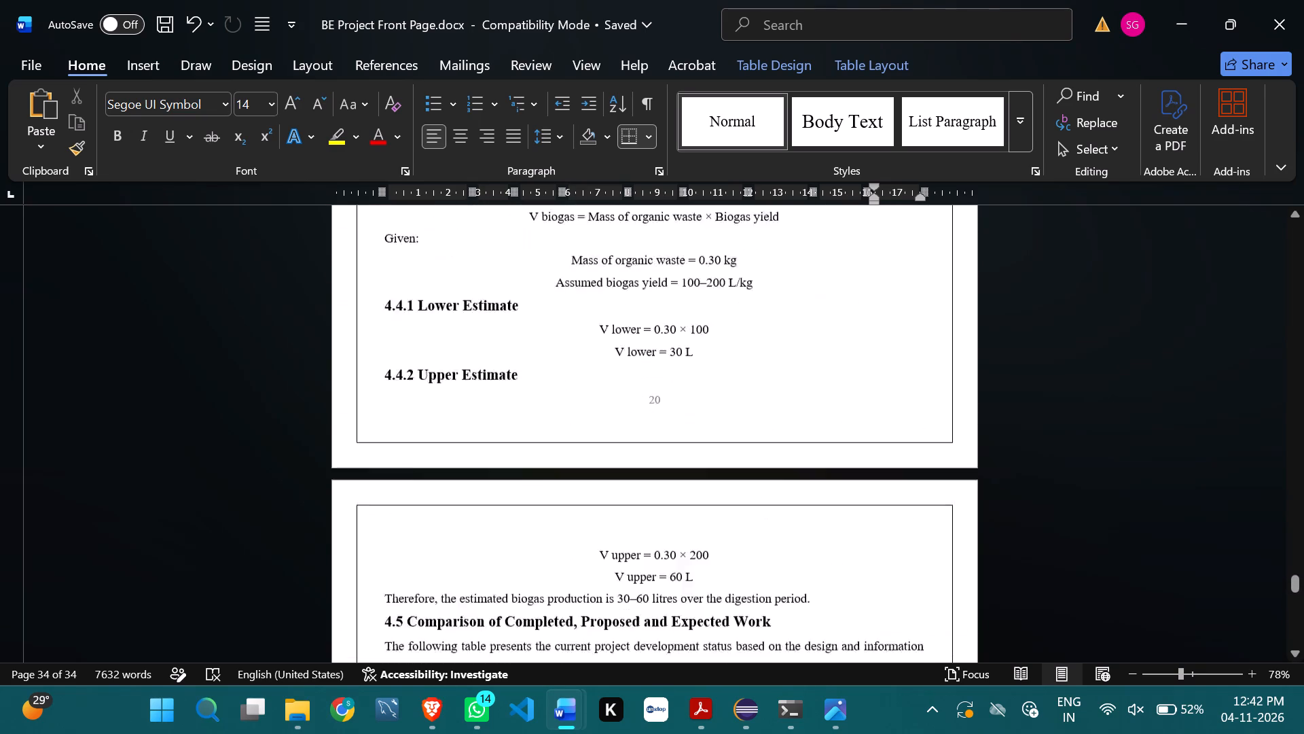
{"action": "scroll", "coordinate": [522, 270], "scroll_direction": "up", "scroll_amount": 7}
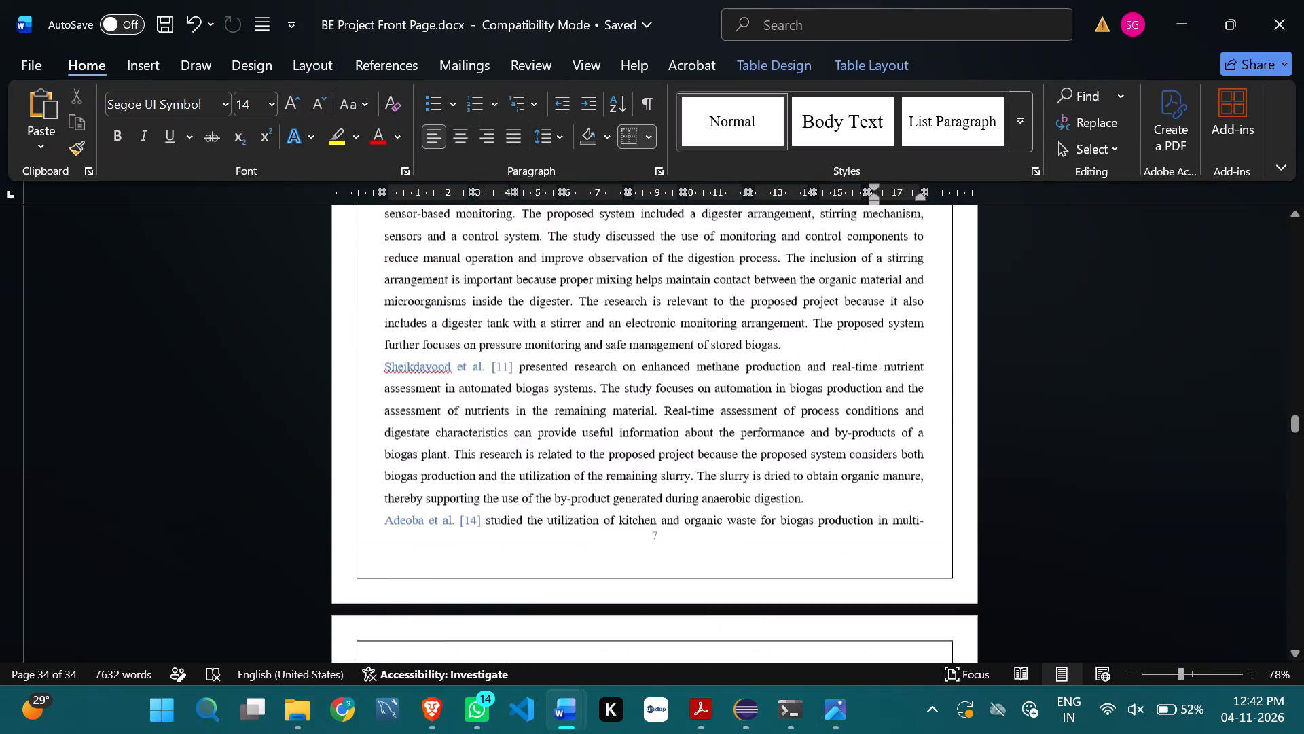
{"action": "key", "text": "ctrl+s"}
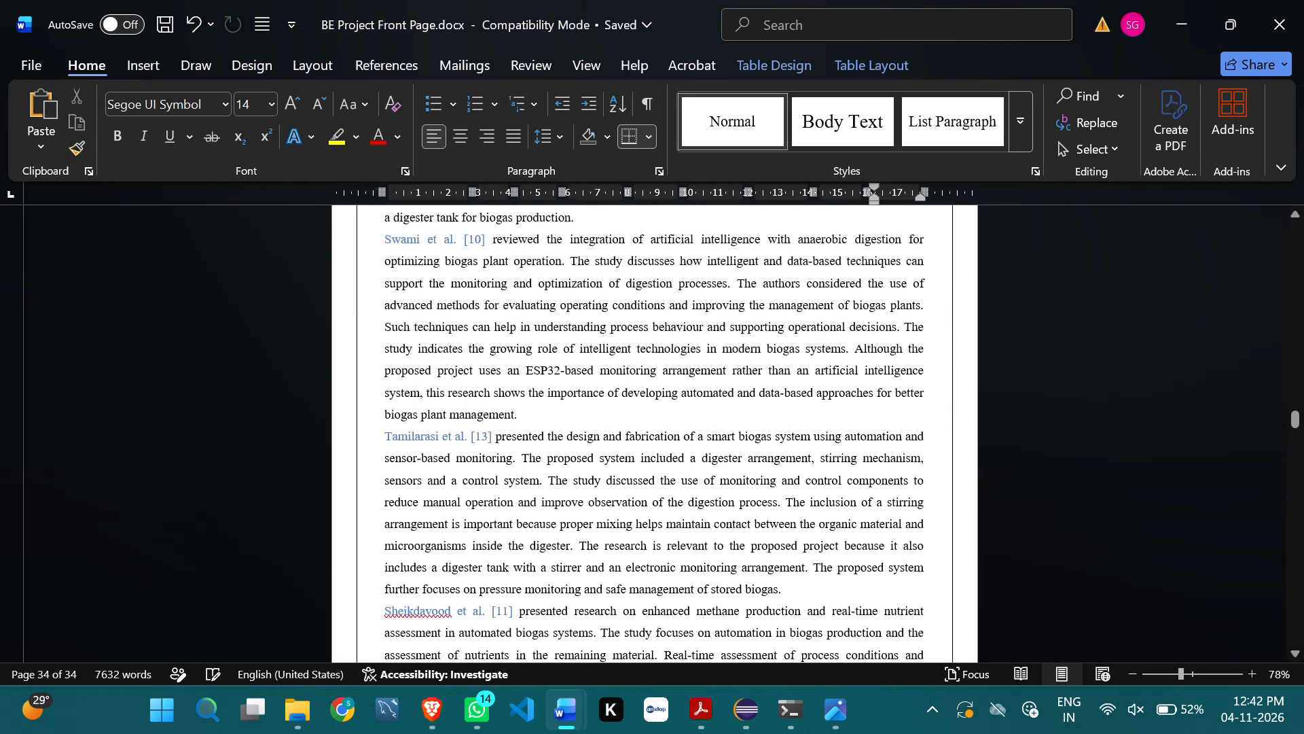
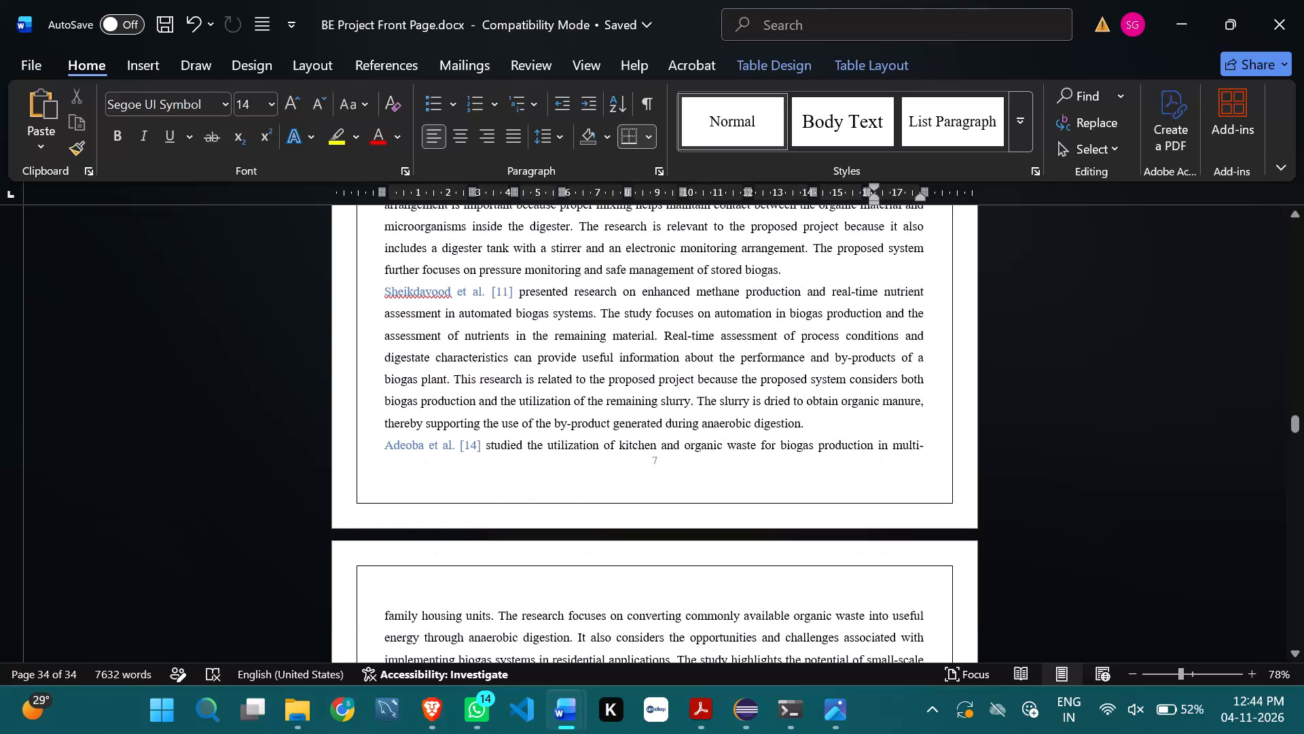
Save the BE Project Front Page report document again.
{"action": "key", "text": "ctrl+s"}
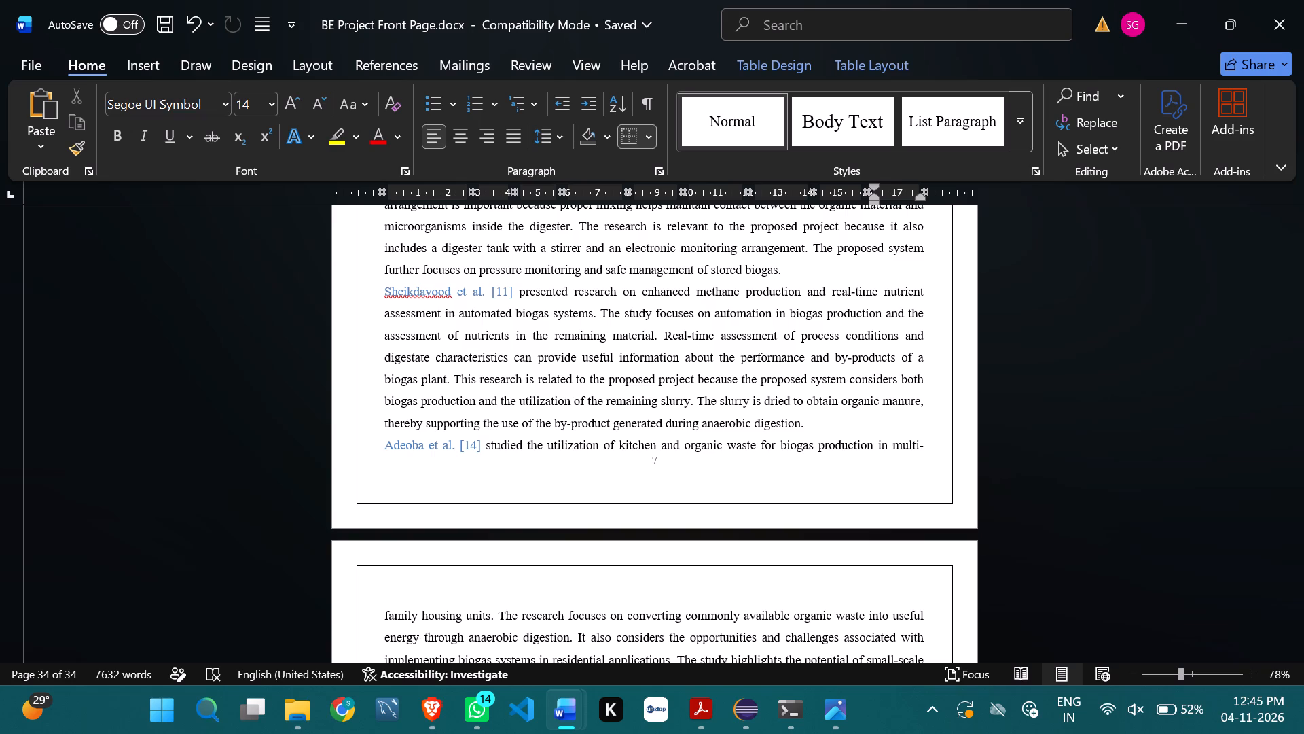
{"action": "key", "text": "Right"}
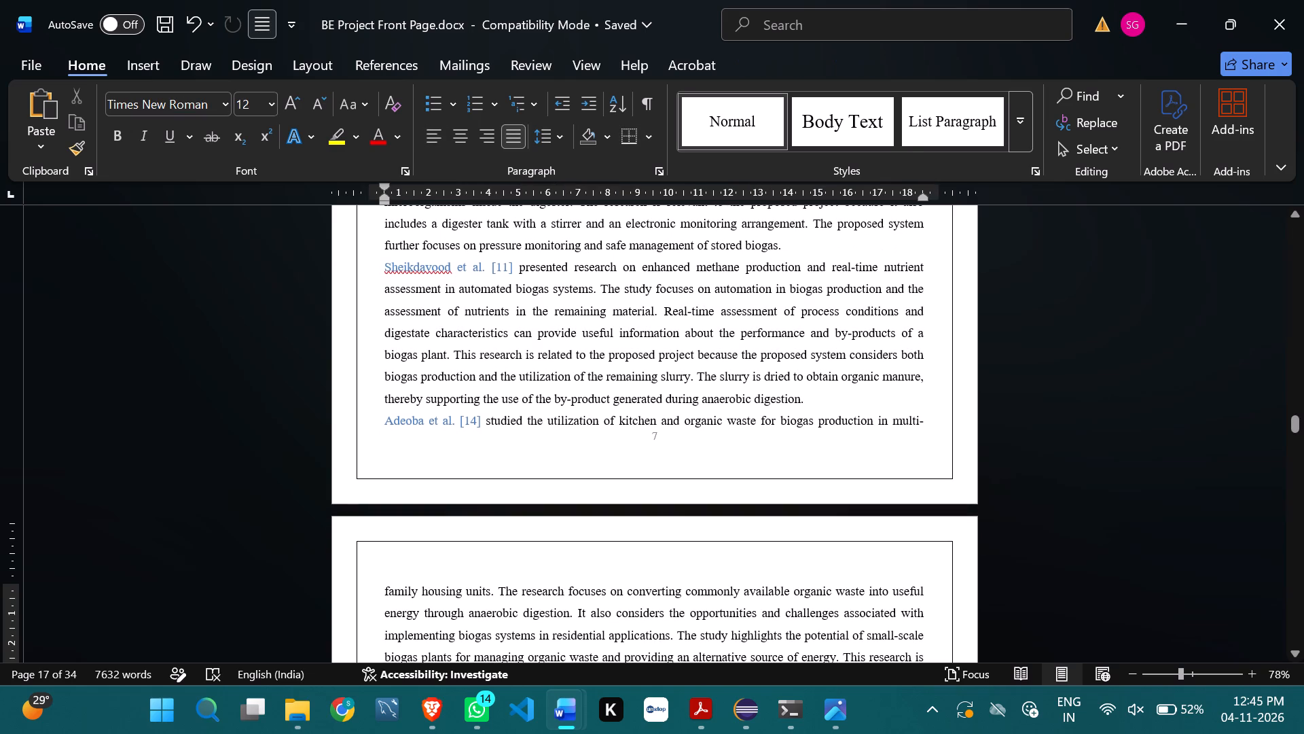
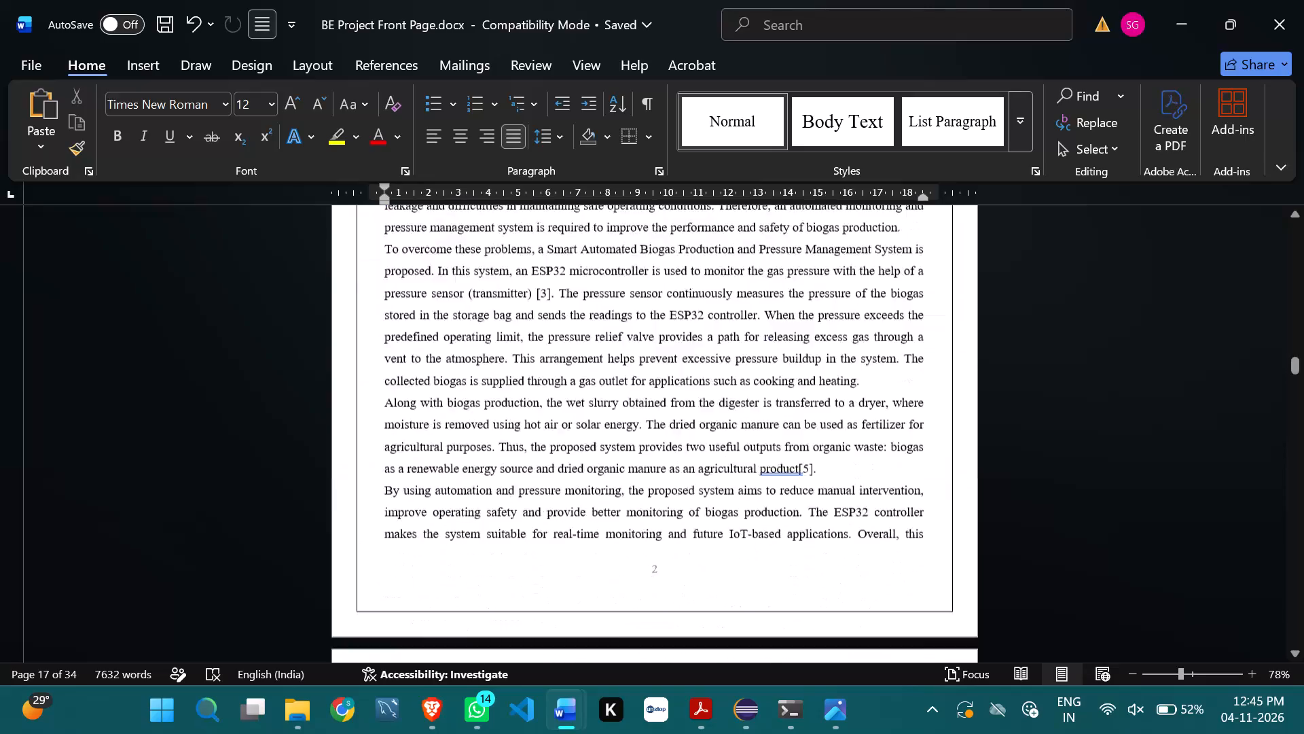
Review the report's front matter from the guide and H.O.D. signature page through the vision, outcomes, acknowledgement and abstract pages.
{"action": "scroll", "coordinate": [522, 270], "scroll_direction": "up", "scroll_amount": 16}
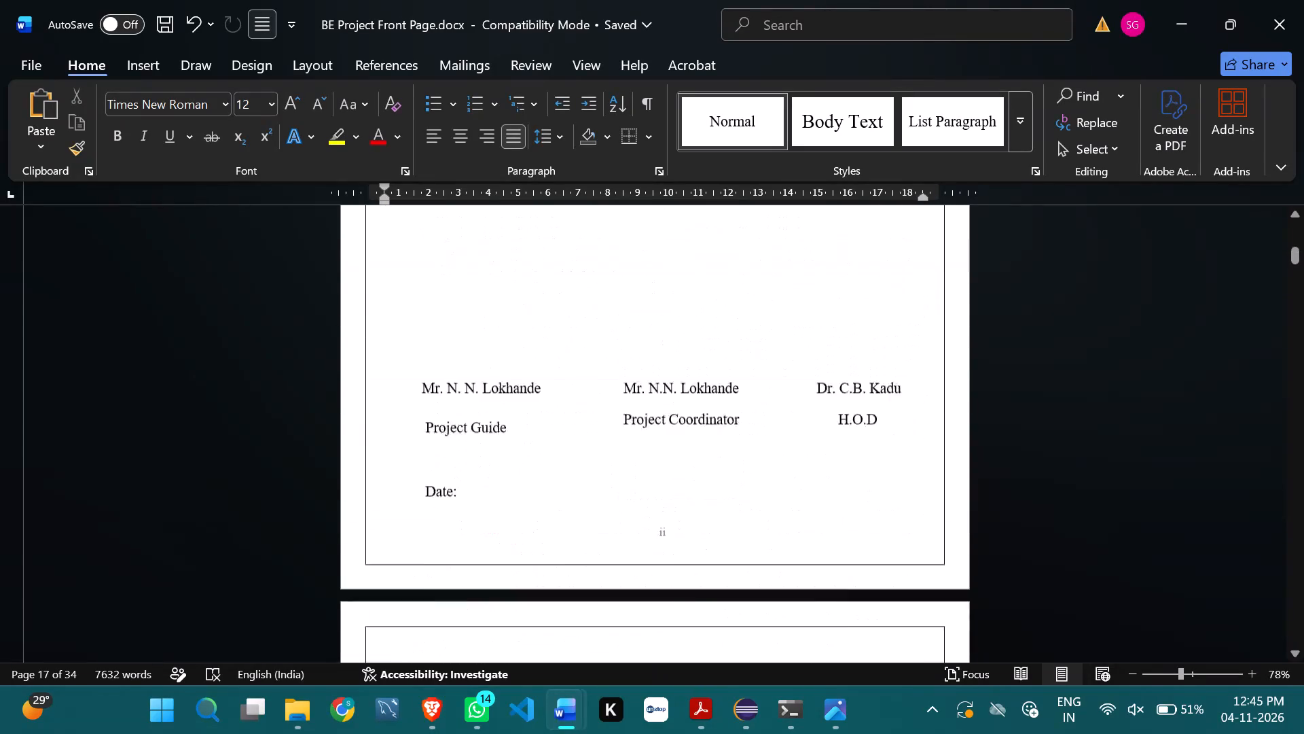
{"action": "scroll", "coordinate": [522, 270], "scroll_direction": "down", "scroll_amount": 6}
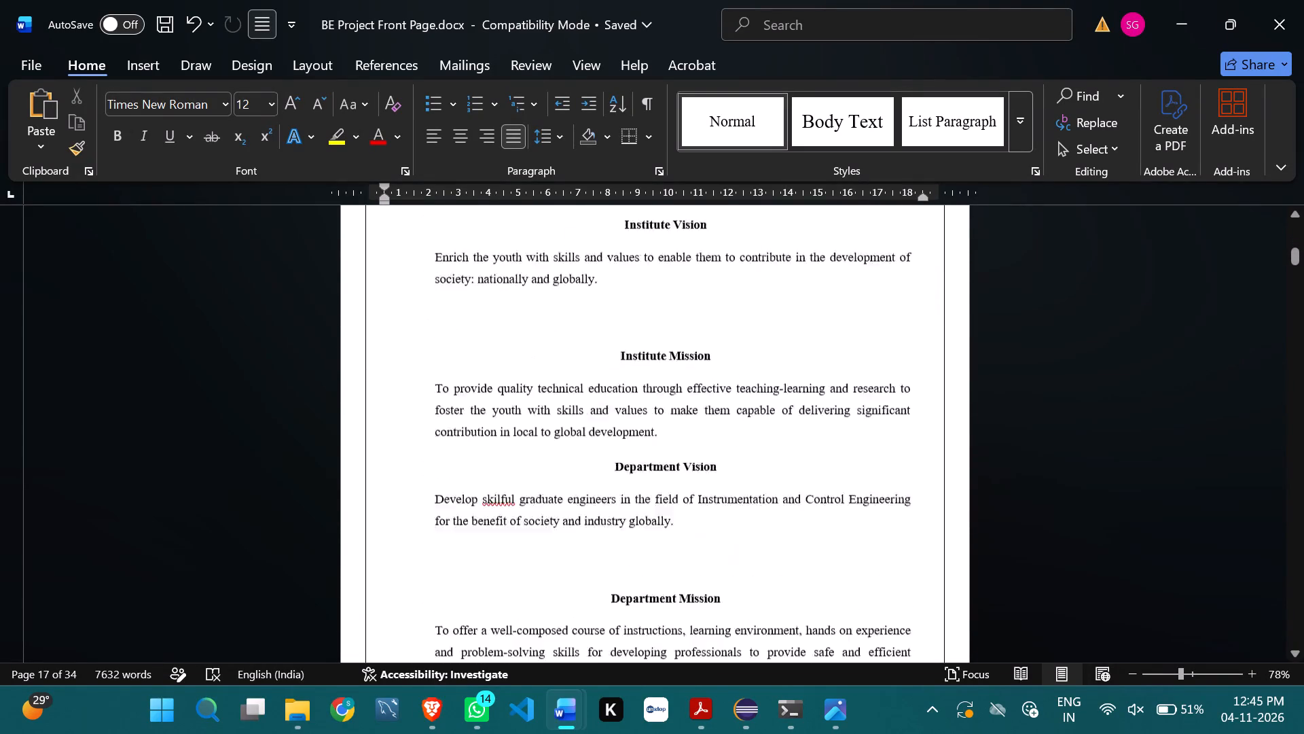
{"action": "scroll", "coordinate": [522, 270], "scroll_direction": "down", "scroll_amount": 5}
{"action": "scroll", "coordinate": [522, 270], "scroll_direction": "up", "scroll_amount": 1}
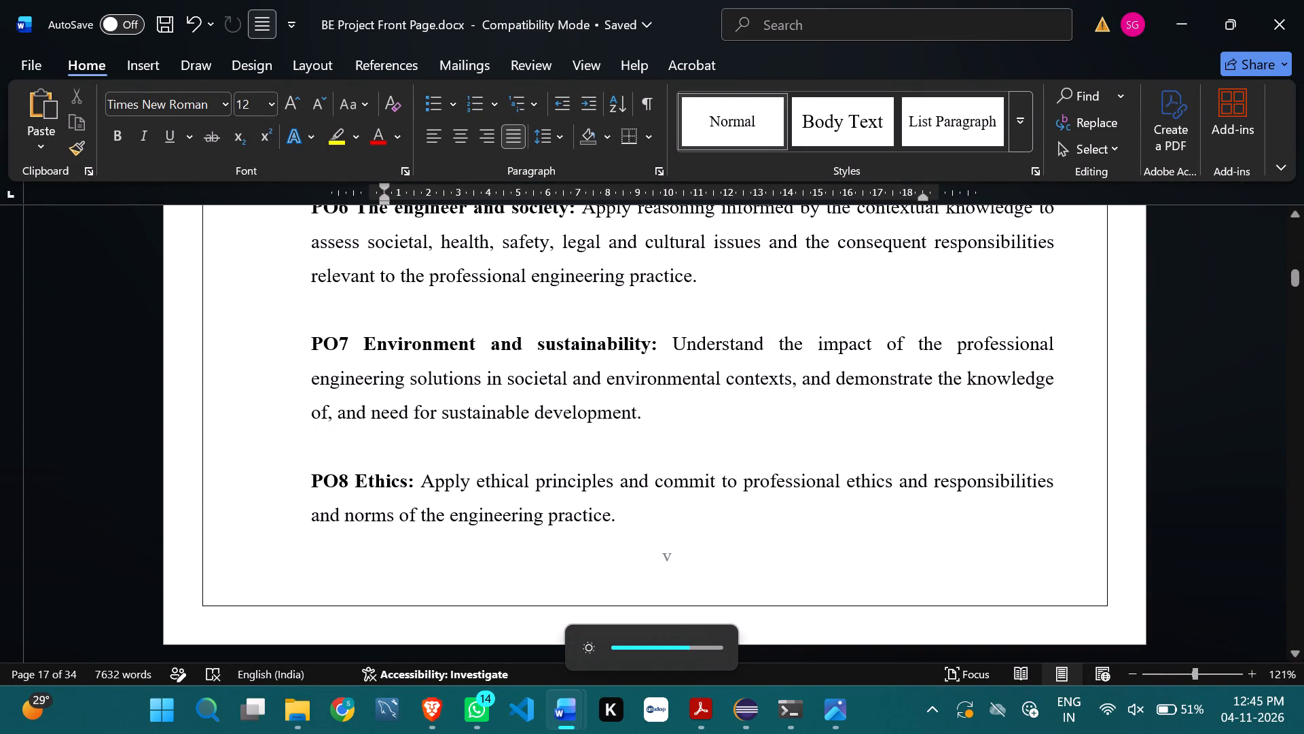
{"action": "scroll", "coordinate": [526, 290], "scroll_direction": "down", "scroll_amount": 10}
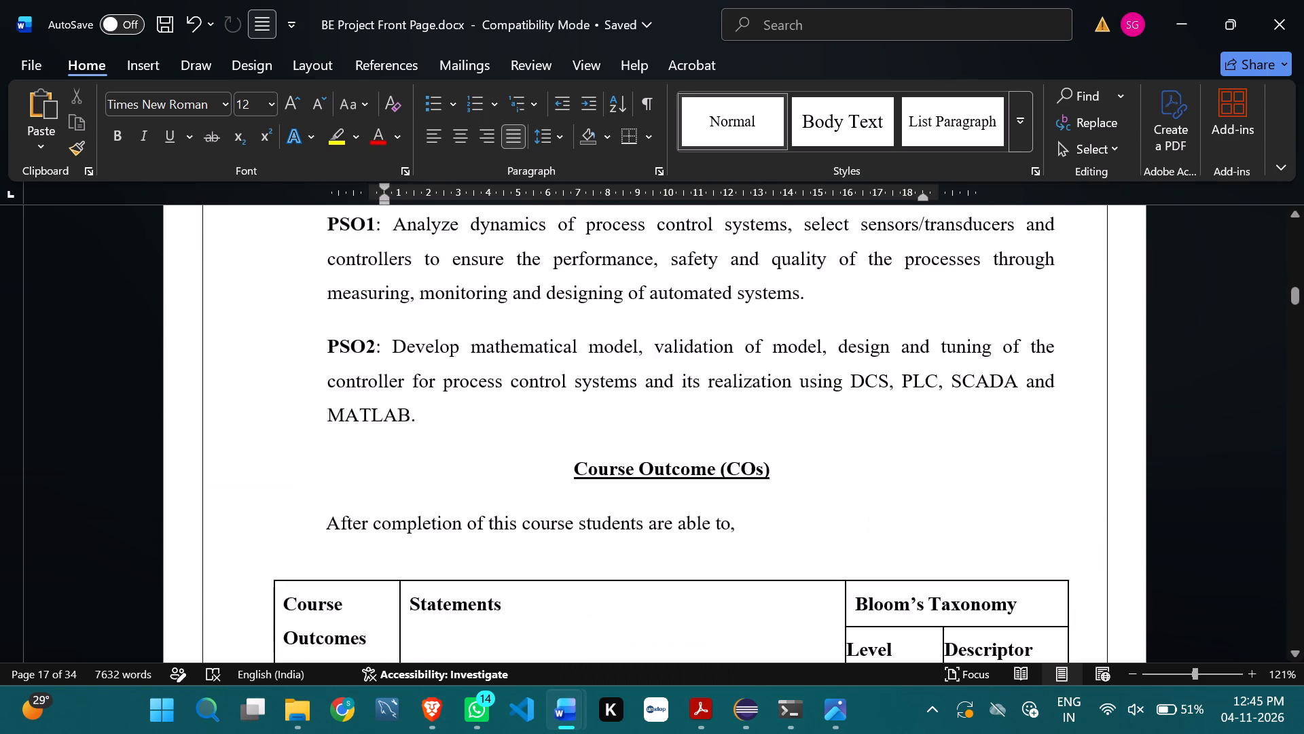
{"action": "scroll", "coordinate": [526, 290], "scroll_direction": "down", "scroll_amount": 6}
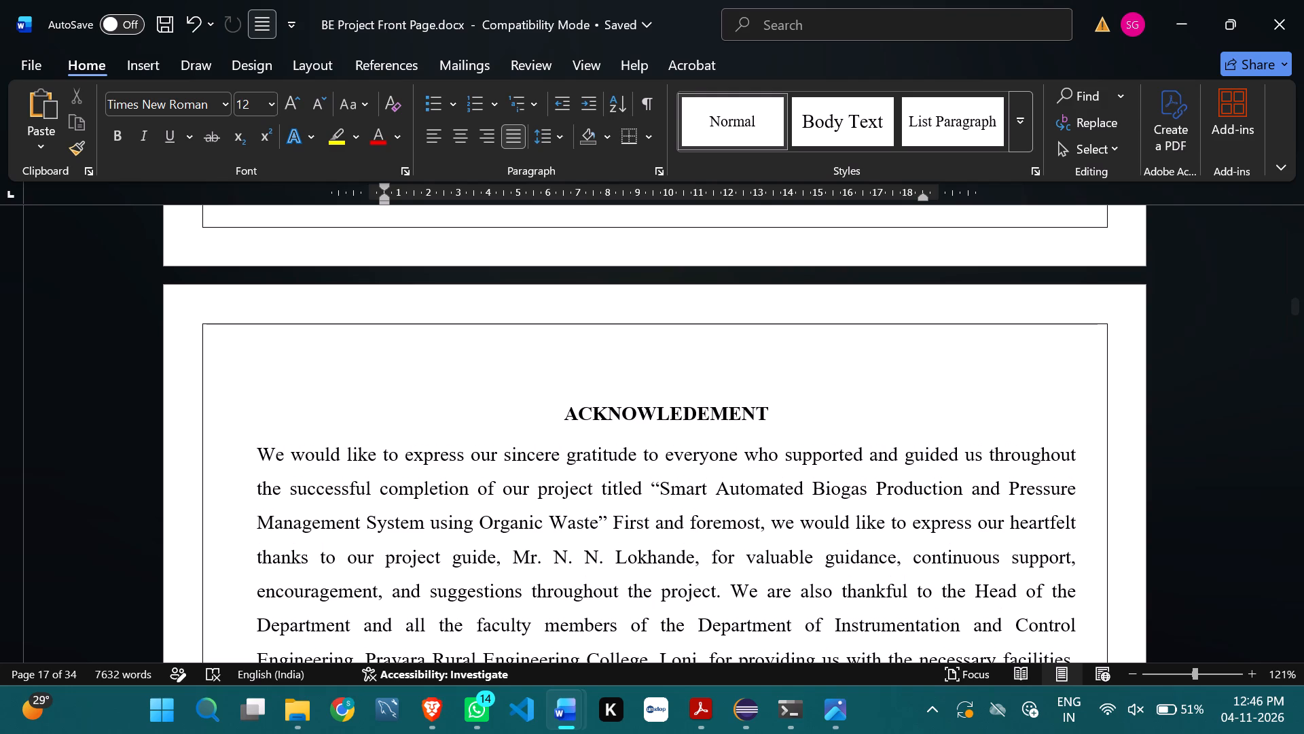
{"action": "scroll", "coordinate": [526, 290], "scroll_direction": "down", "scroll_amount": 7}
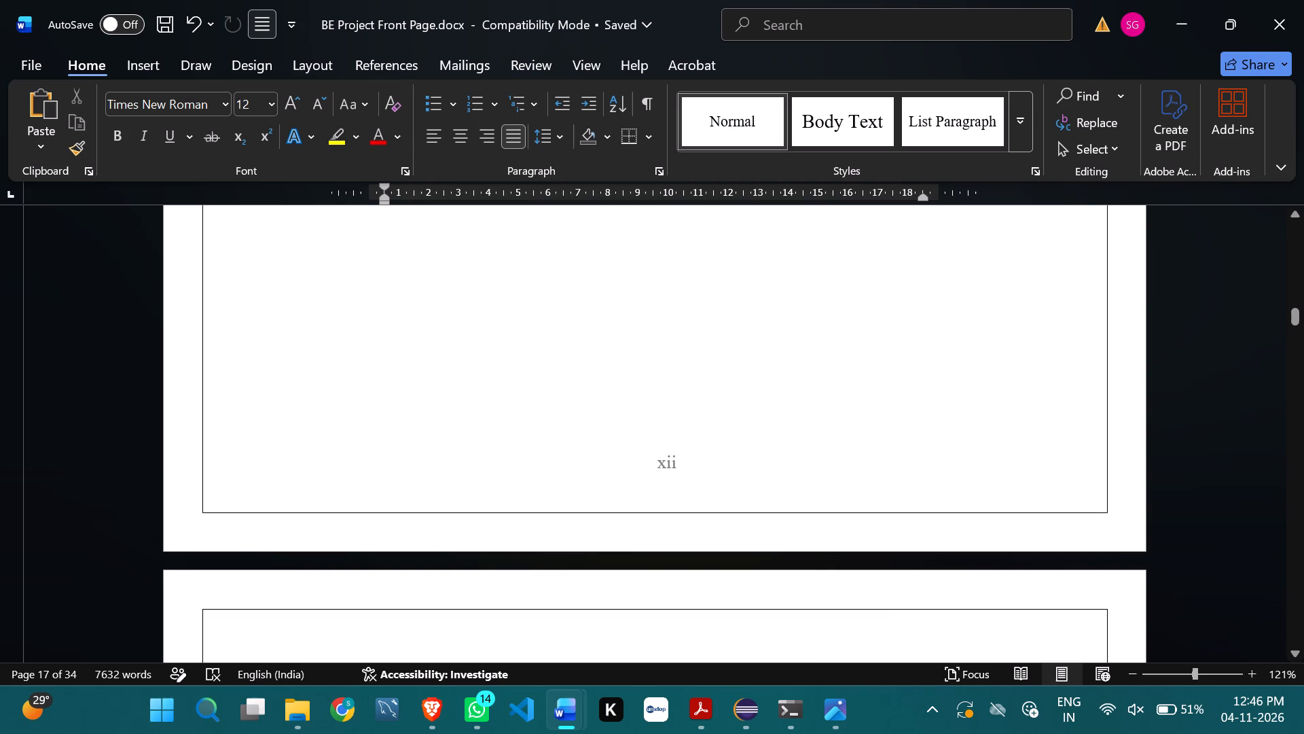
{"action": "scroll", "coordinate": [573, 213], "scroll_direction": "down", "scroll_amount": 1}
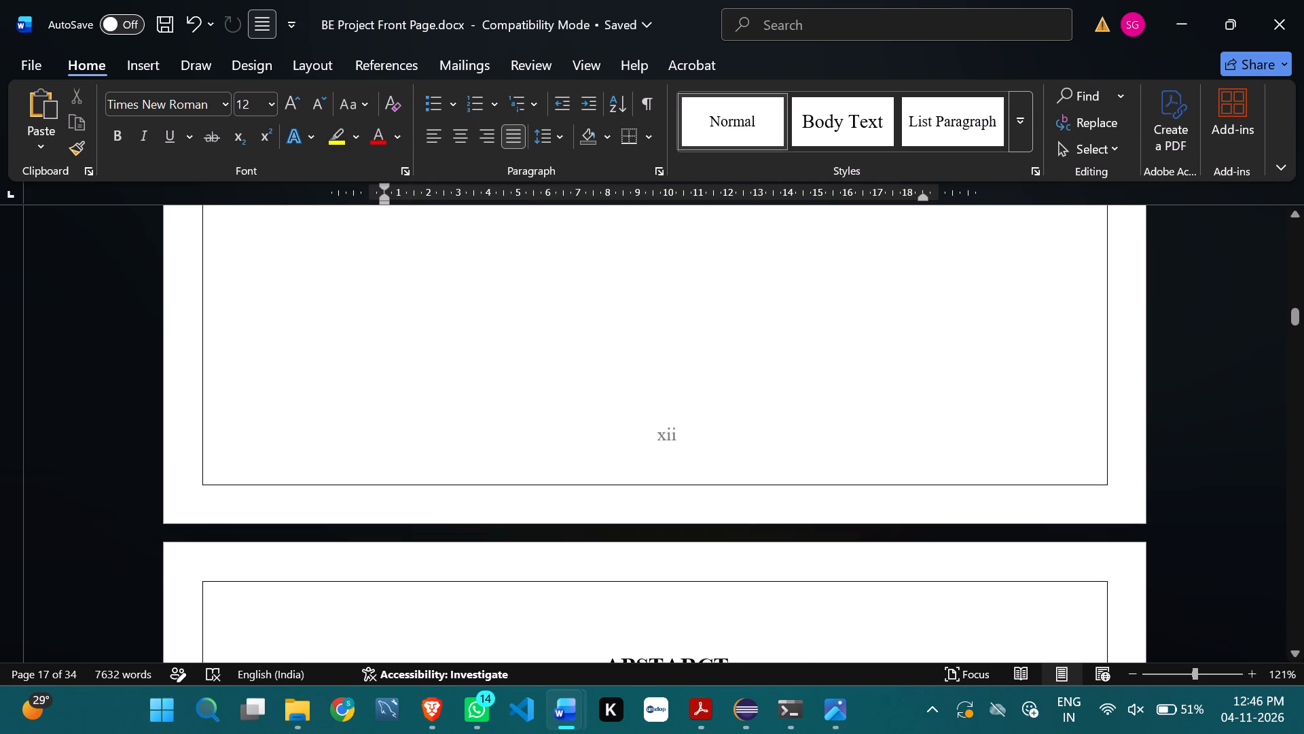
{"action": "scroll", "coordinate": [548, 285], "scroll_direction": "down", "scroll_amount": 1}
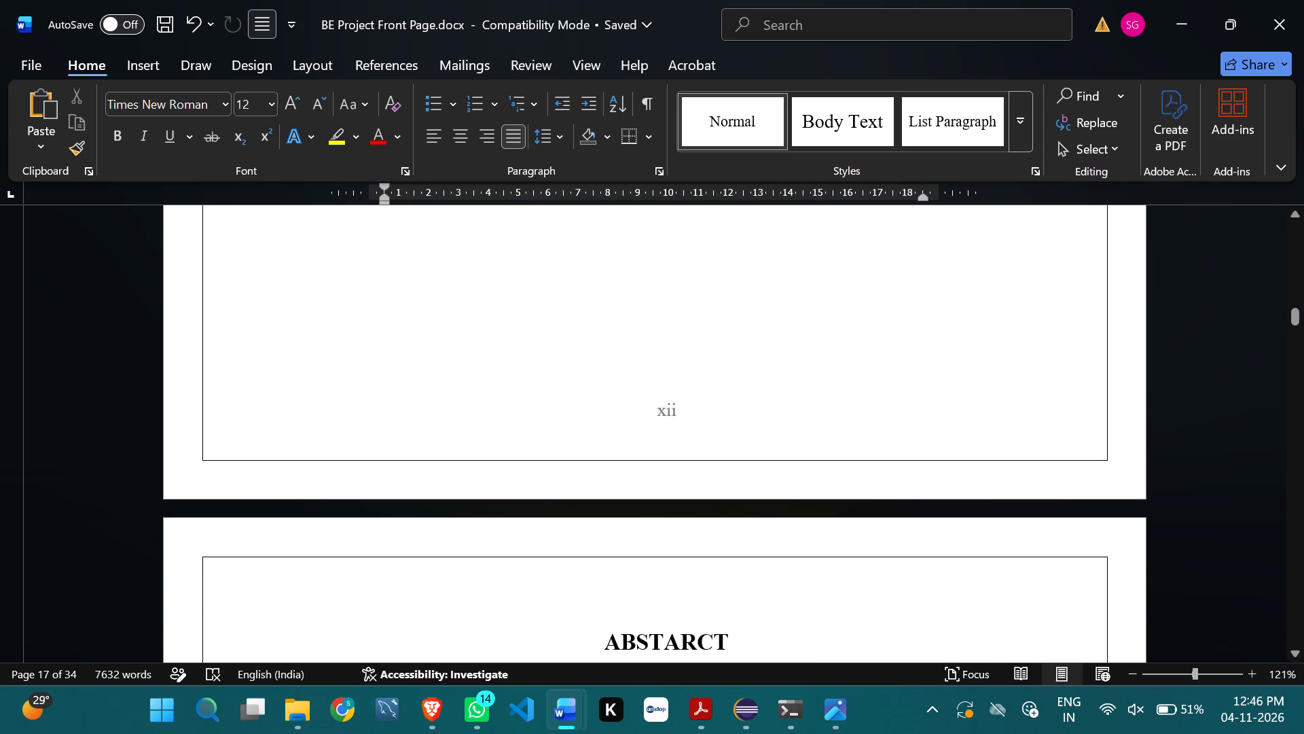
{"action": "scroll", "coordinate": [548, 285], "scroll_direction": "down", "scroll_amount": 4}
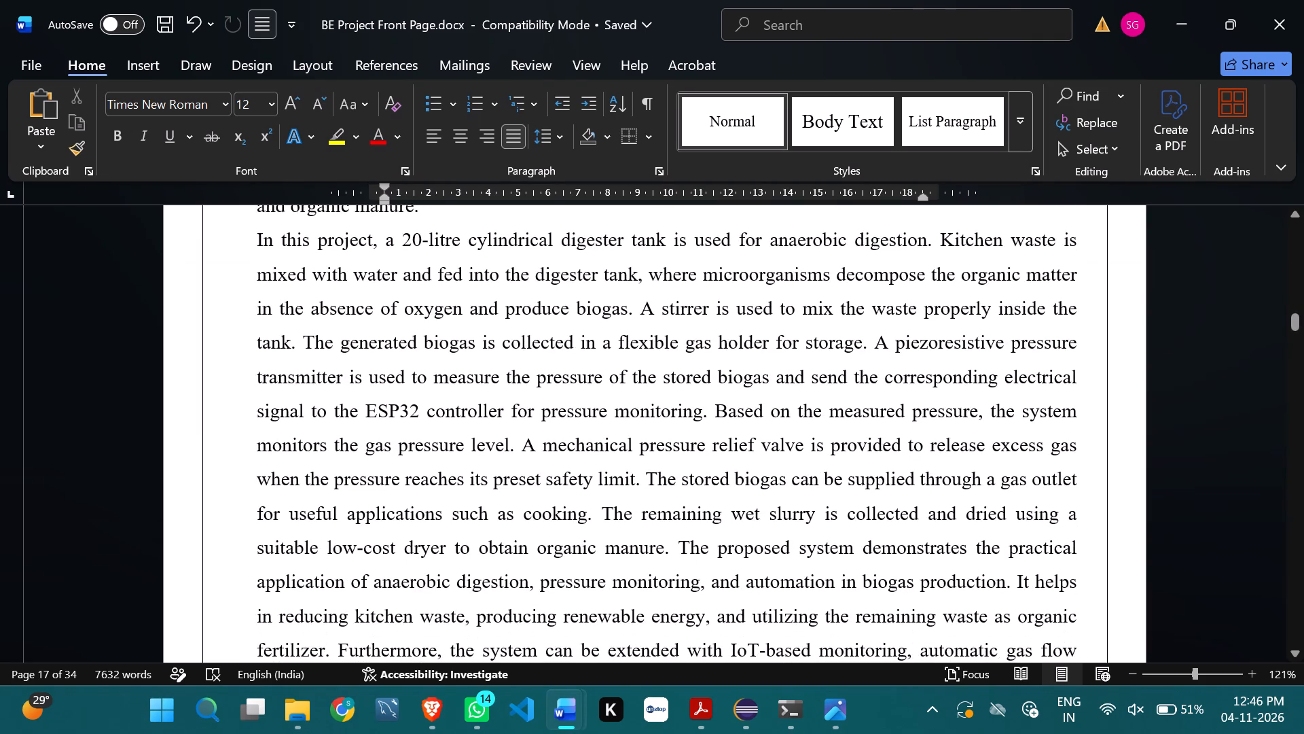
{"action": "scroll", "coordinate": [548, 285], "scroll_direction": "down", "scroll_amount": 2}
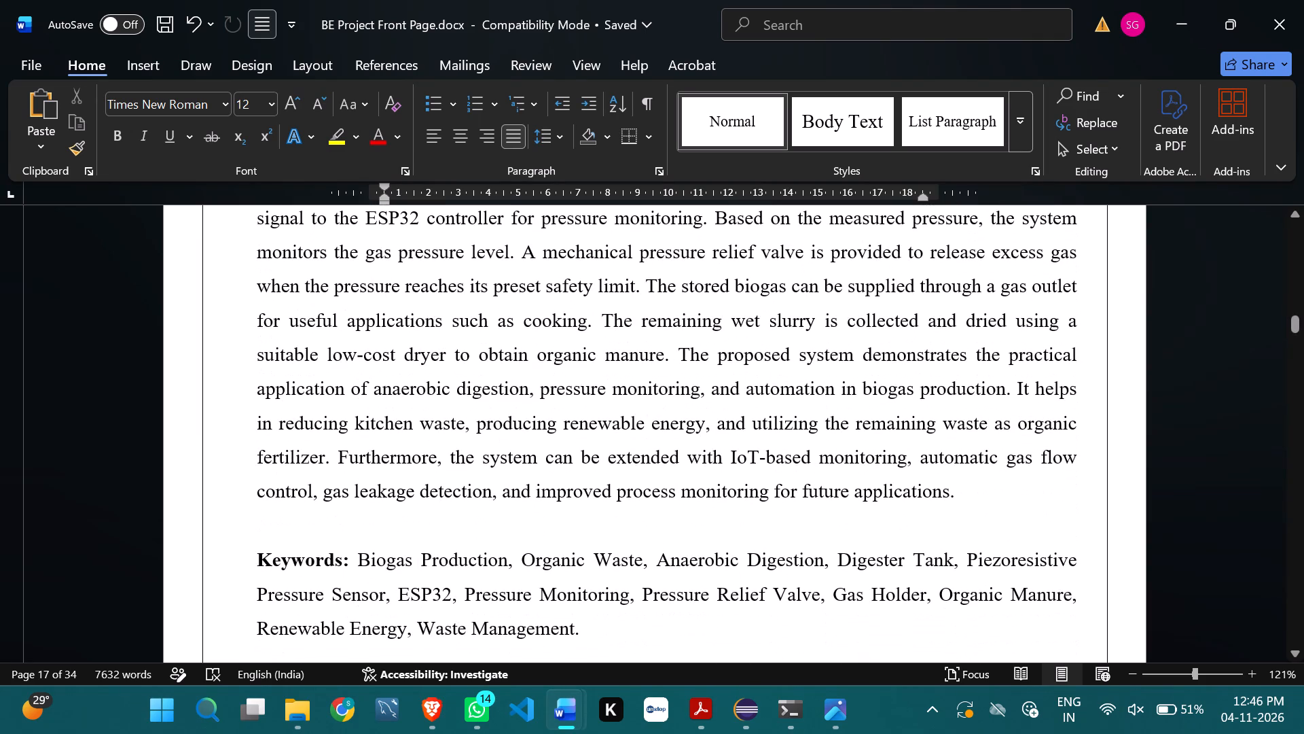
{"action": "scroll", "coordinate": [548, 285], "scroll_direction": "up", "scroll_amount": 2}
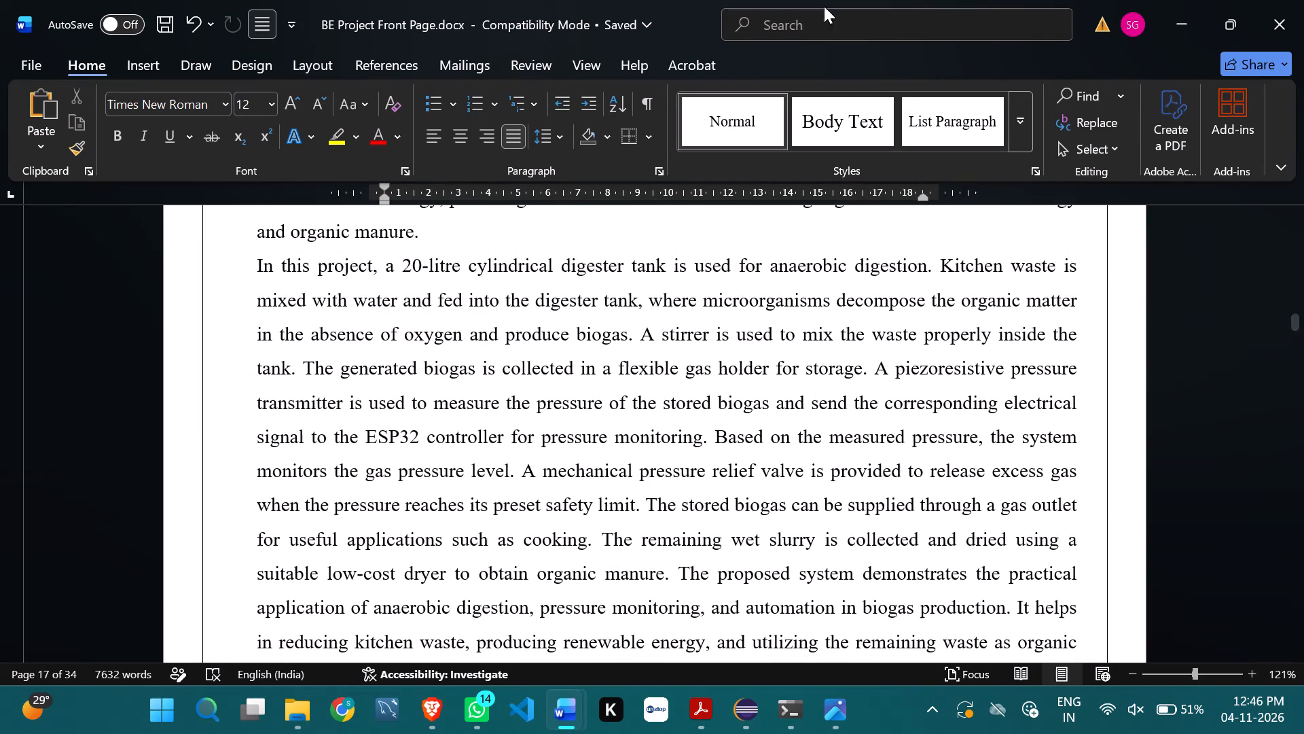
Recheck the front-matter pages from Quality Policy through the program and course outcomes, acknowledgement and abstract to the Contents page.
{"action": "left_click_drag", "start_coordinate": [1290, 316], "coordinate": [1292, 277]}
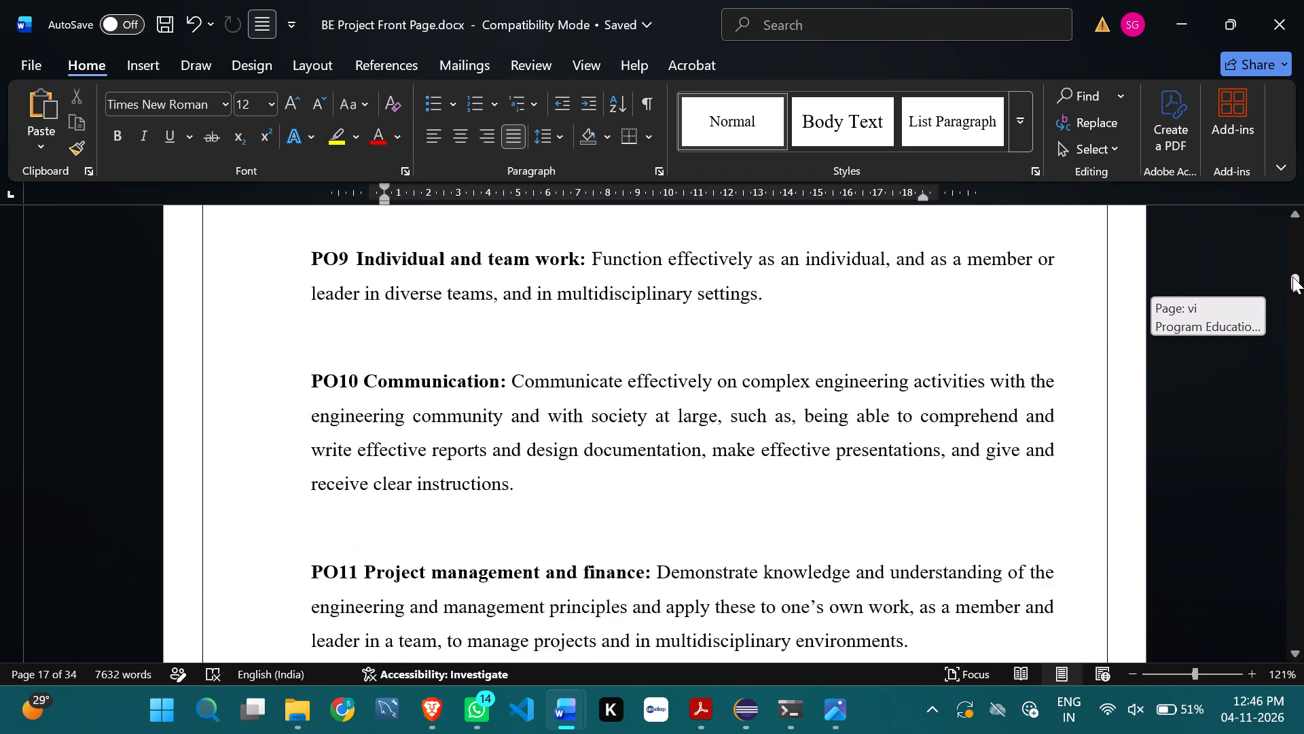
{"action": "left_click_drag", "start_coordinate": [1292, 277], "coordinate": [1292, 271]}
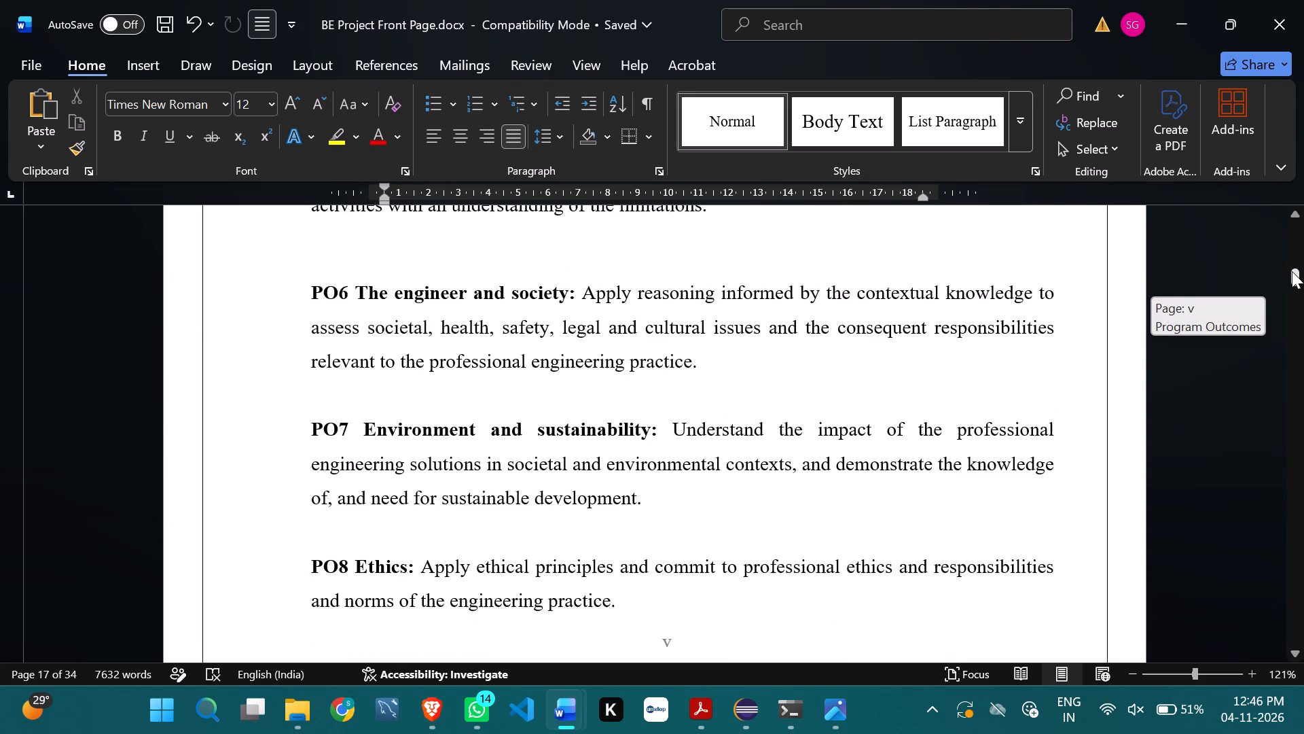
{"action": "left_click_drag", "start_coordinate": [1292, 271], "coordinate": [1289, 259]}
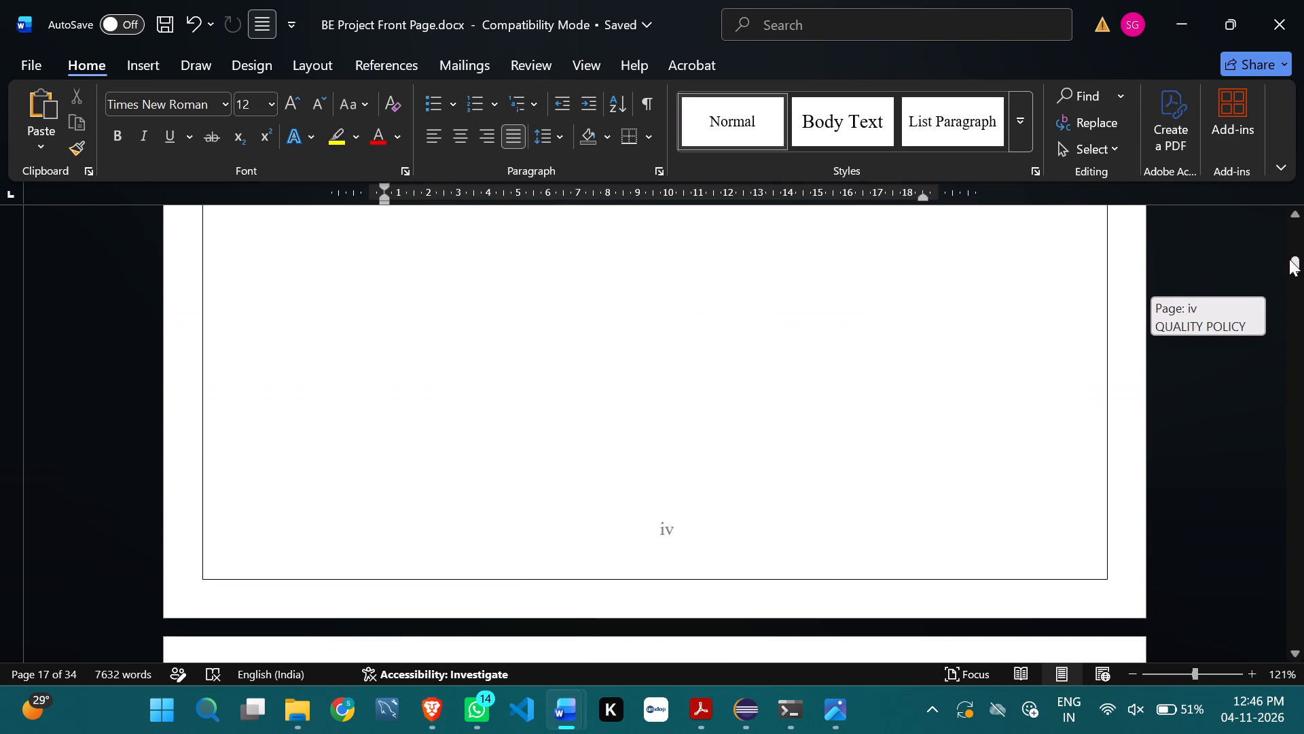
{"action": "left_click_drag", "start_coordinate": [1289, 259], "coordinate": [1287, 260]}
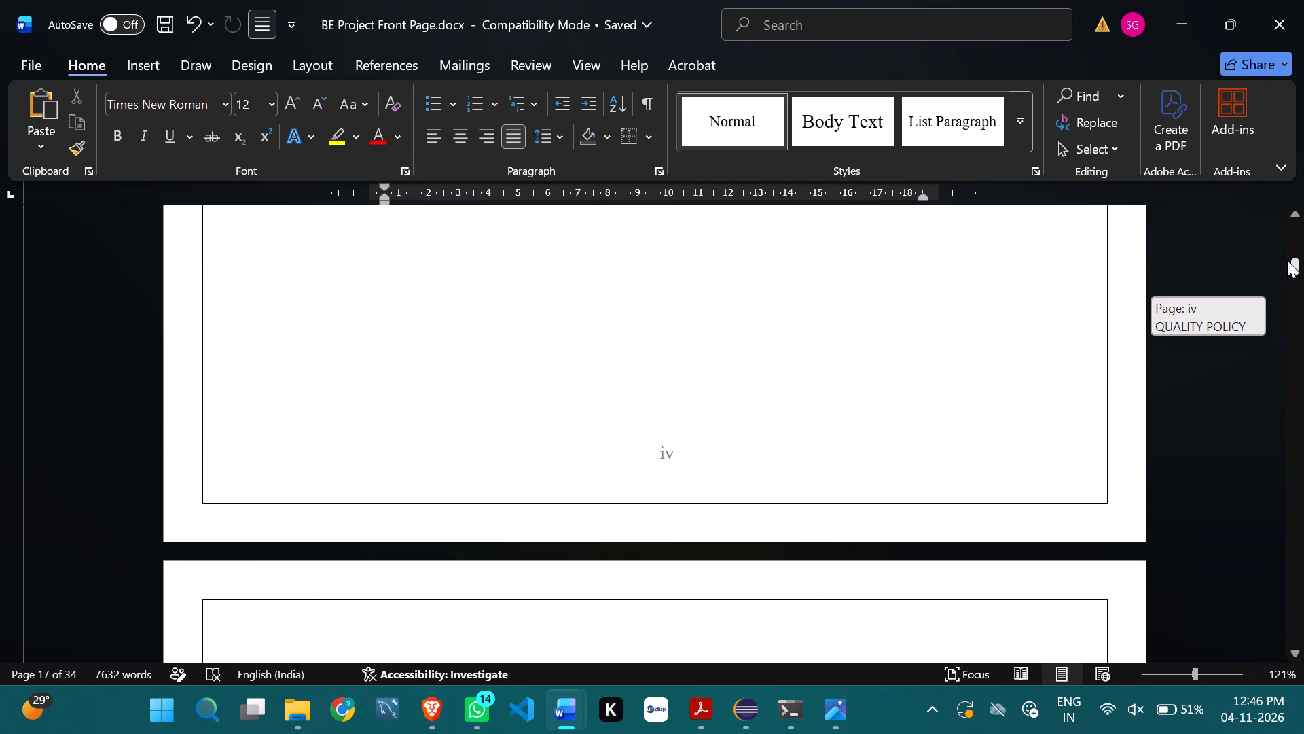
{"action": "left_click_drag", "start_coordinate": [1287, 260], "coordinate": [1286, 251]}
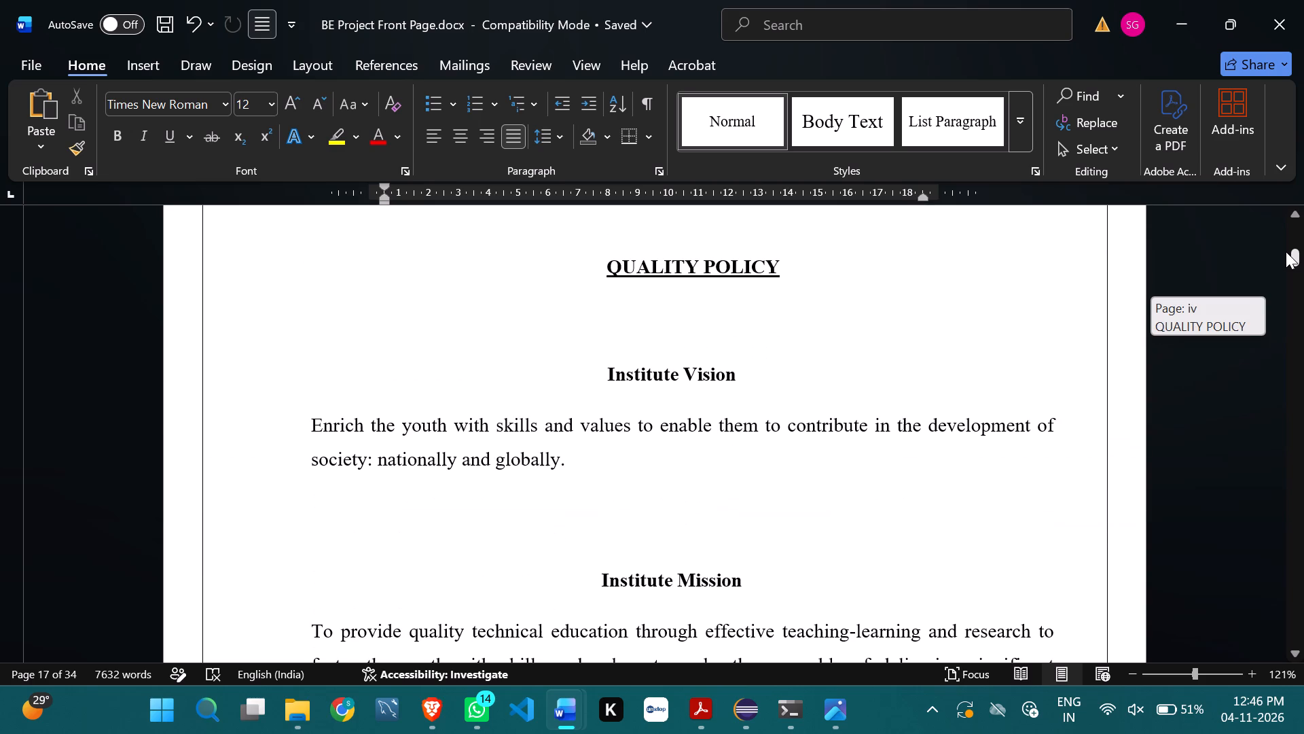
{"action": "left_click_drag", "start_coordinate": [1286, 251], "coordinate": [1285, 268]}
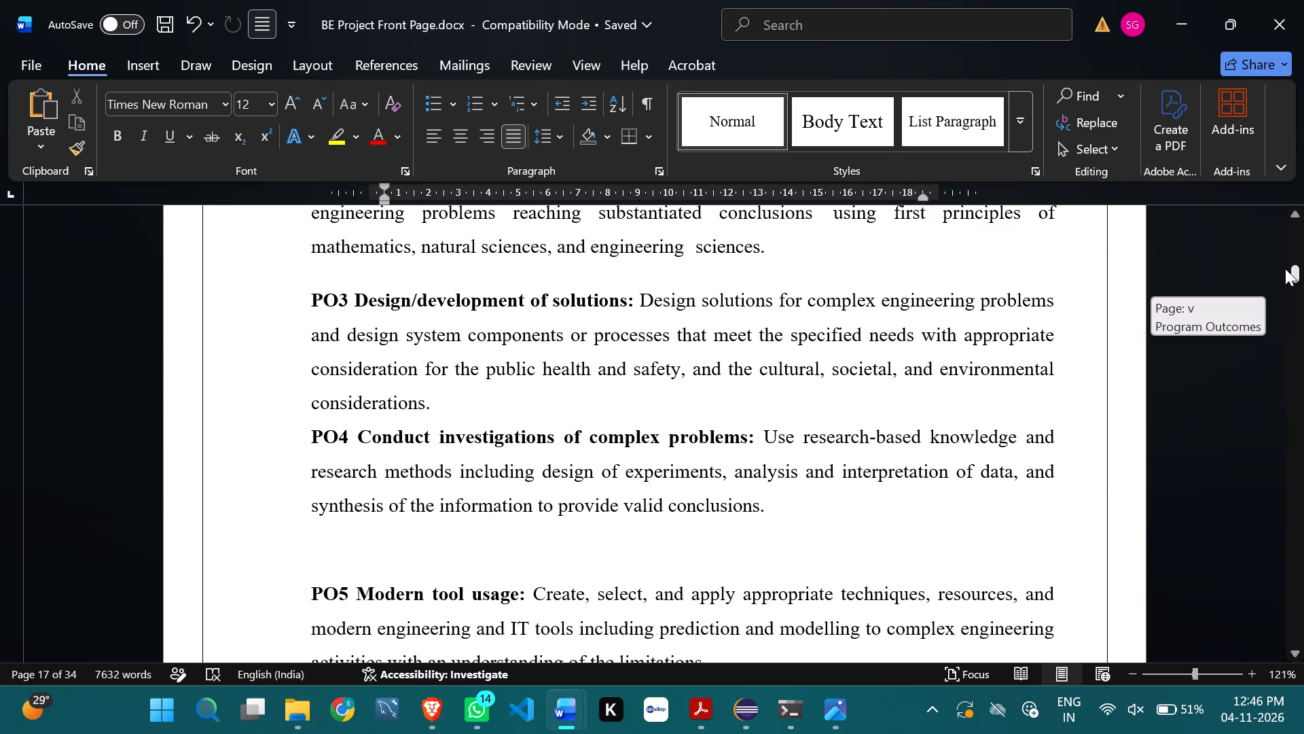
{"action": "left_click_drag", "start_coordinate": [1285, 268], "coordinate": [1286, 285]}
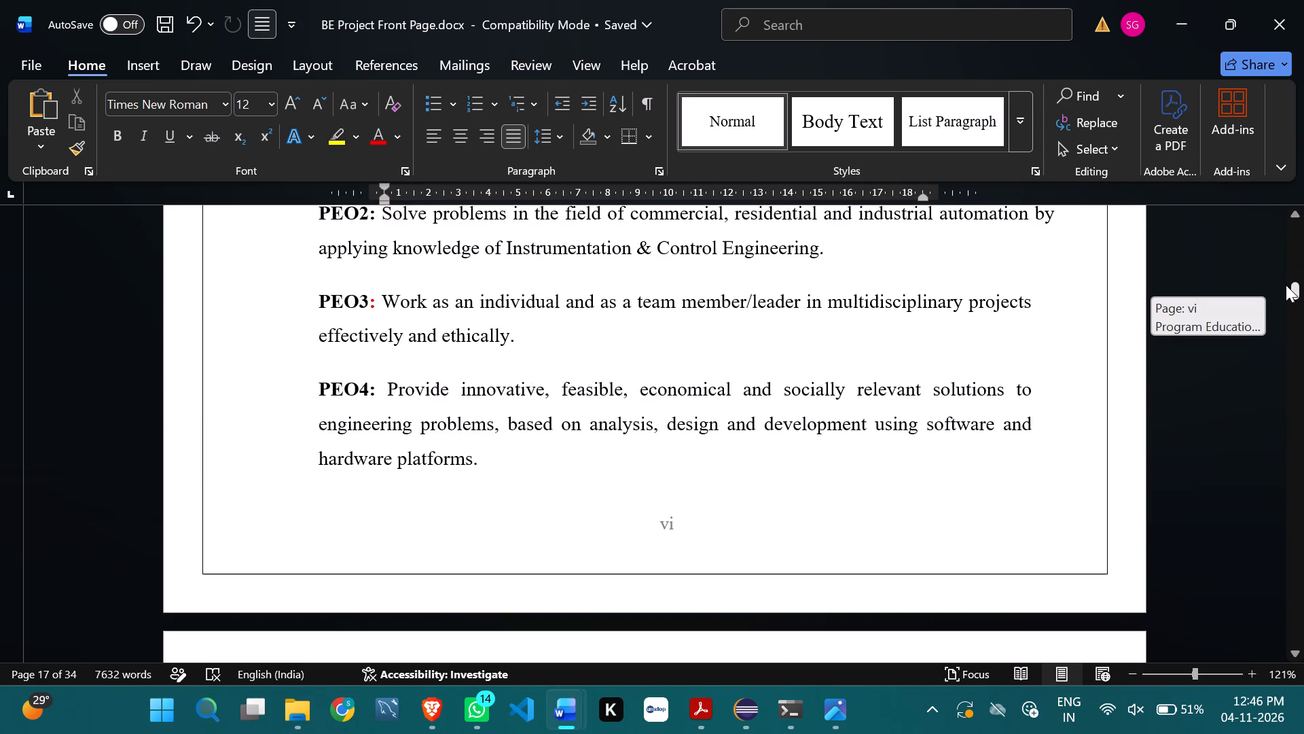
{"action": "left_click_drag", "start_coordinate": [1286, 285], "coordinate": [1289, 295]}
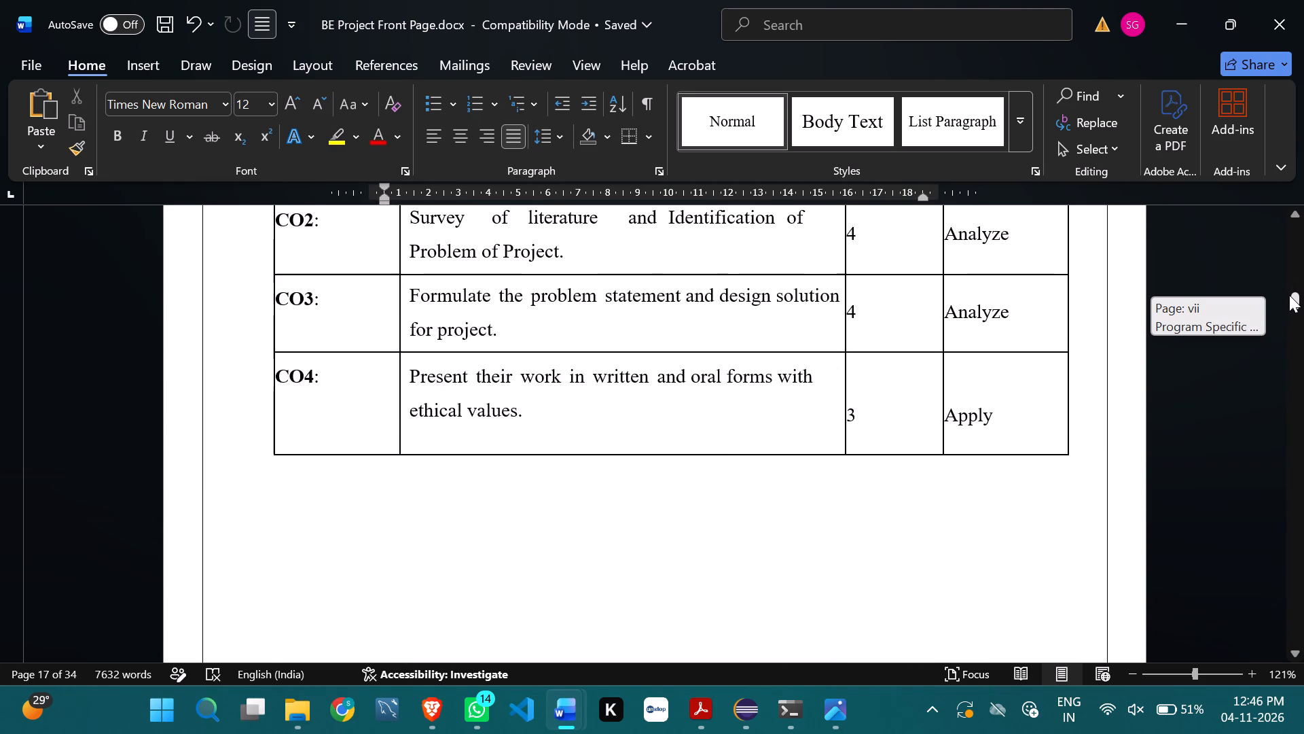
{"action": "left_click_drag", "start_coordinate": [1289, 295], "coordinate": [1292, 304]}
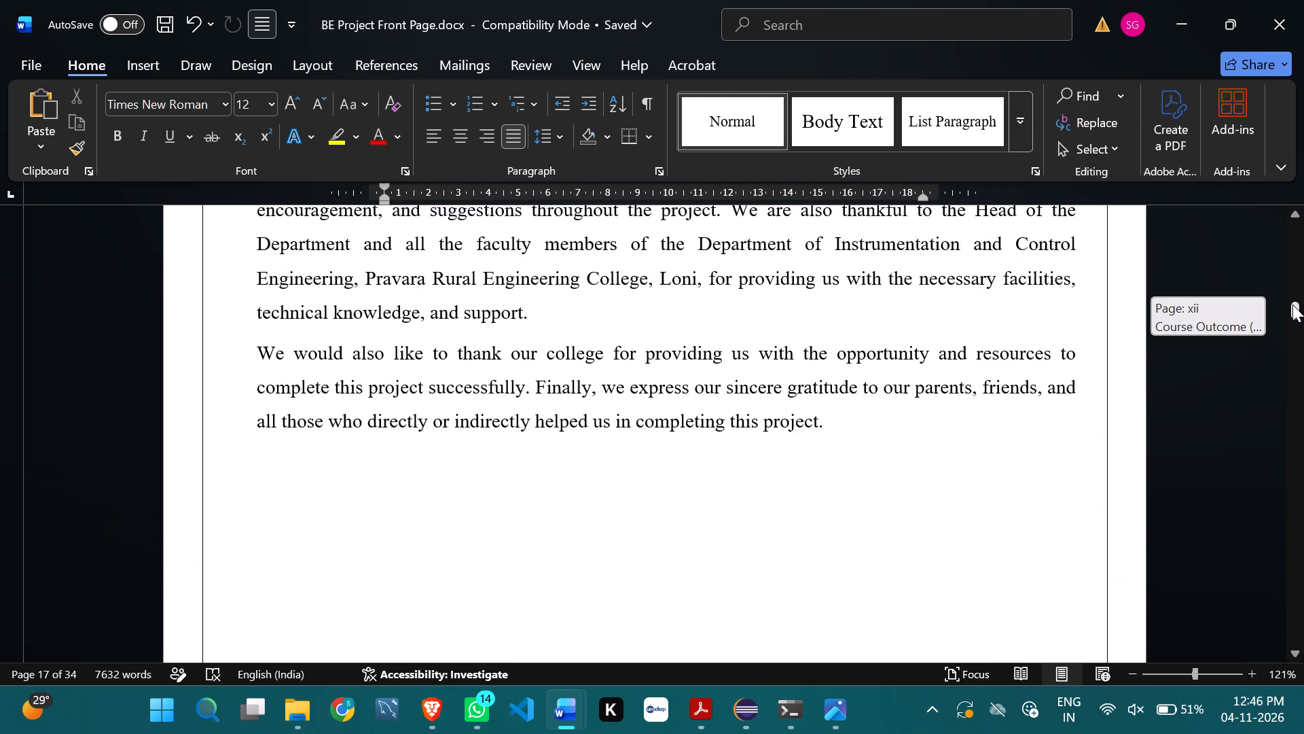
{"action": "left_click_drag", "start_coordinate": [1292, 304], "coordinate": [1292, 292]}
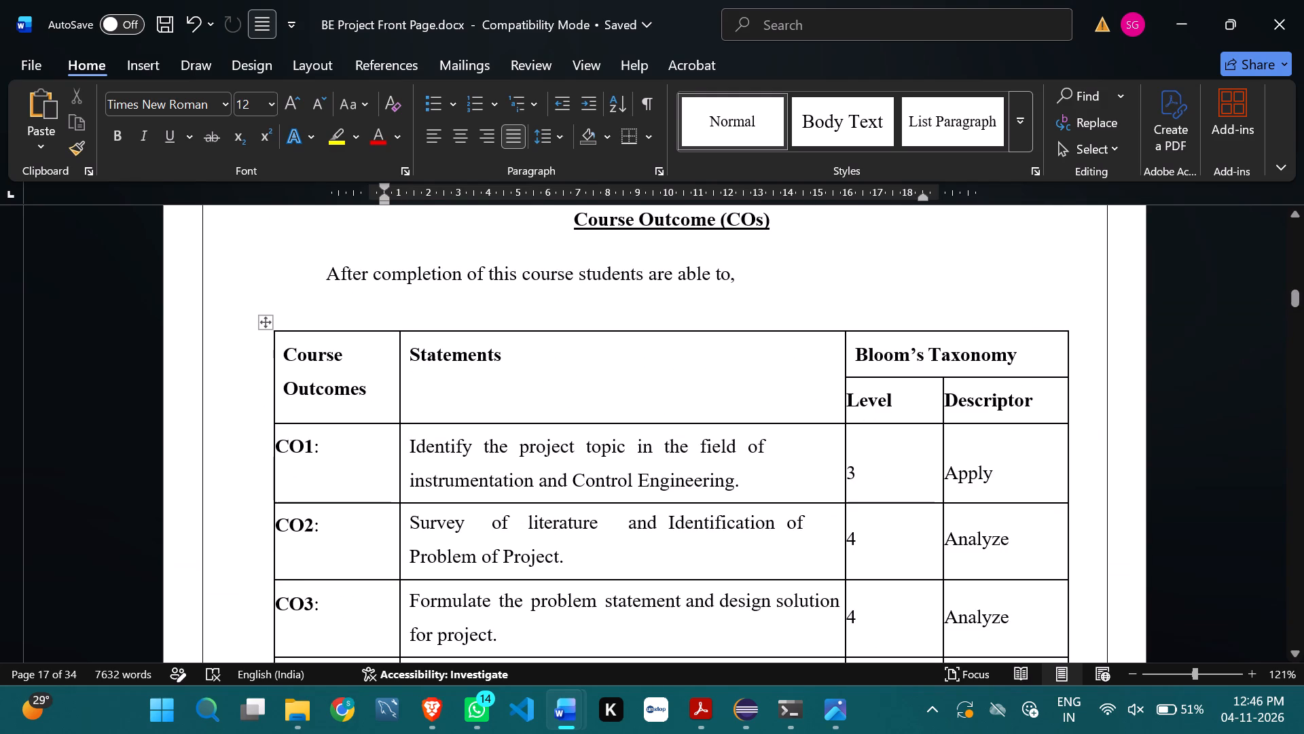
{"action": "left_click_drag", "start_coordinate": [1298, 297], "coordinate": [1298, 302]}
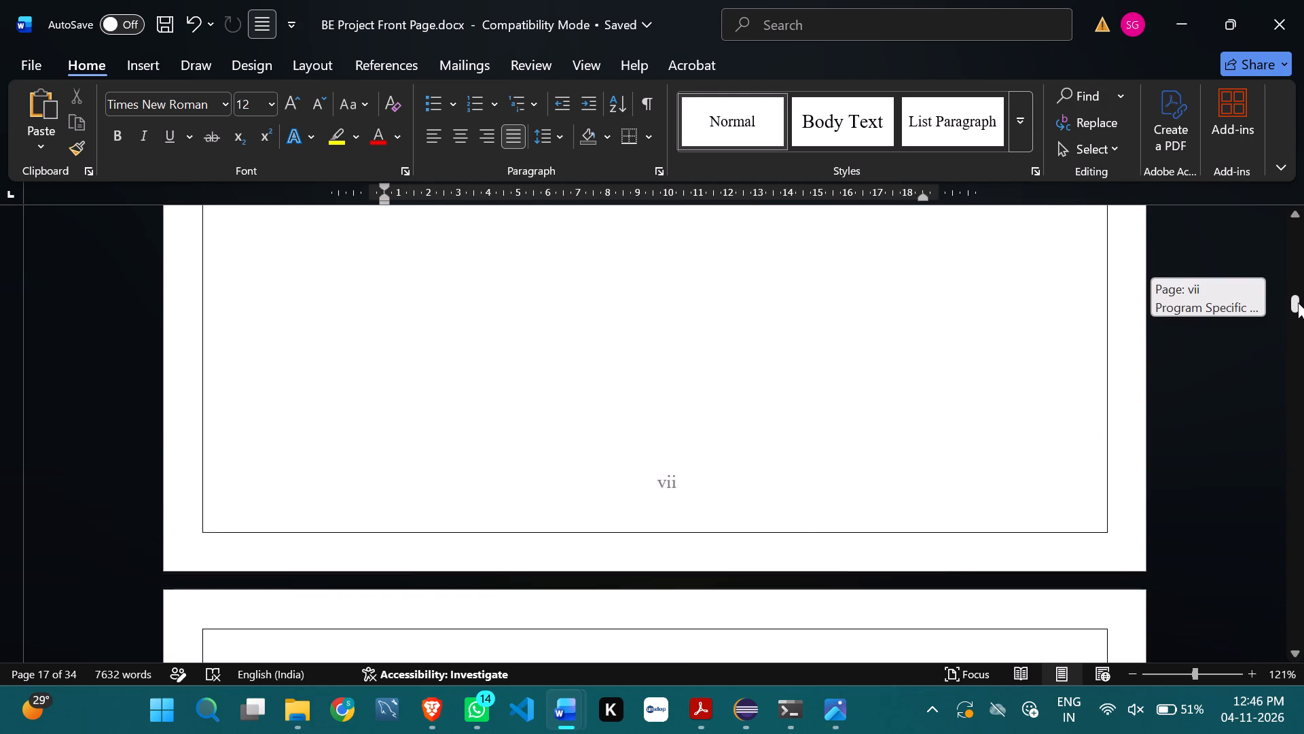
{"action": "left_click_drag", "start_coordinate": [1298, 302], "coordinate": [1299, 314]}
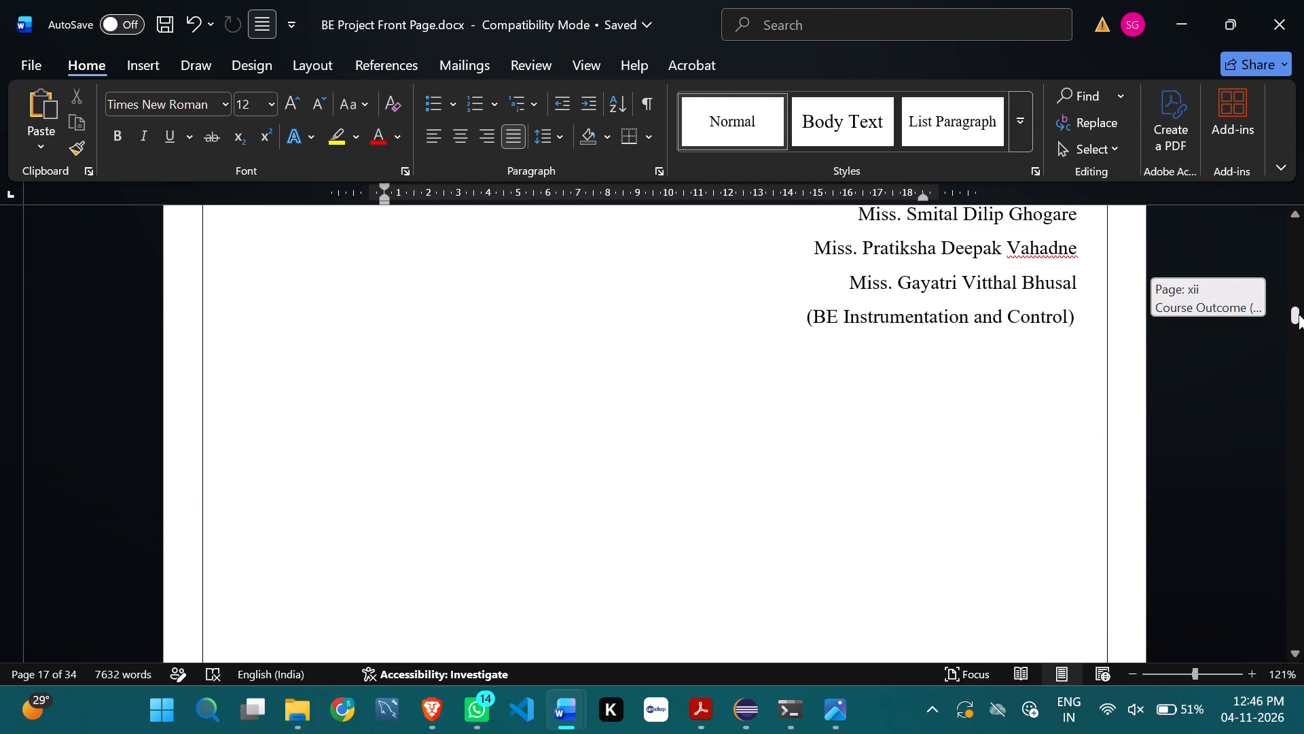
{"action": "left_click_drag", "start_coordinate": [1299, 314], "coordinate": [1301, 324]}
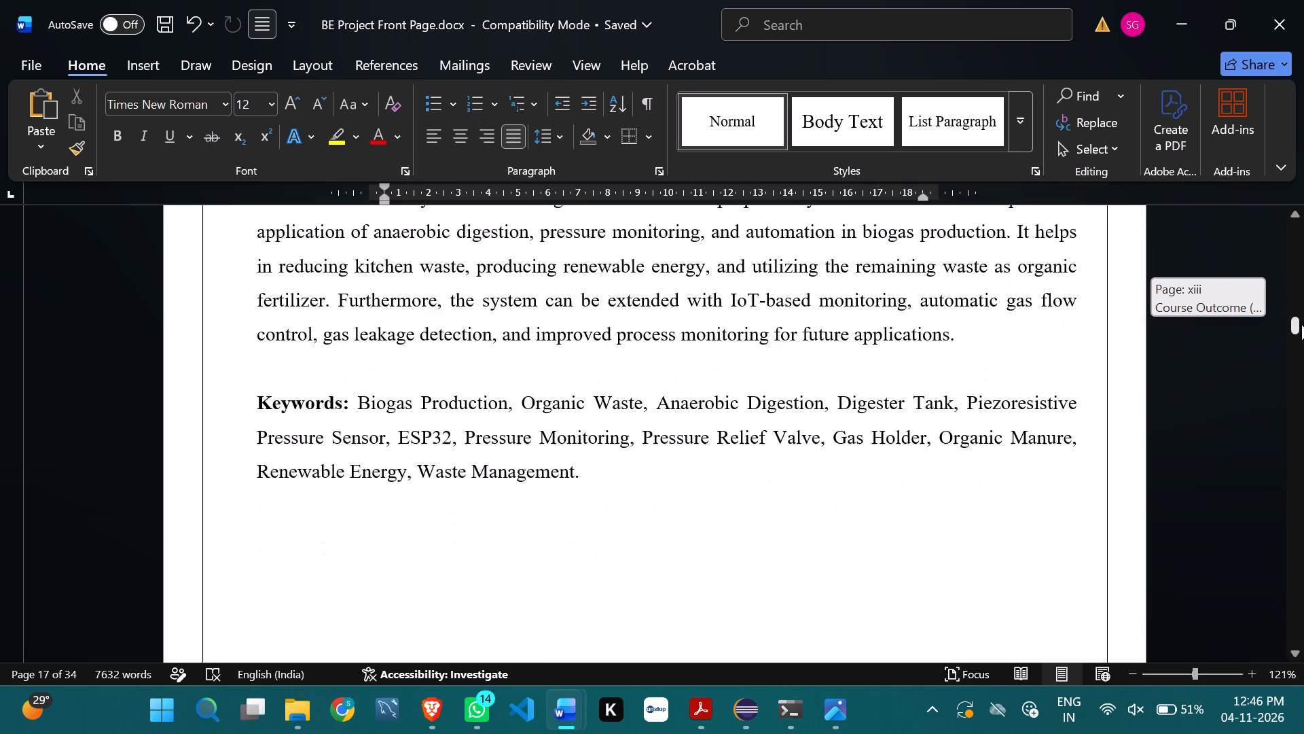
{"action": "left_click_drag", "start_coordinate": [1301, 324], "coordinate": [1303, 330]}
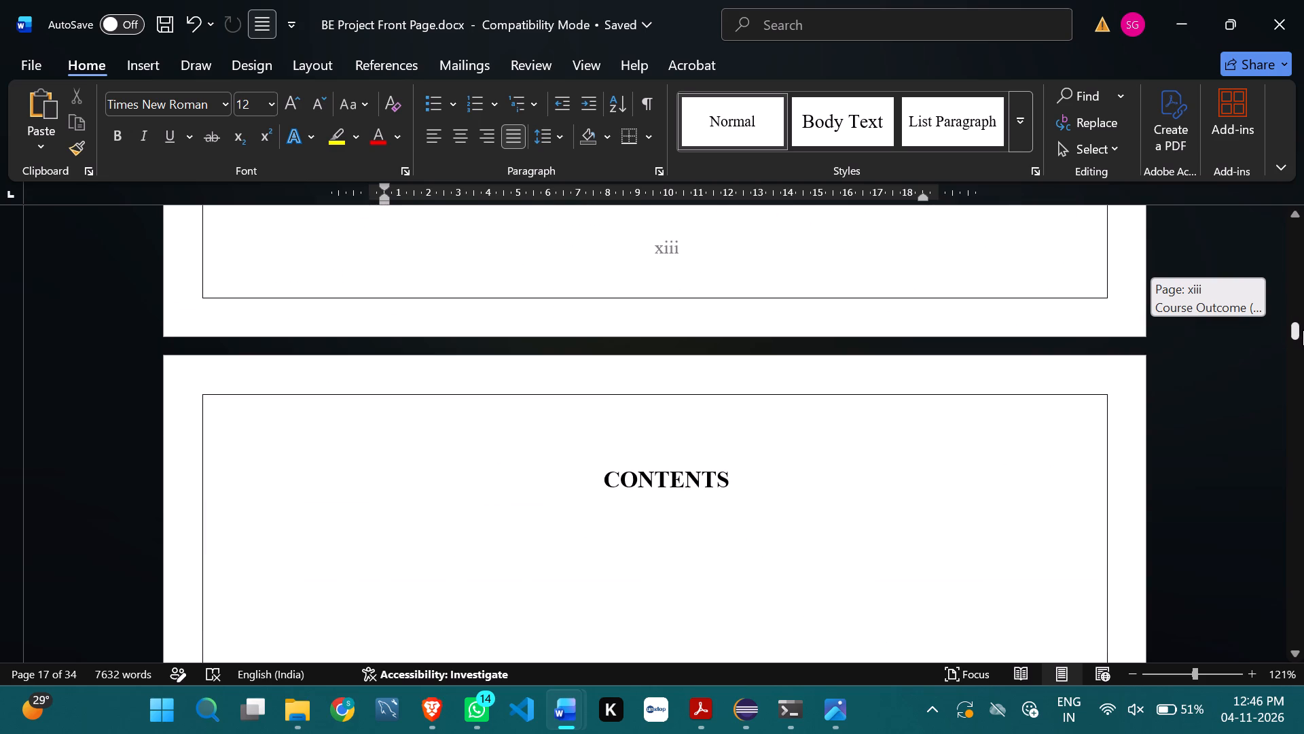
{"action": "left_click_drag", "start_coordinate": [1303, 330], "coordinate": [1303, 332]}
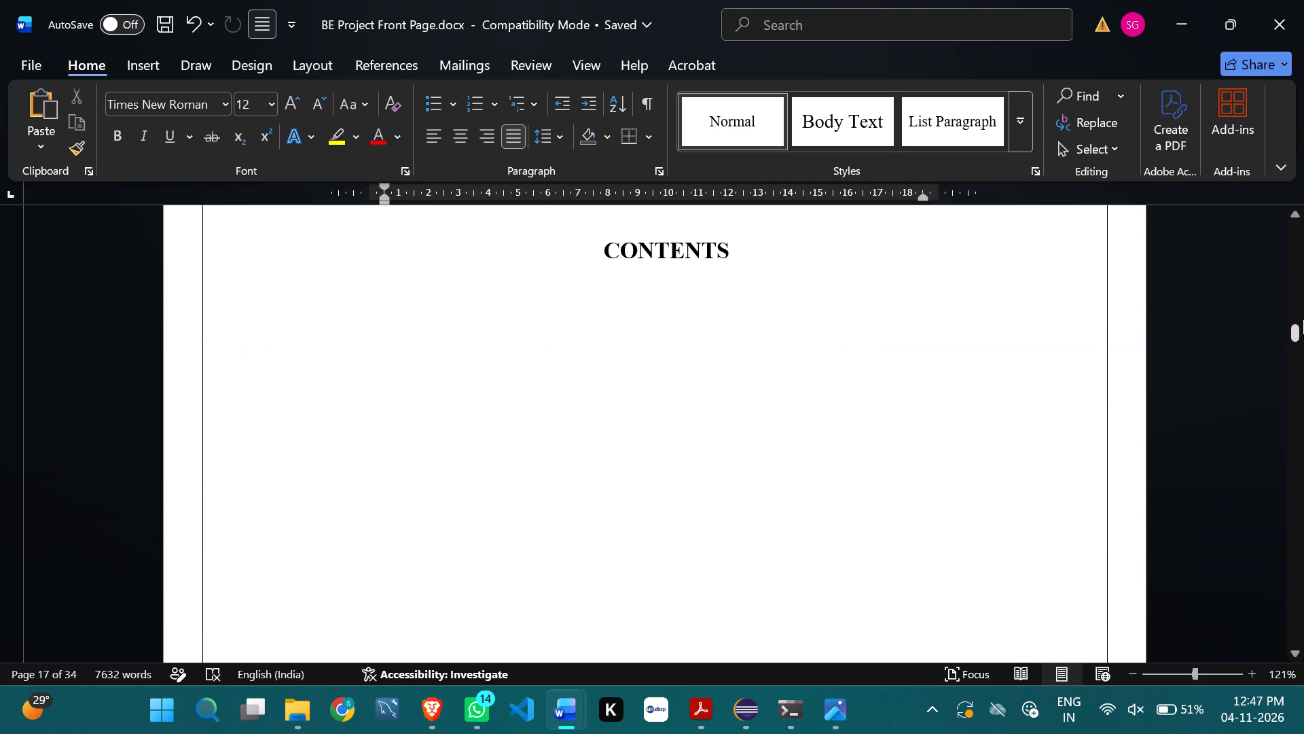
Review the report from the List of Figures through Chapter 1 to the end of the literature review.
{"action": "left_click_drag", "start_coordinate": [1297, 336], "coordinate": [1297, 350]}
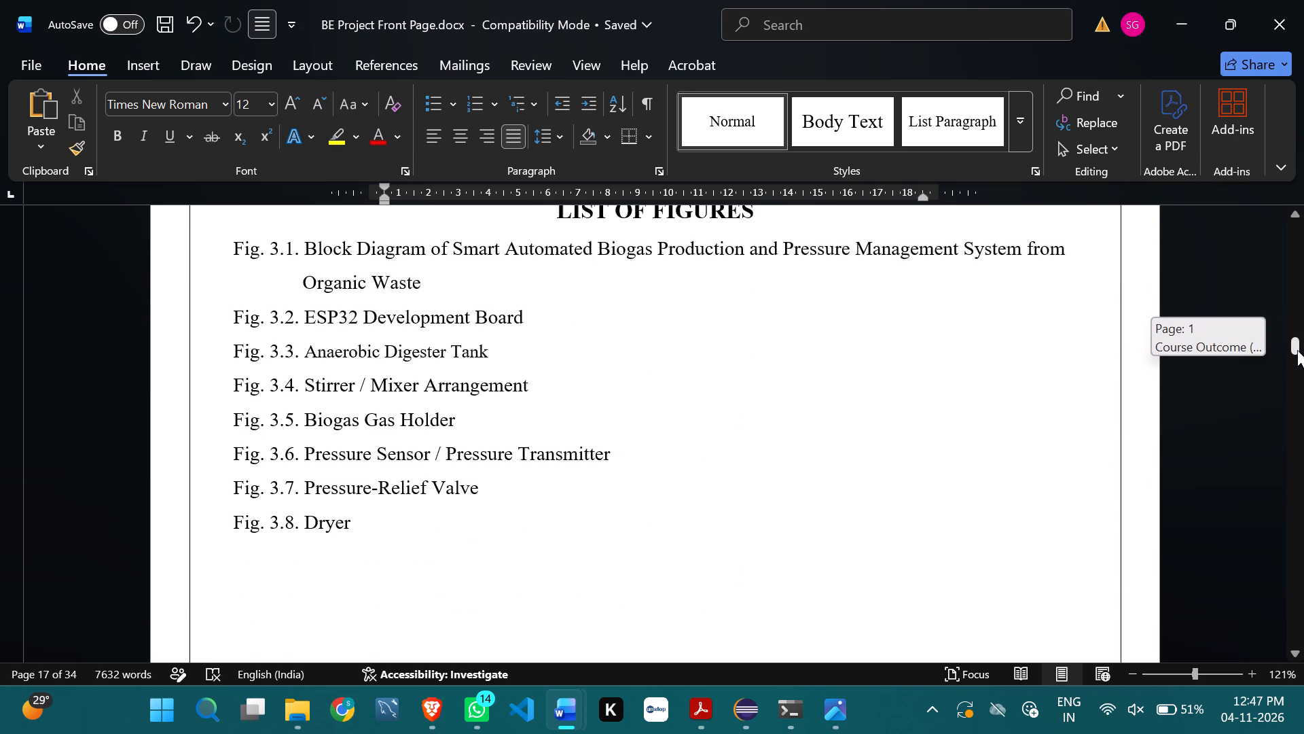
{"action": "left_click_drag", "start_coordinate": [1297, 350], "coordinate": [1303, 372]}
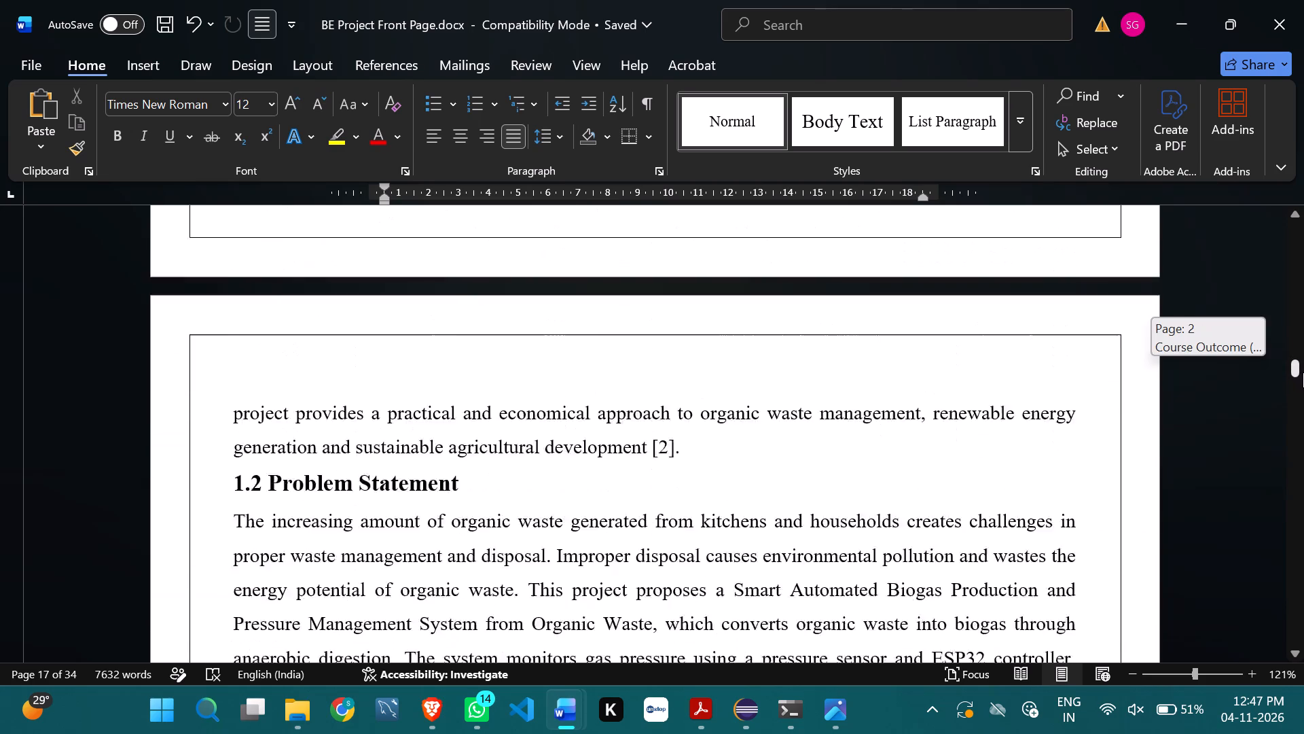
{"action": "left_click_drag", "start_coordinate": [1303, 372], "coordinate": [1303, 376]}
{"action": "left_click_drag", "start_coordinate": [1295, 372], "coordinate": [1299, 394]}
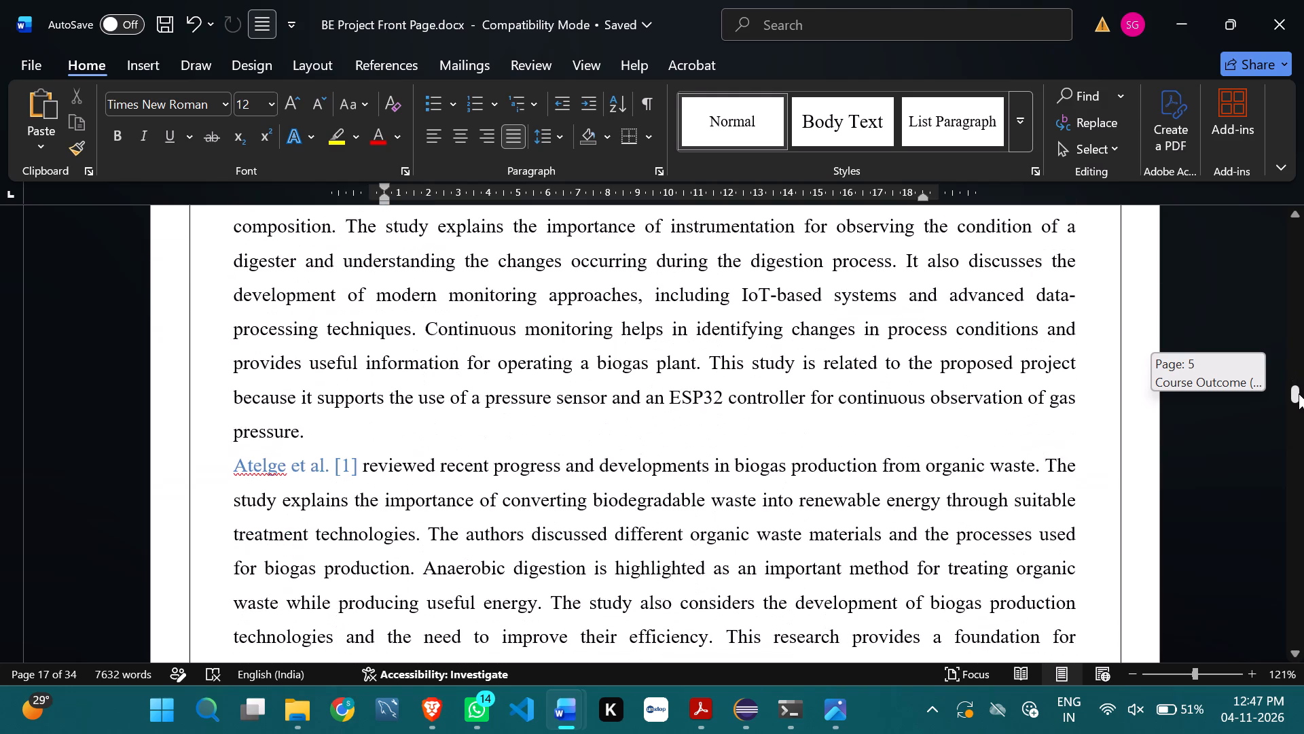
{"action": "left_click_drag", "start_coordinate": [1299, 394], "coordinate": [1299, 396]}
{"action": "left_click_drag", "start_coordinate": [1299, 396], "coordinate": [1299, 405]}
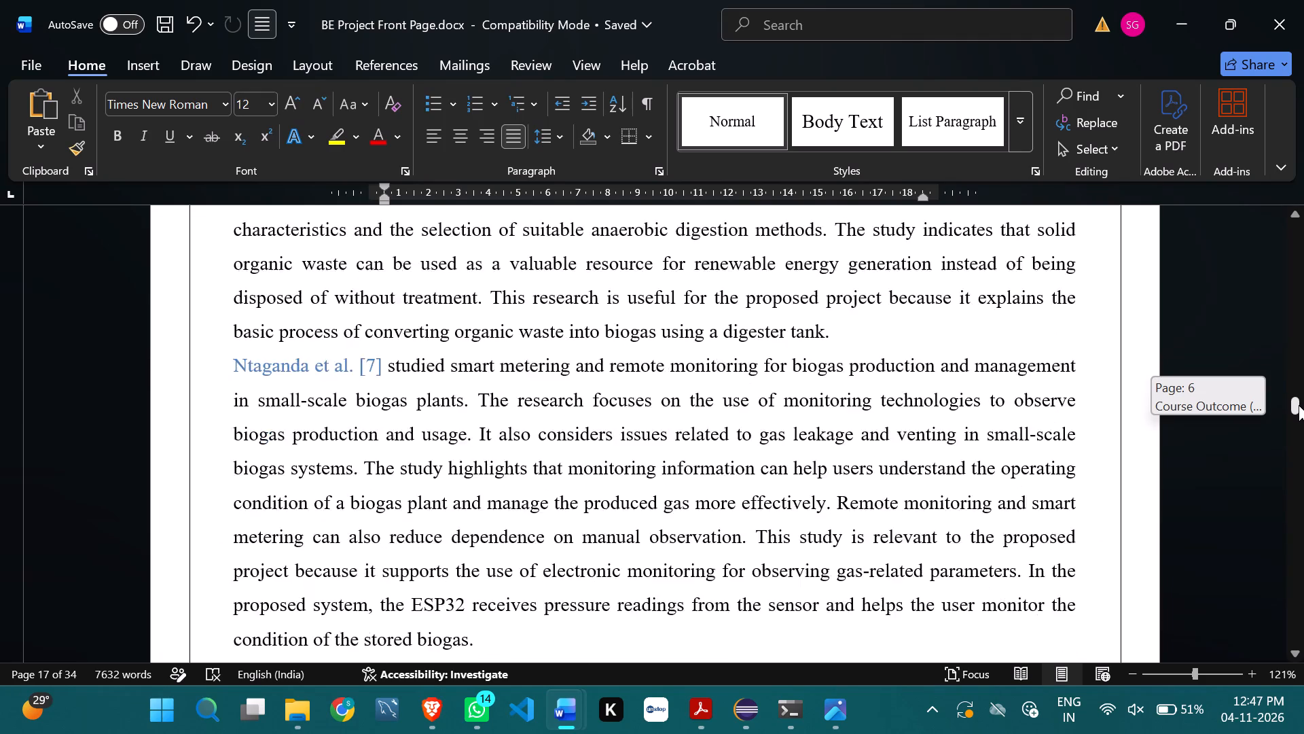
{"action": "left_click_drag", "start_coordinate": [1299, 405], "coordinate": [1299, 419]}
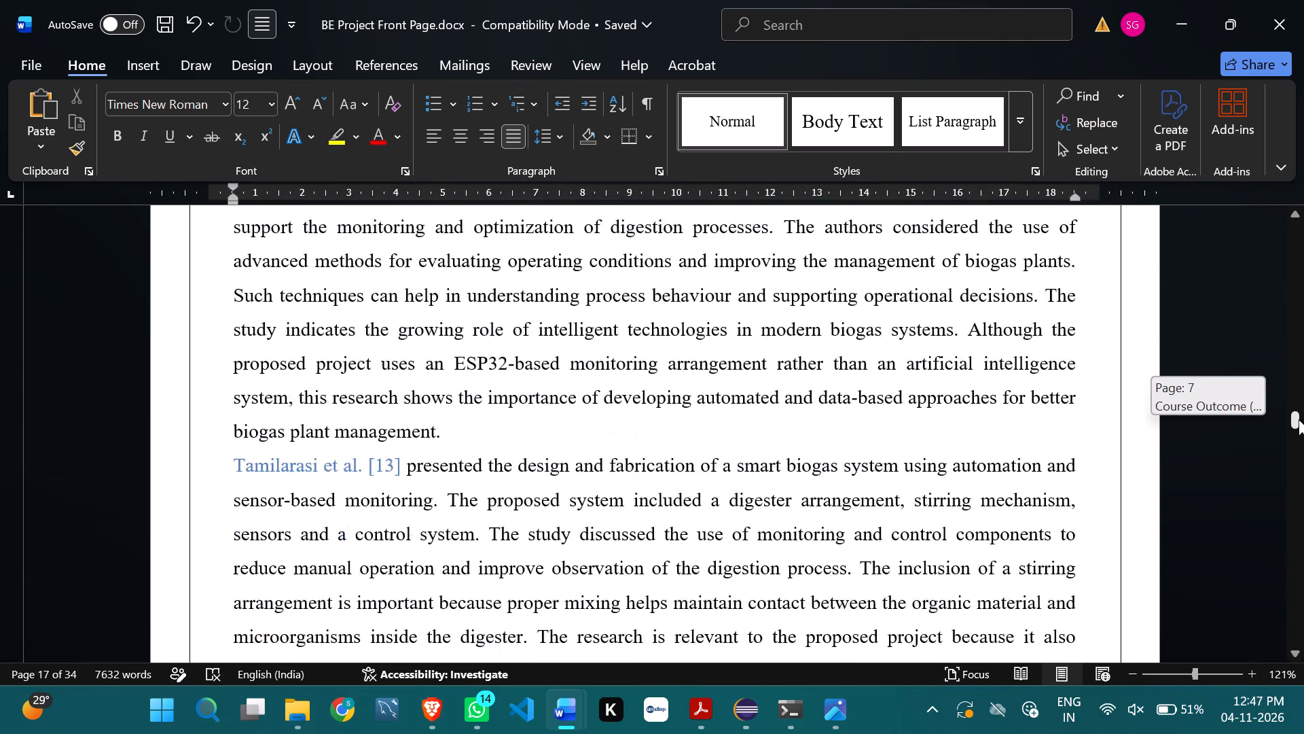
{"action": "left_click_drag", "start_coordinate": [1299, 419], "coordinate": [1299, 423]}
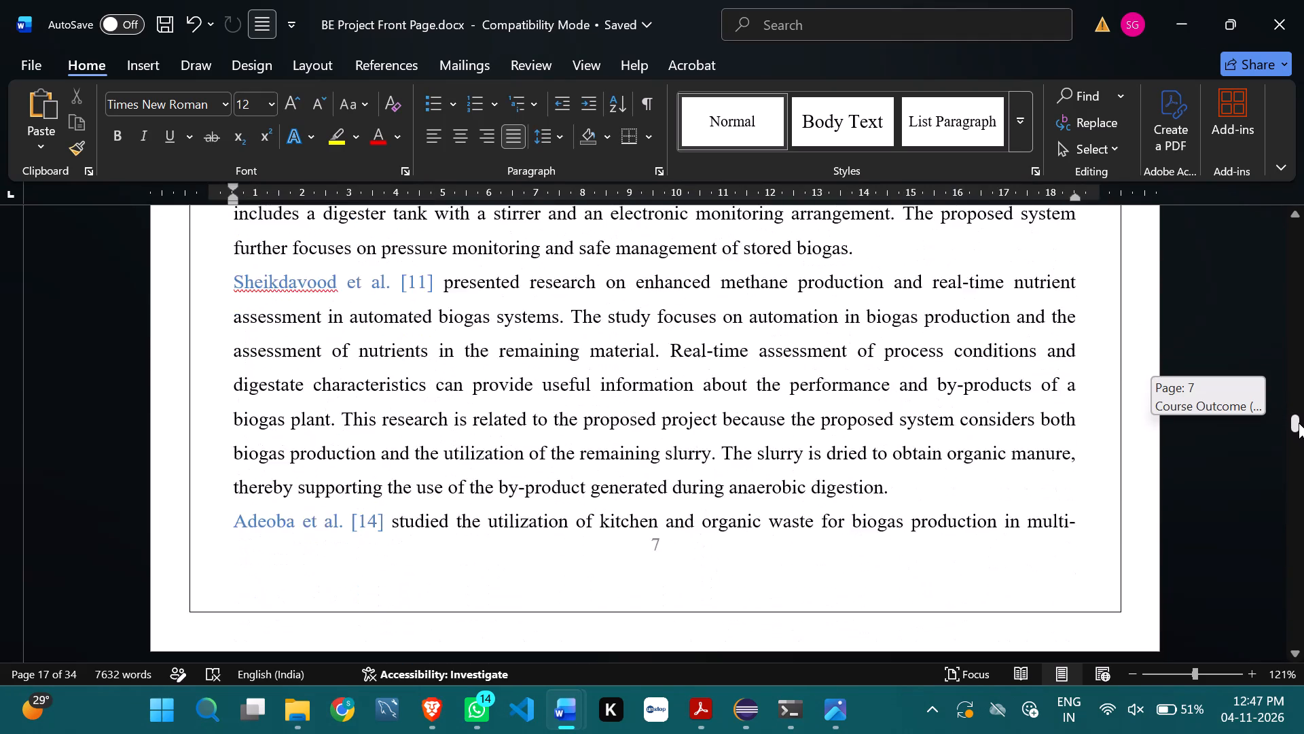
{"action": "left_click_drag", "start_coordinate": [1299, 423], "coordinate": [1299, 427]}
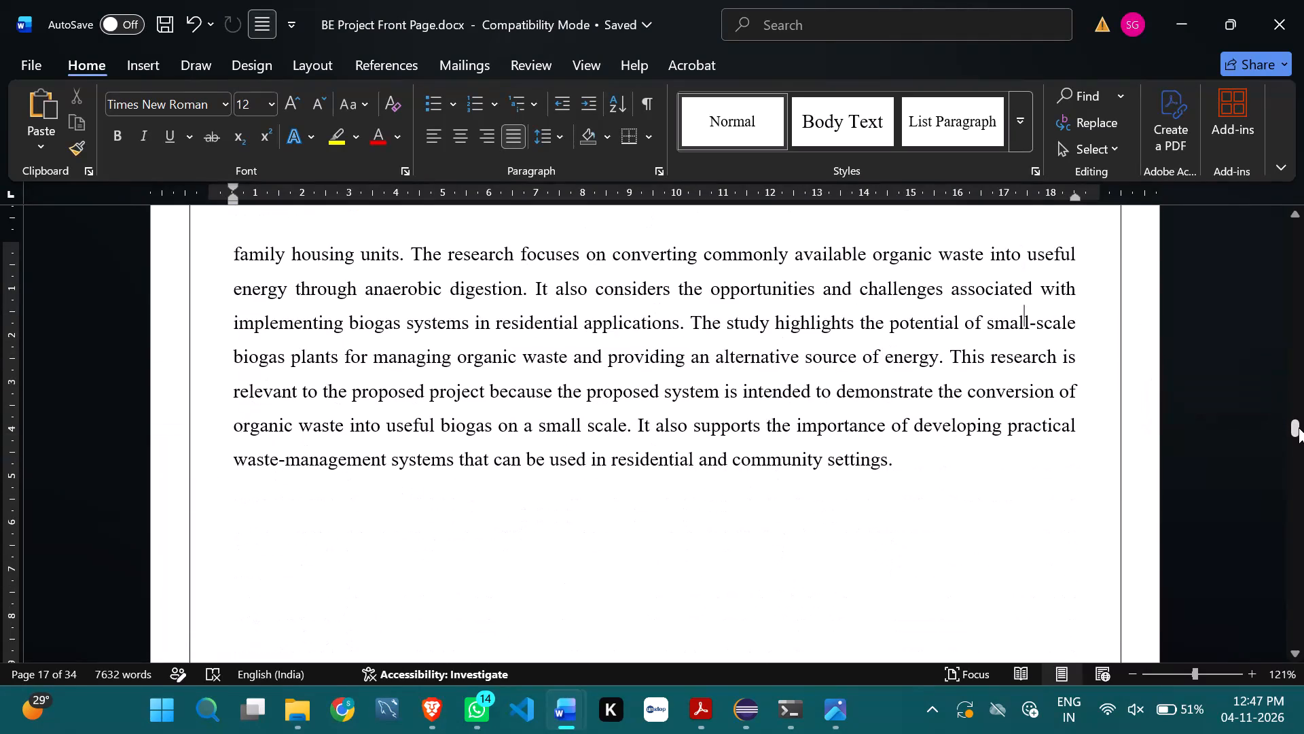
Check the Chapter 3 opening page, covering its title, 3.1 Introduction and 3.2 System Description.
{"action": "left_click_drag", "start_coordinate": [1297, 435], "coordinate": [1297, 444]}
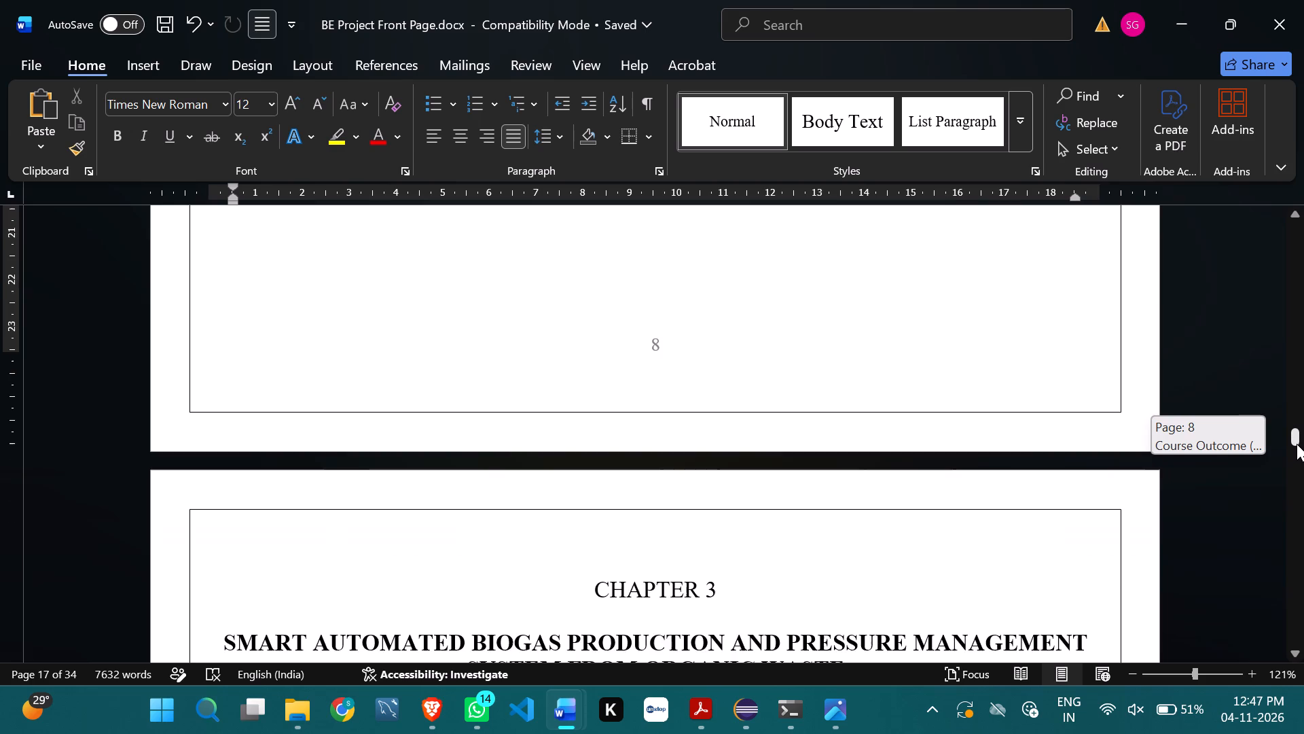
{"action": "left_click_drag", "start_coordinate": [1297, 444], "coordinate": [1299, 457]}
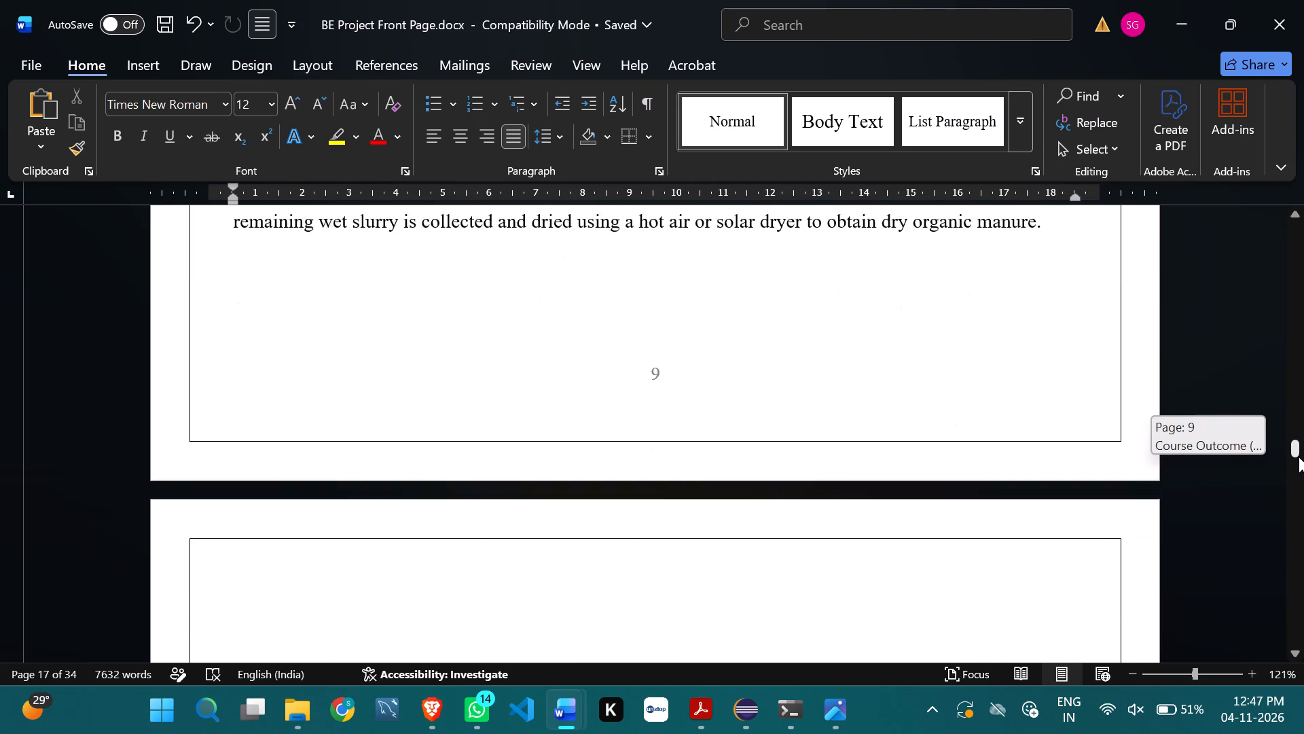
{"action": "left_click_drag", "start_coordinate": [1299, 457], "coordinate": [1299, 453]}
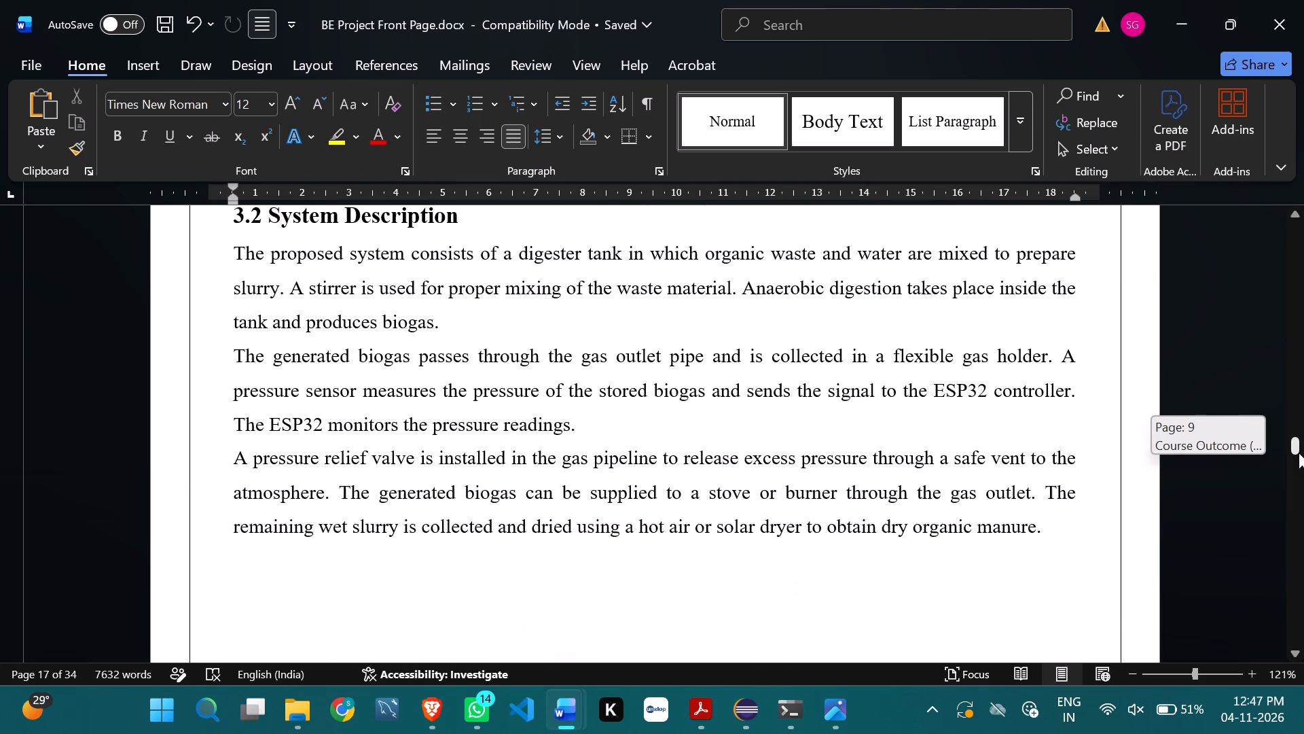
{"action": "left_click_drag", "start_coordinate": [1299, 453], "coordinate": [1299, 448]}
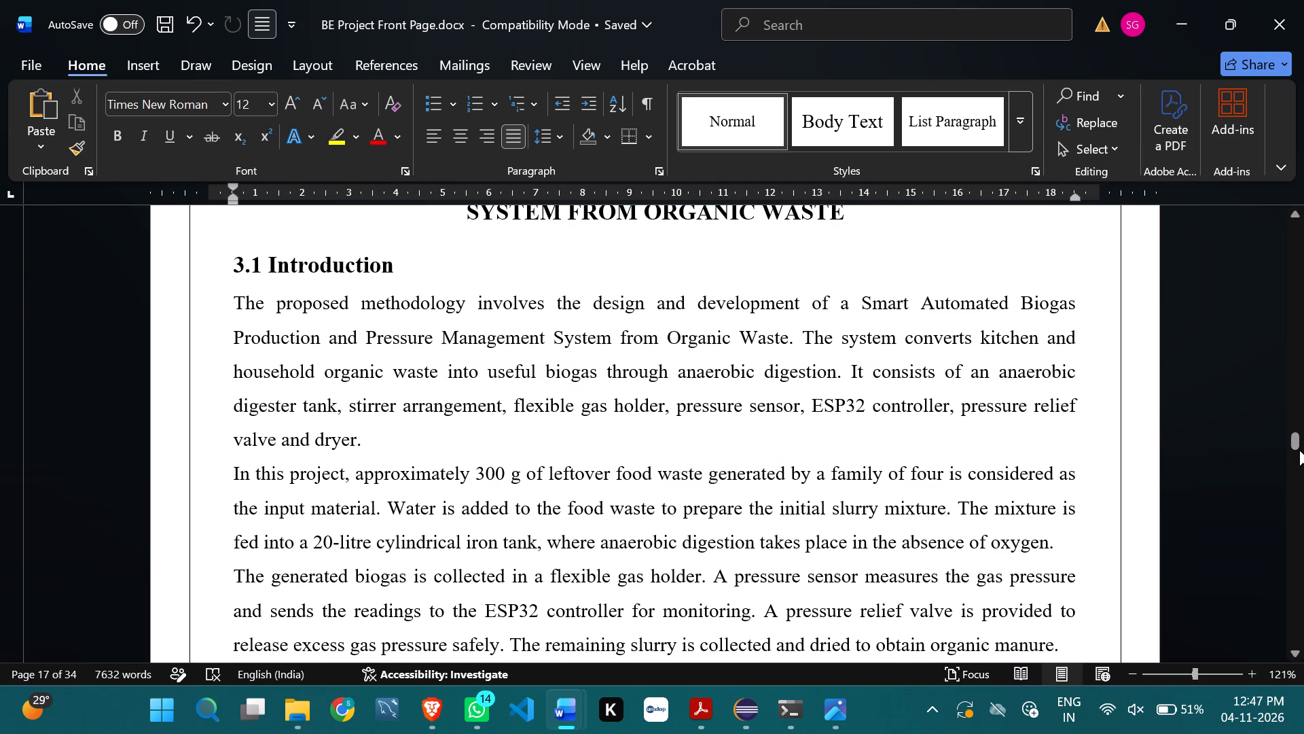
{"action": "left_click", "coordinate": [1299, 450]}
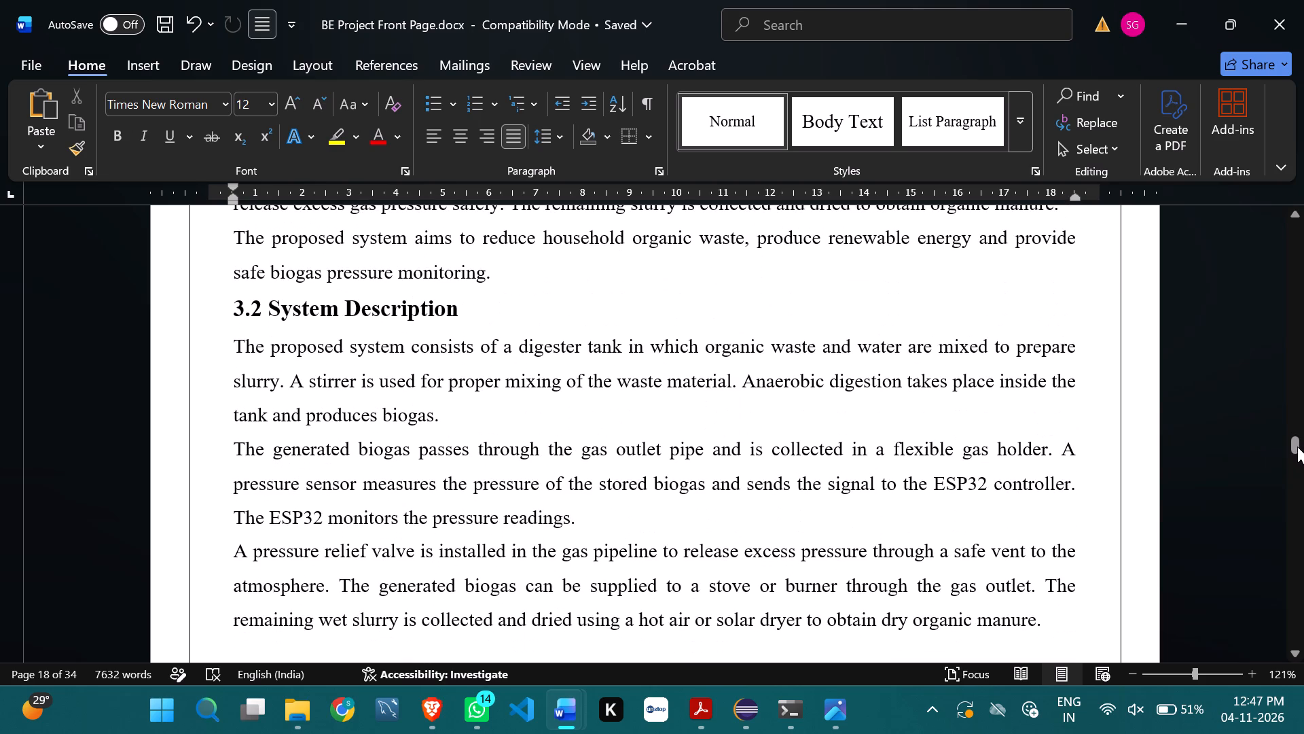
{"action": "left_click_drag", "start_coordinate": [1297, 447], "coordinate": [1297, 443]}
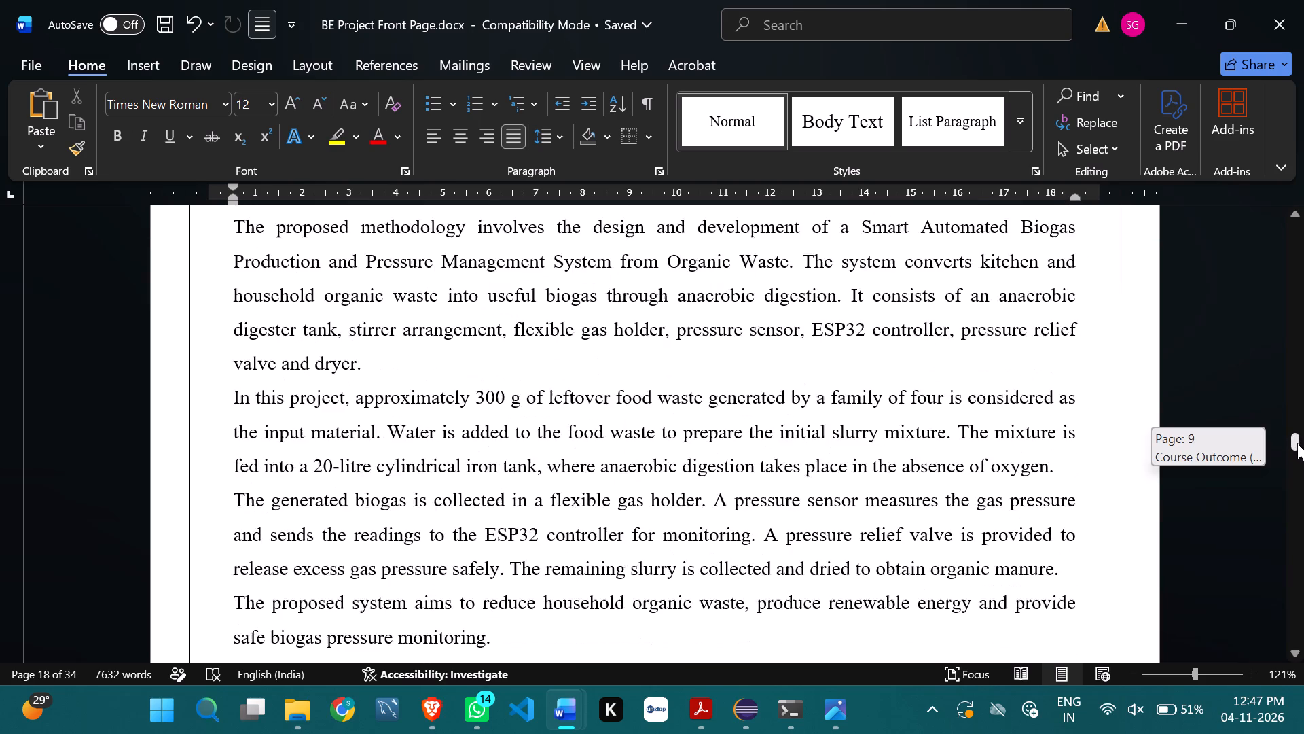
{"action": "left_click_drag", "start_coordinate": [1297, 443], "coordinate": [1297, 441]}
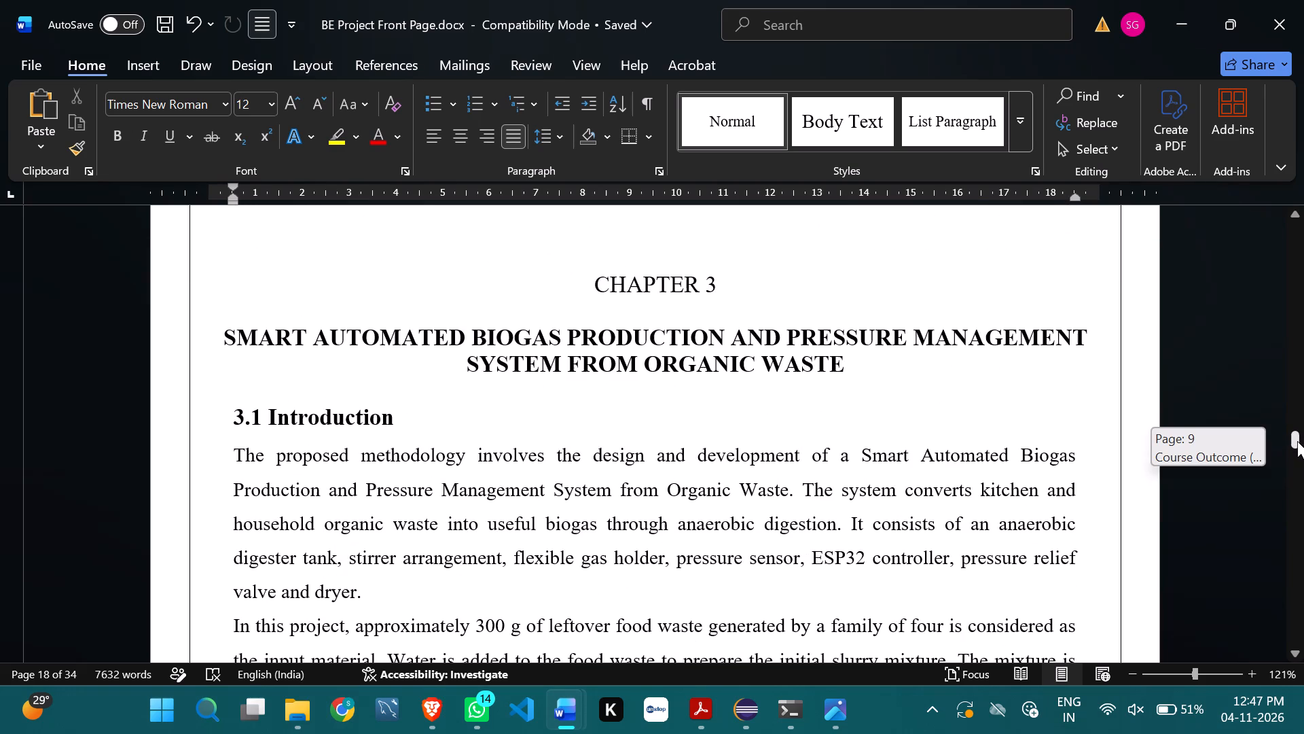
Examine the Chapter 3 block diagram and component figures, from the digester tank through the gas holder to the pressure-relief valve.
{"action": "left_click_drag", "start_coordinate": [1297, 441], "coordinate": [1297, 455]}
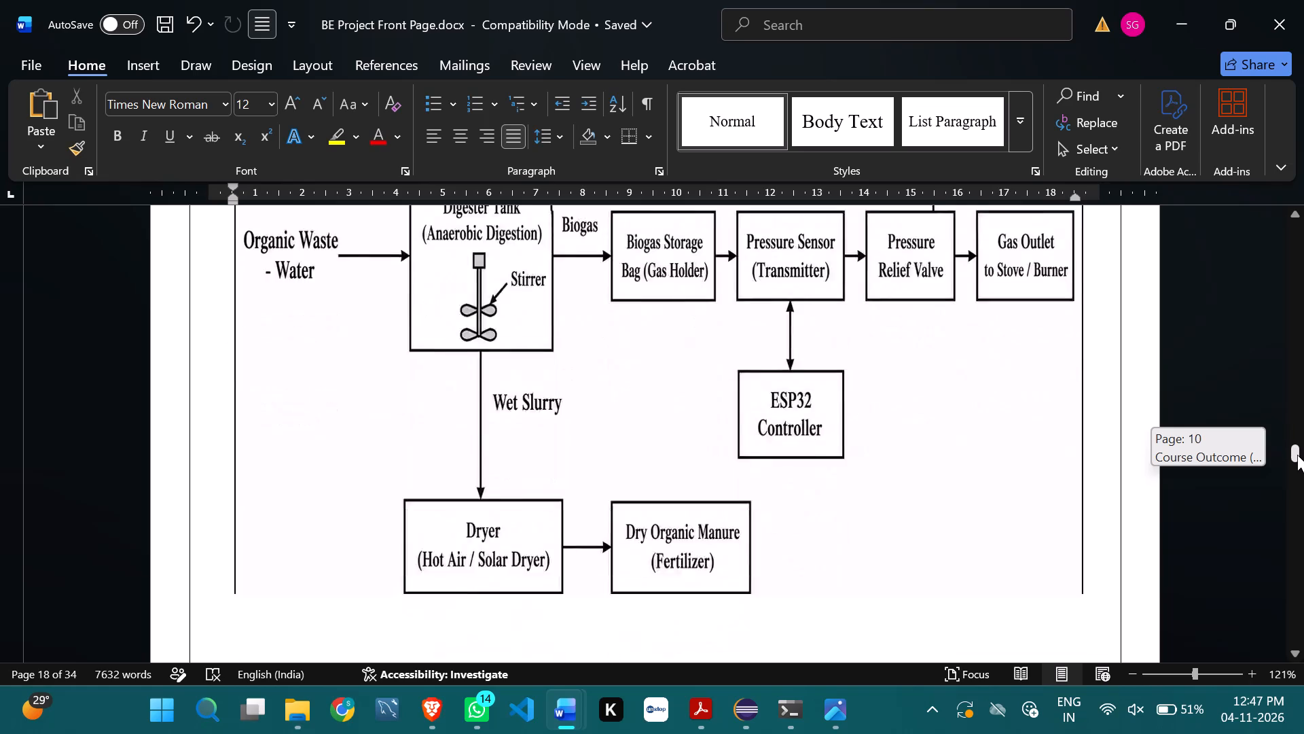
{"action": "left_click_drag", "start_coordinate": [1297, 455], "coordinate": [1297, 471]}
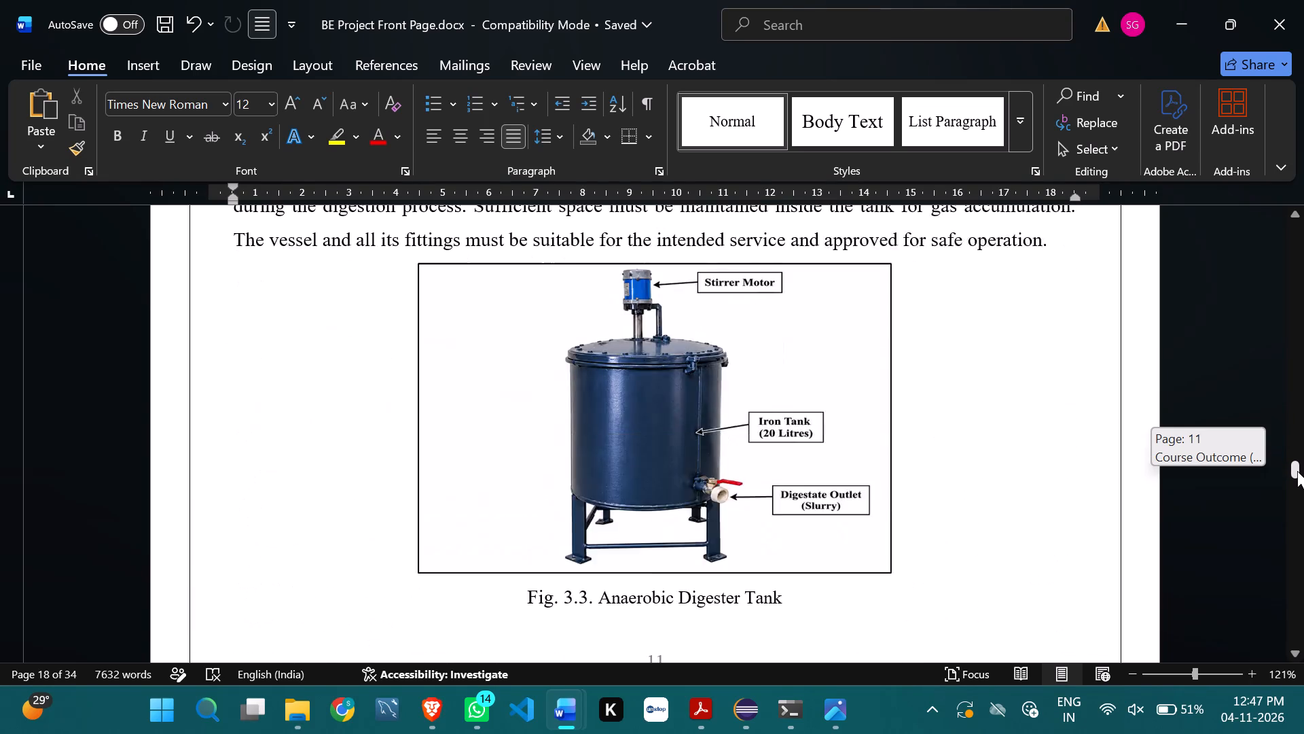
{"action": "left_click_drag", "start_coordinate": [1297, 471], "coordinate": [1297, 470]}
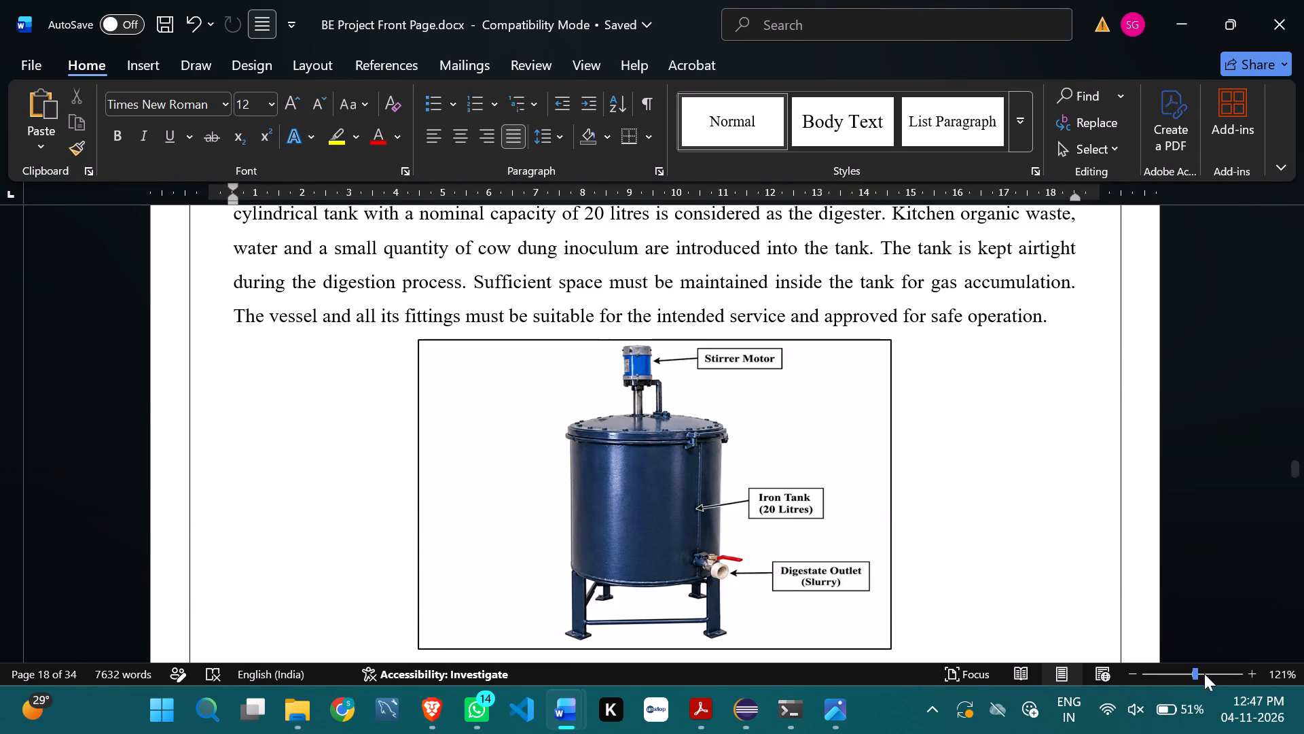
{"action": "left_click", "coordinate": [1195, 675]}
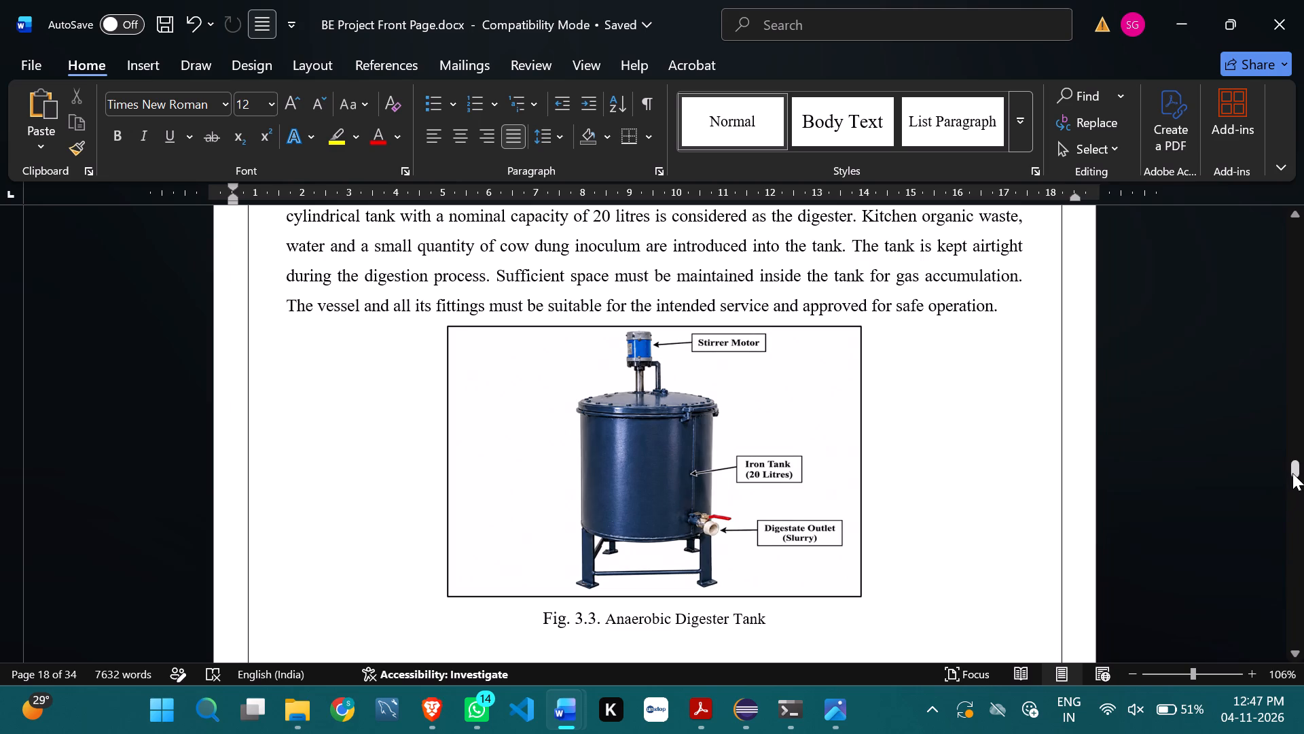
{"action": "left_click_drag", "start_coordinate": [1292, 473], "coordinate": [1296, 491]}
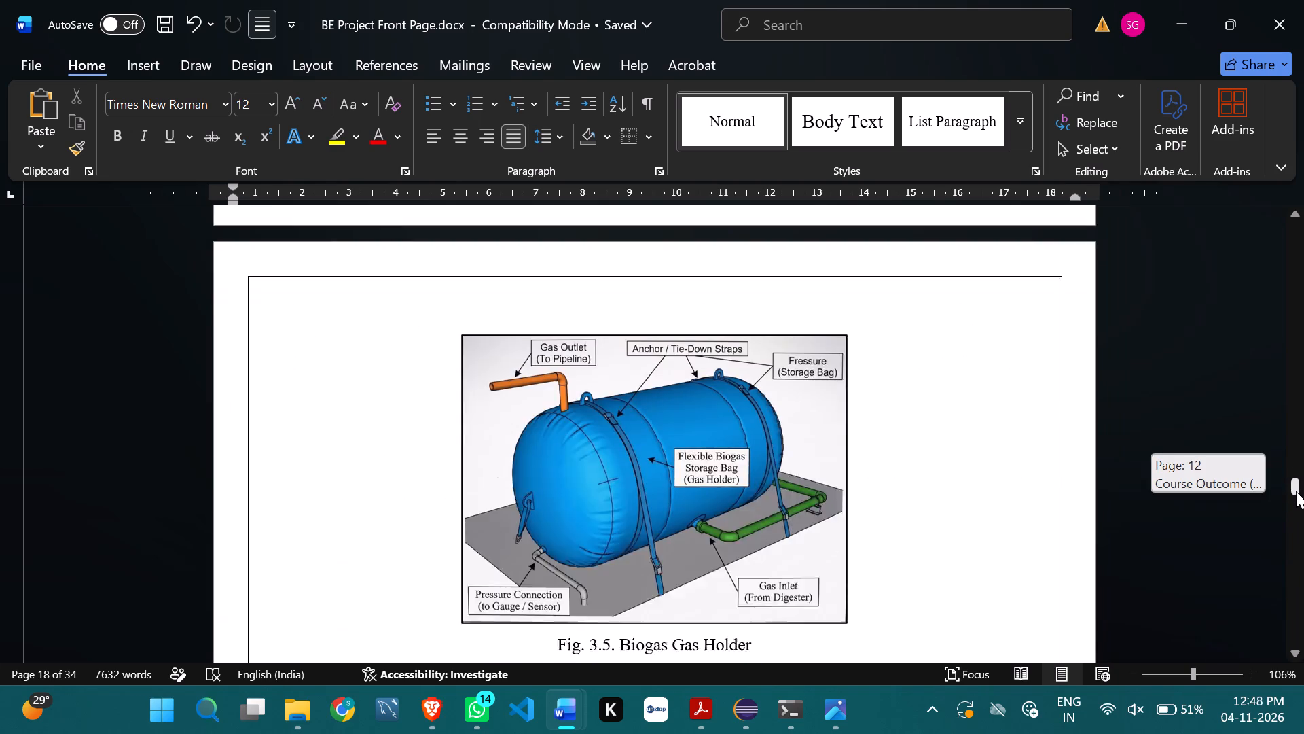
{"action": "left_click_drag", "start_coordinate": [1296, 491], "coordinate": [1297, 504]}
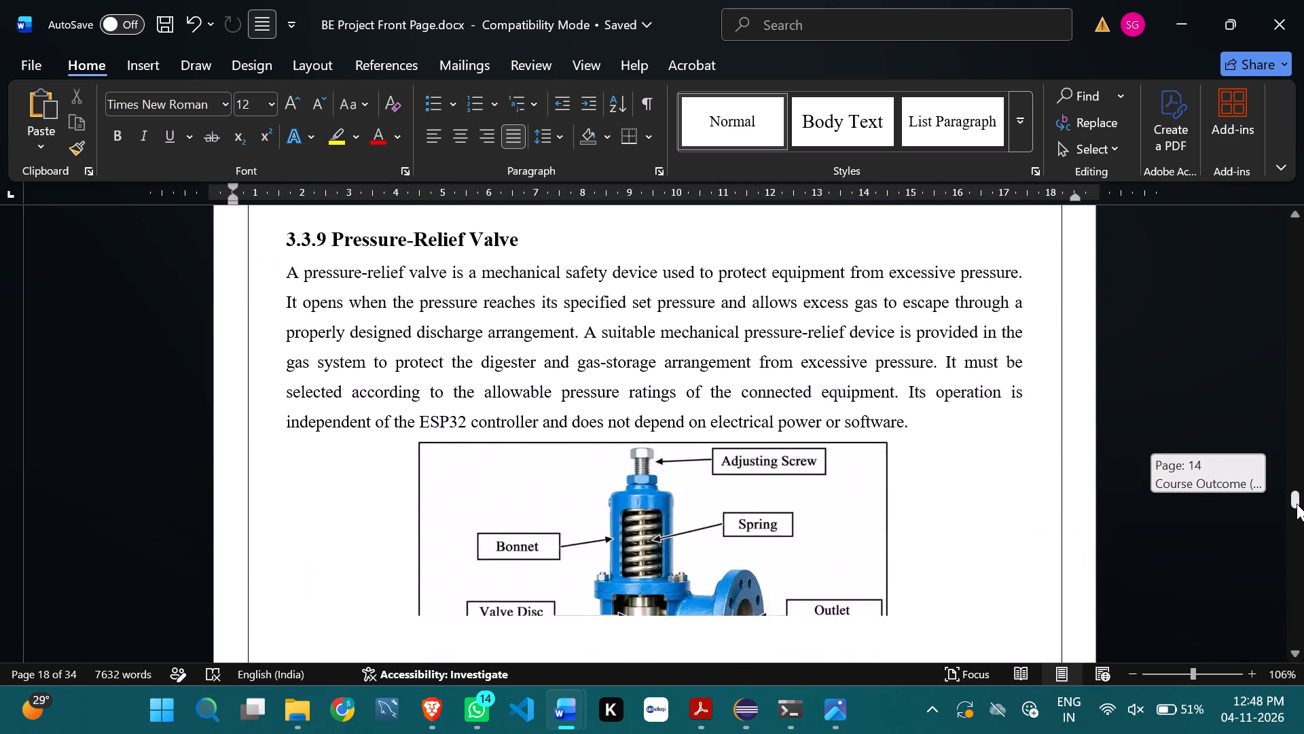
{"action": "left_click_drag", "start_coordinate": [1297, 504], "coordinate": [1301, 517]}
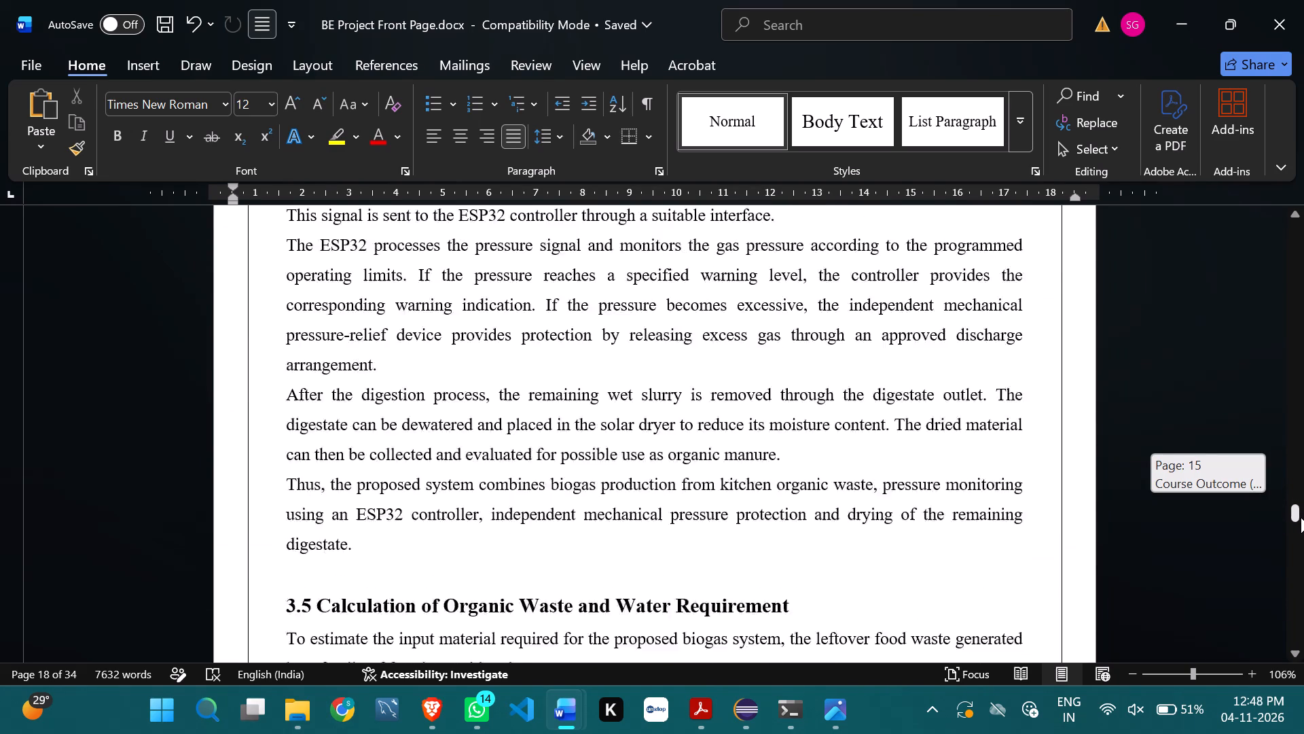
Review the Chapter 3 calculations for food waste, water, slurry volume and tank capacity, plus the pressure monitoring section.
{"action": "left_click_drag", "start_coordinate": [1301, 517], "coordinate": [1301, 519]}
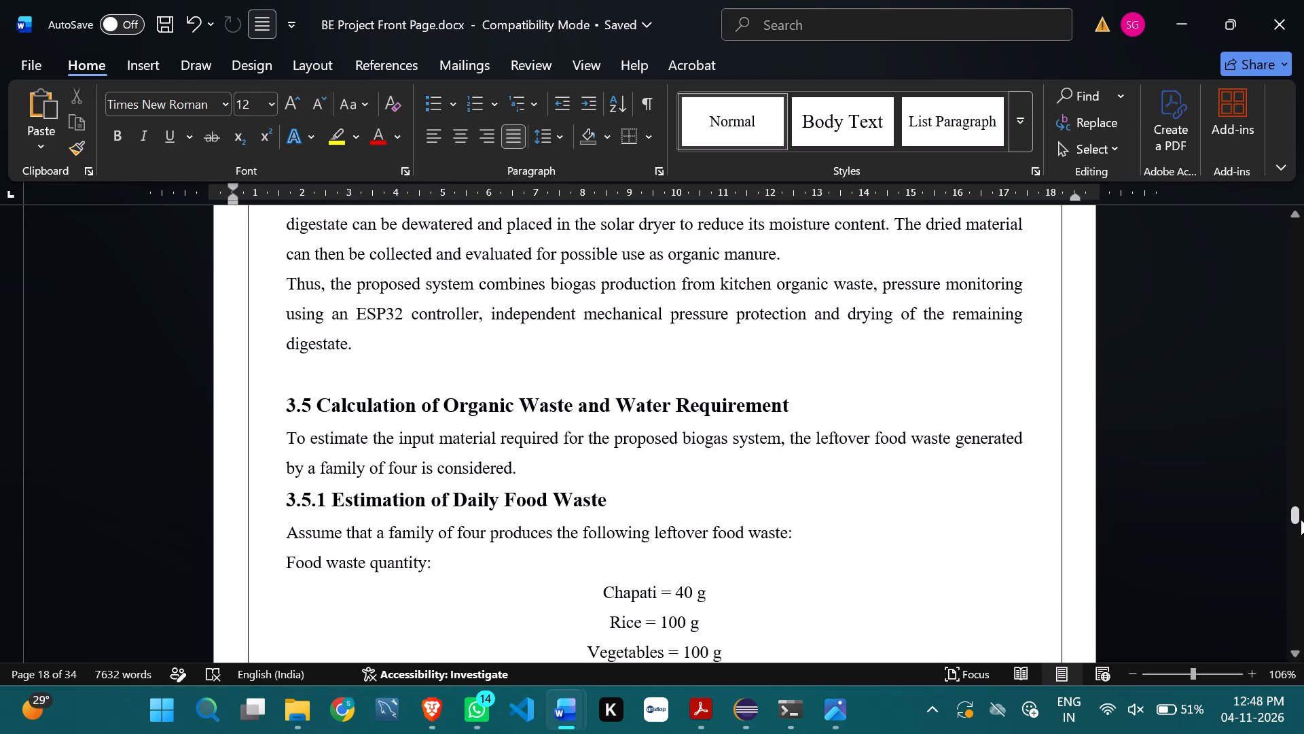
{"action": "left_click", "coordinate": [1297, 516]}
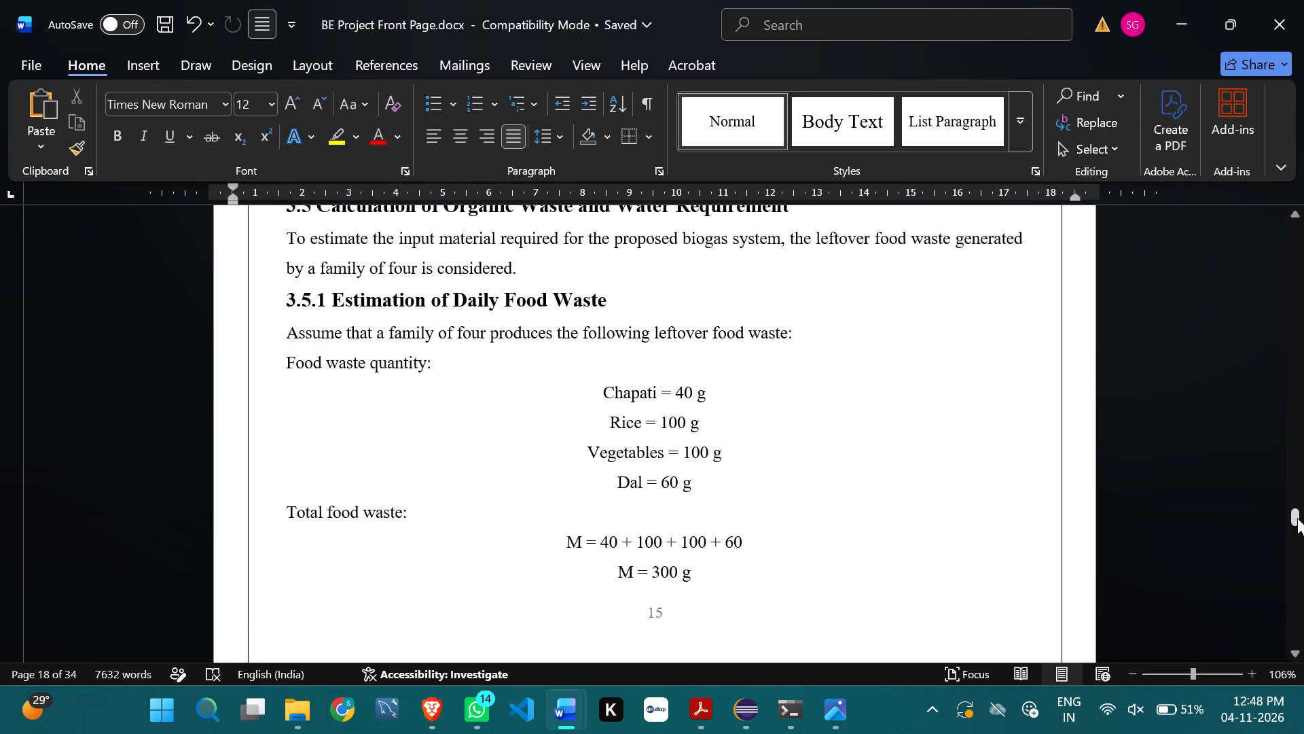
{"action": "left_click_drag", "start_coordinate": [1297, 518], "coordinate": [1297, 525]}
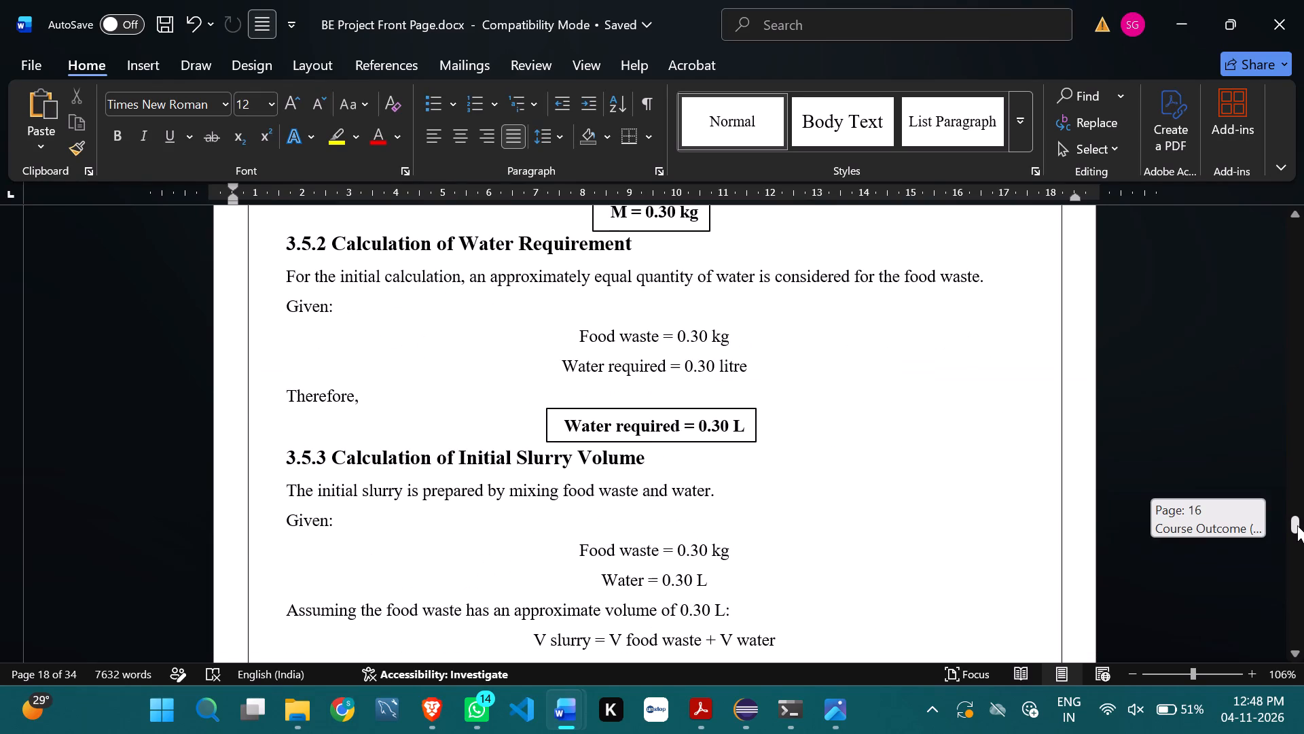
{"action": "left_click_drag", "start_coordinate": [1297, 525], "coordinate": [1297, 534]}
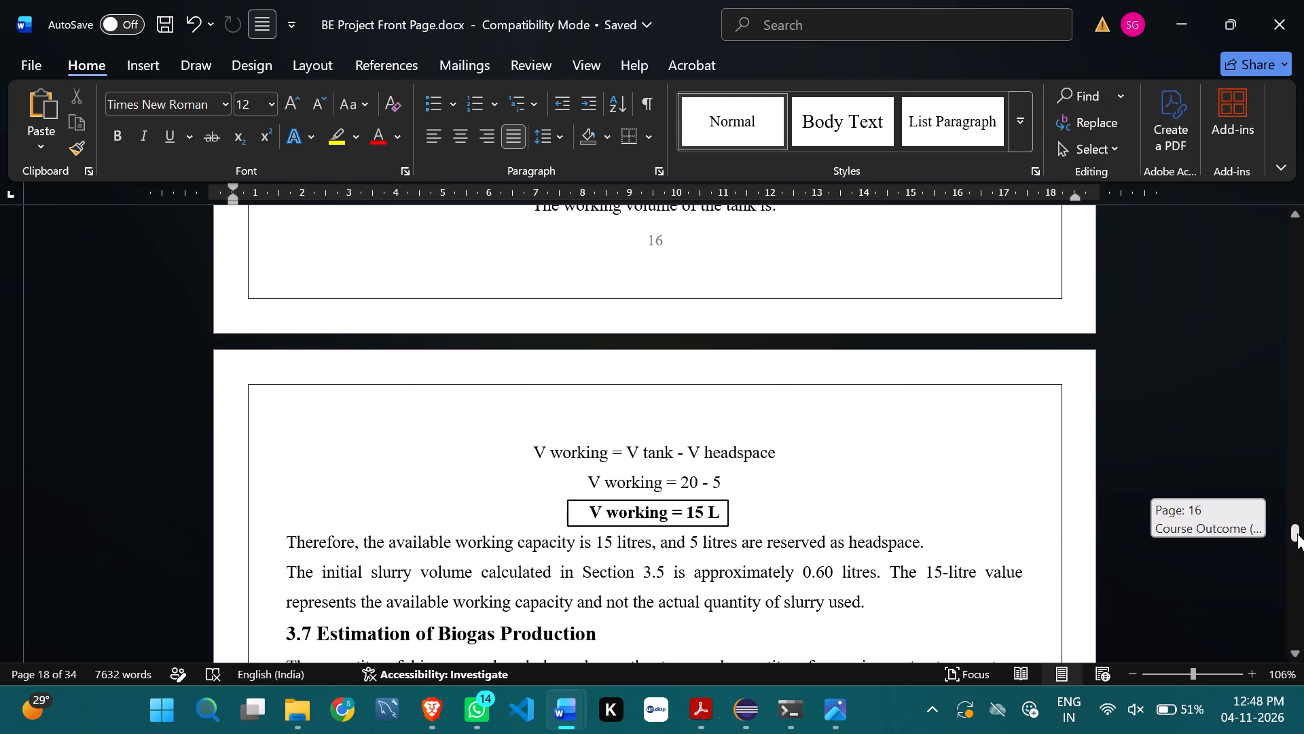
{"action": "left_click_drag", "start_coordinate": [1297, 534], "coordinate": [1299, 548]}
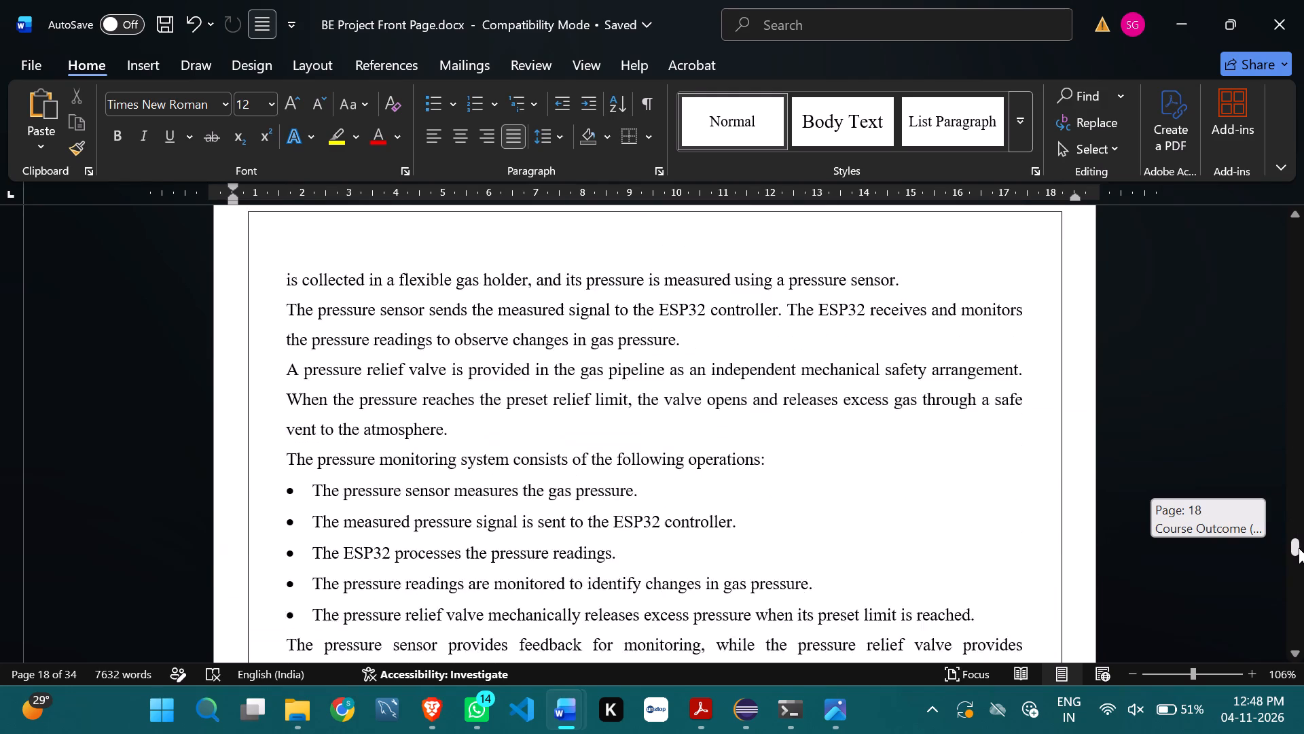
{"action": "left_click_drag", "start_coordinate": [1299, 548], "coordinate": [1297, 527]}
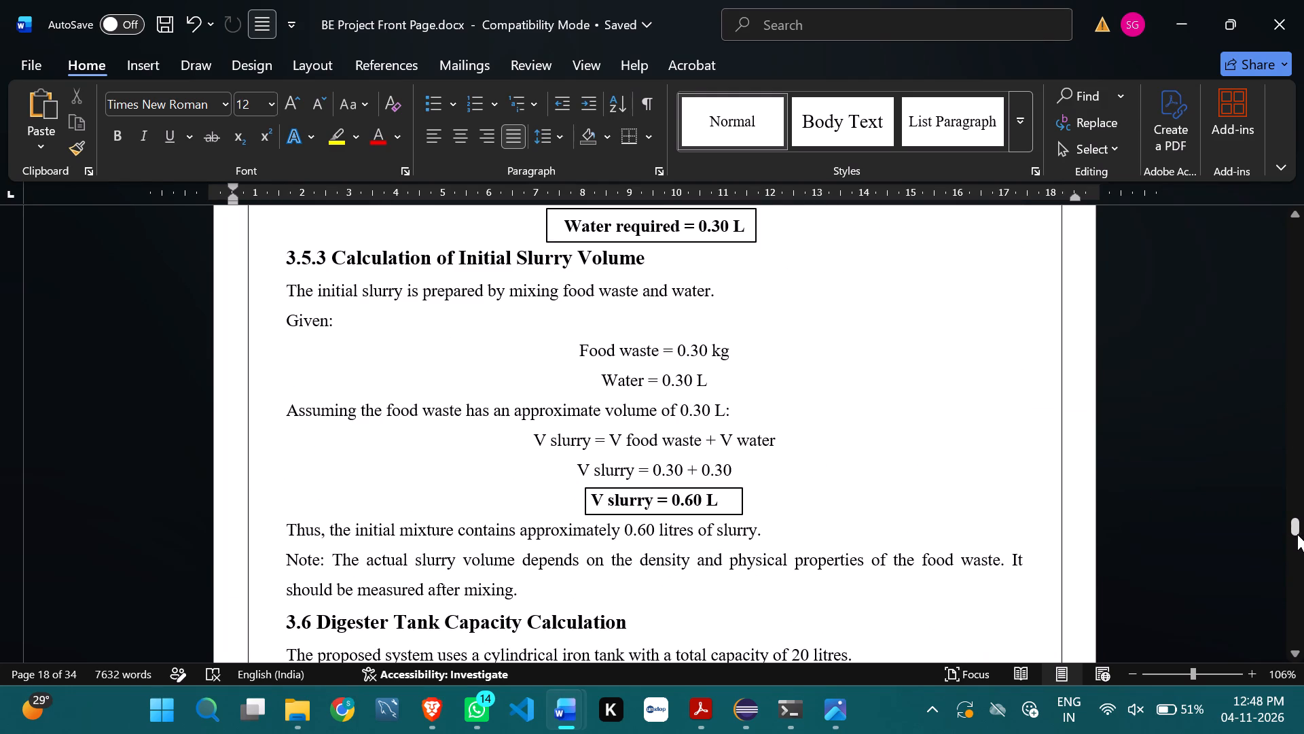
{"action": "left_click_drag", "start_coordinate": [1297, 526], "coordinate": [1297, 532]}
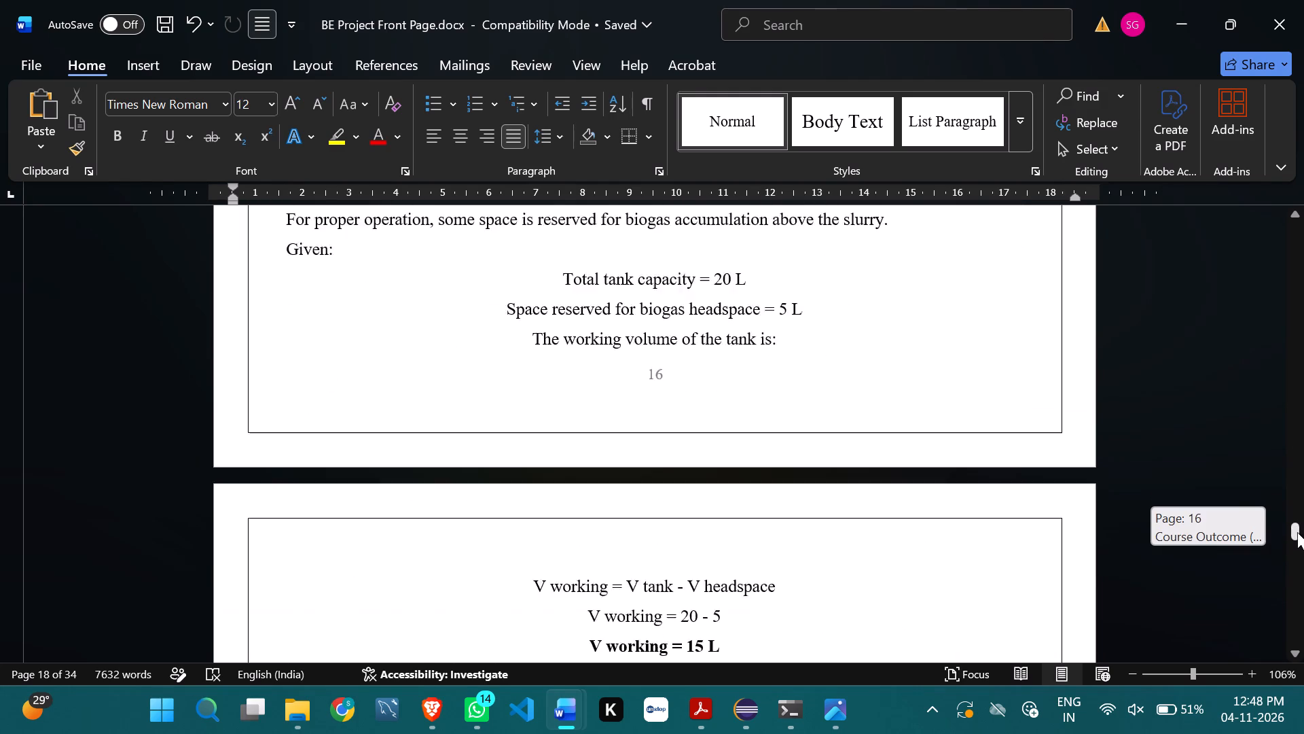
{"action": "left_click_drag", "start_coordinate": [1297, 532], "coordinate": [1300, 550]}
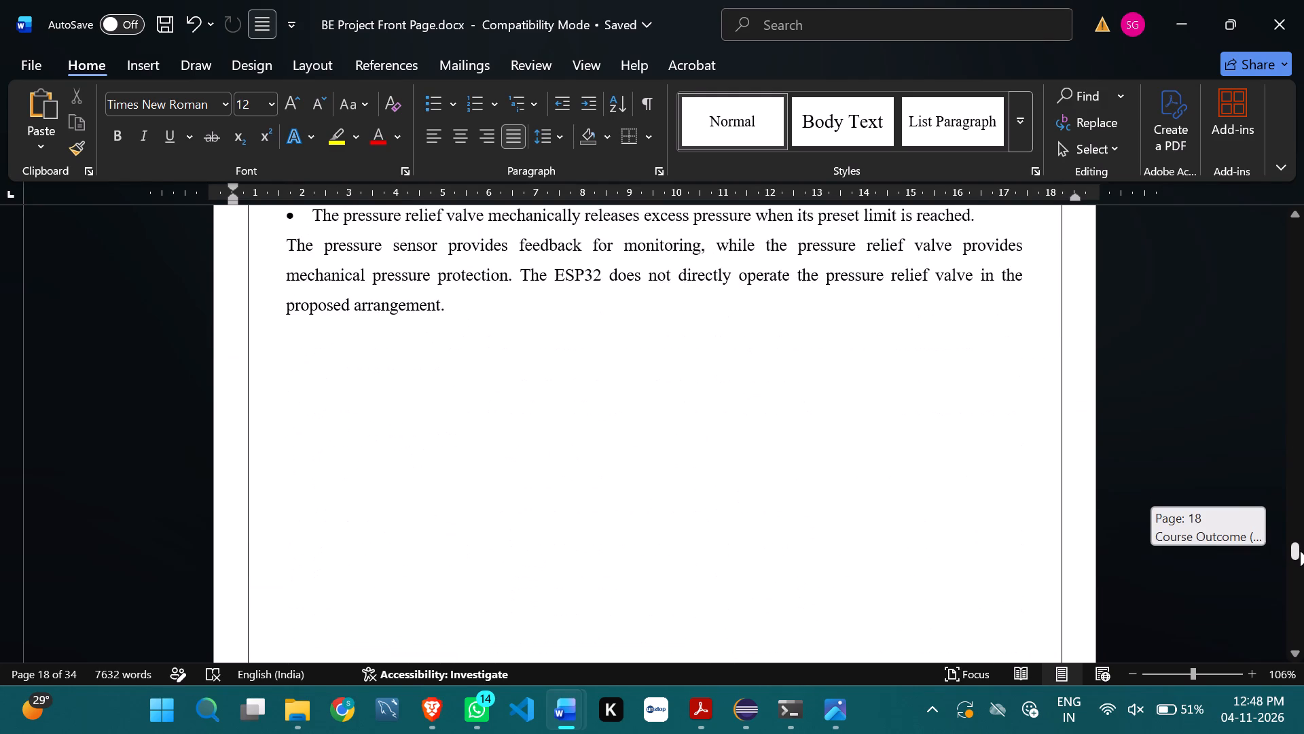
Review Chapter 4, its Stage-1 status table and limitations, the conclusion and the references up to the Activity Chart page.
{"action": "left_click_drag", "start_coordinate": [1300, 550], "coordinate": [1302, 559]}
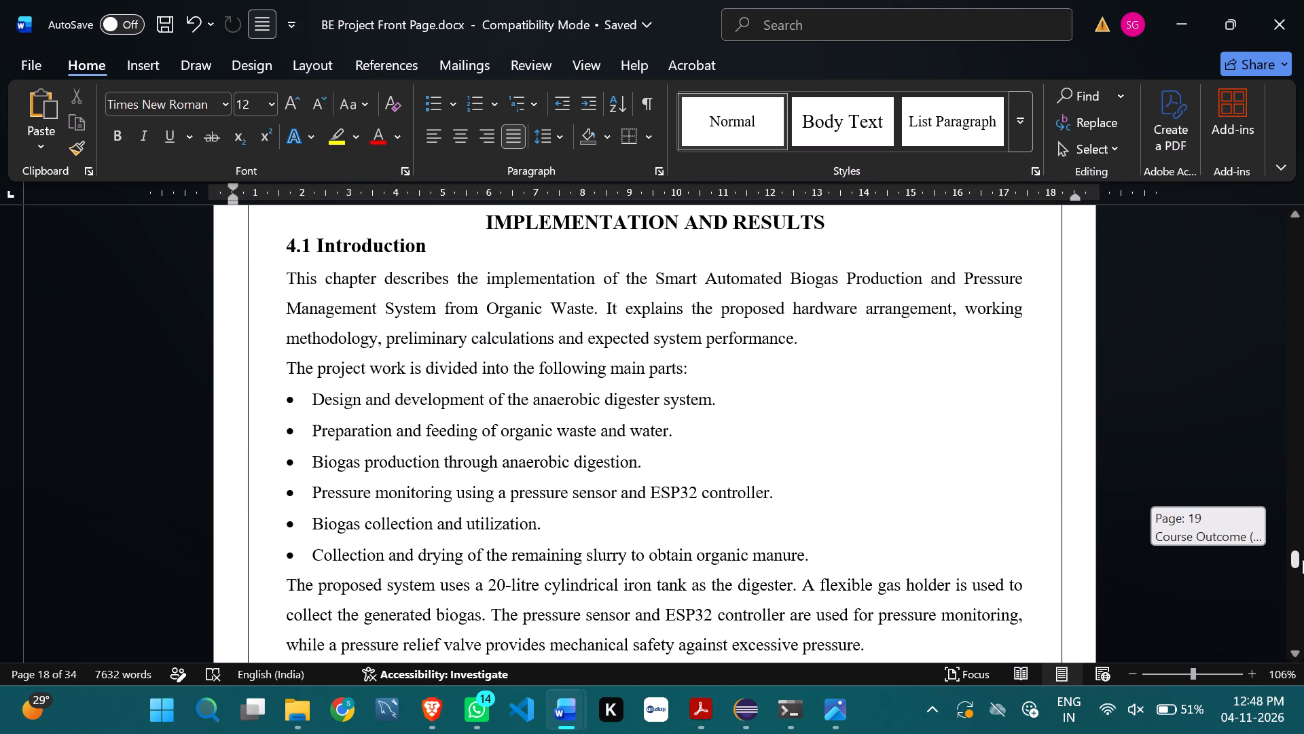
{"action": "left_click_drag", "start_coordinate": [1302, 559], "coordinate": [1302, 557]}
{"action": "left_click_drag", "start_coordinate": [1302, 557], "coordinate": [1303, 583]}
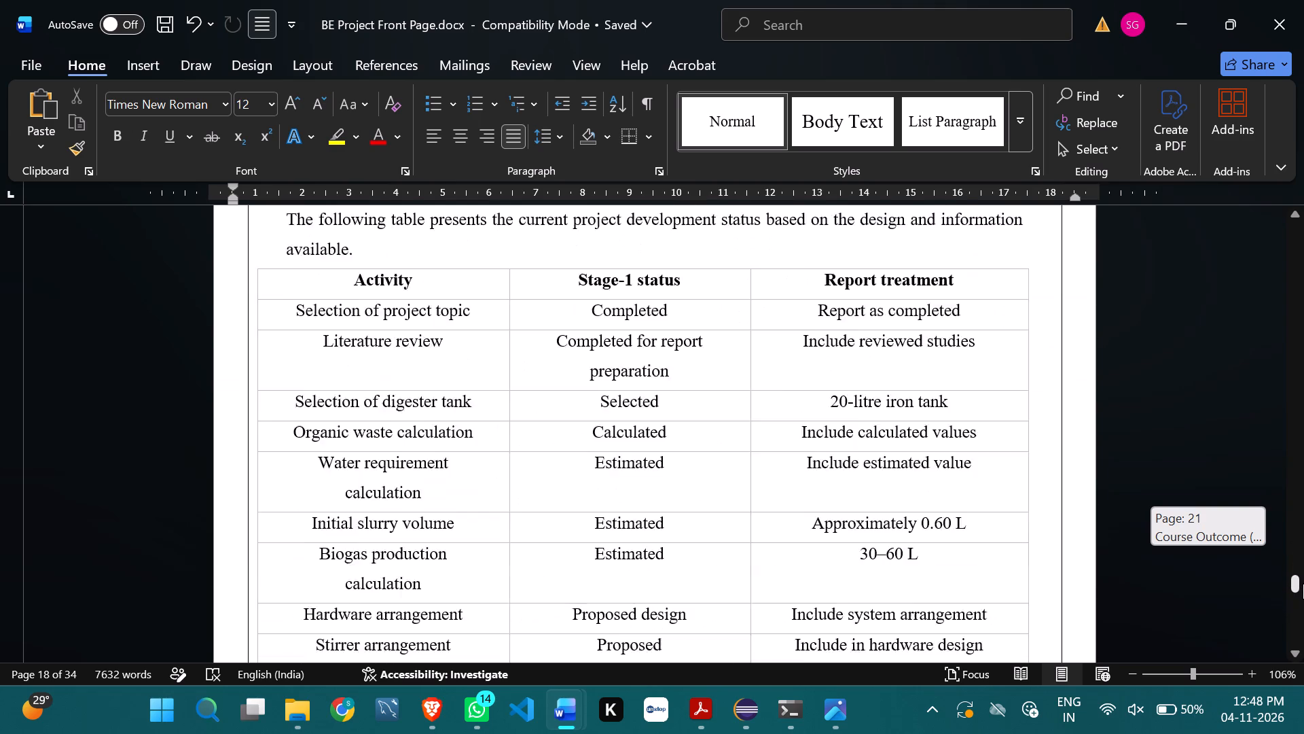
{"action": "left_click_drag", "start_coordinate": [1303, 583], "coordinate": [1303, 591]}
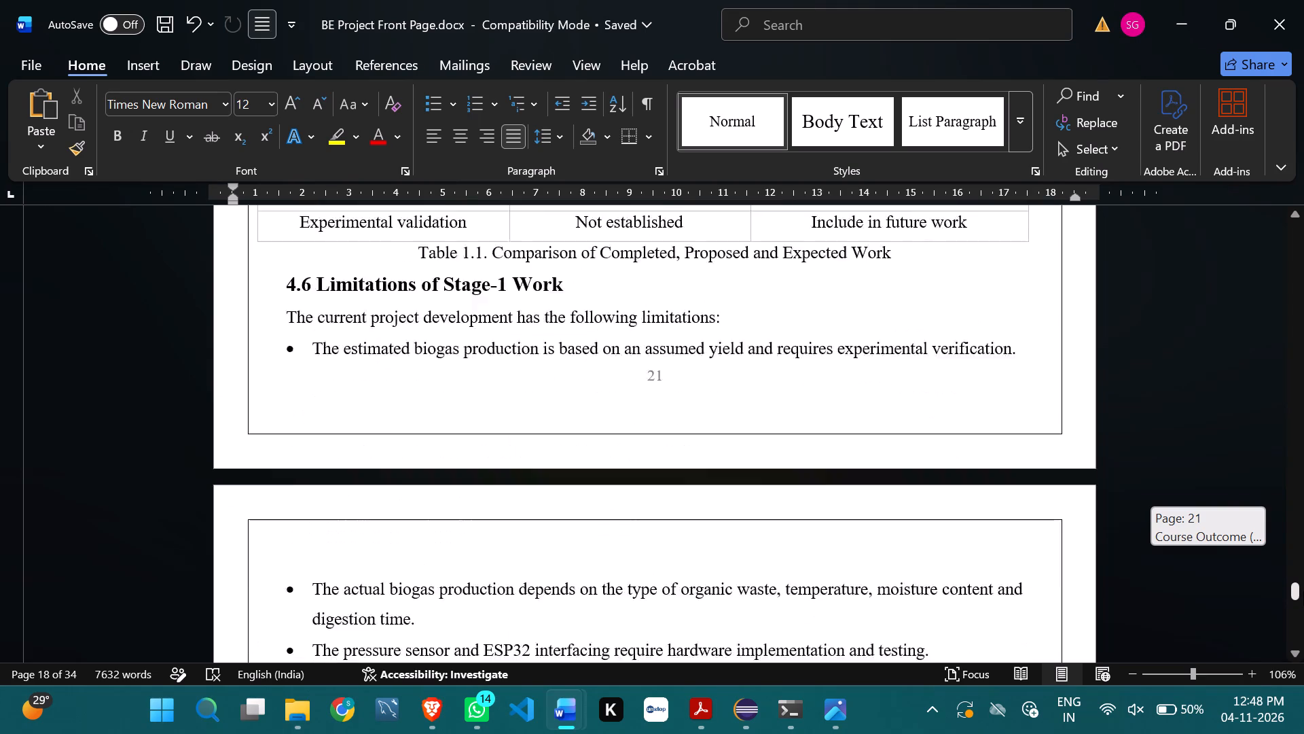
{"action": "left_click_drag", "start_coordinate": [1303, 591], "coordinate": [1303, 608]}
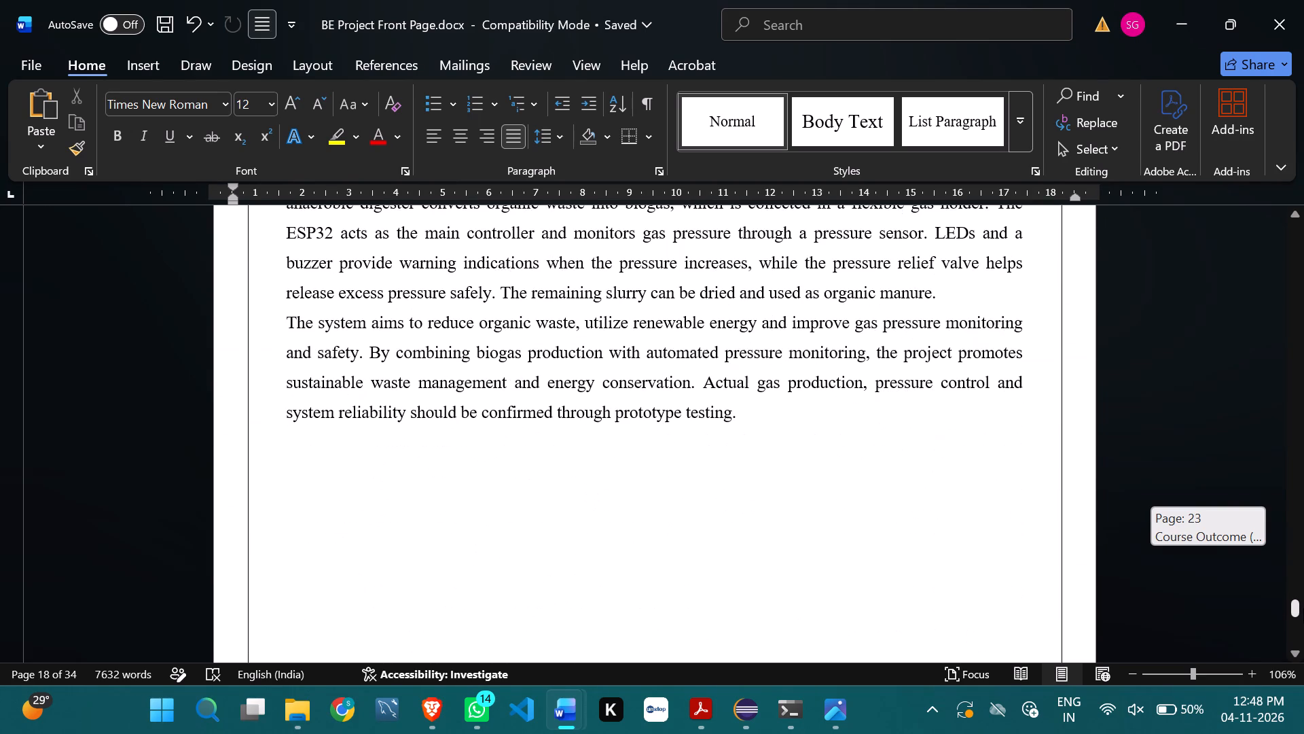
{"action": "left_click_drag", "start_coordinate": [1303, 608], "coordinate": [1303, 625]}
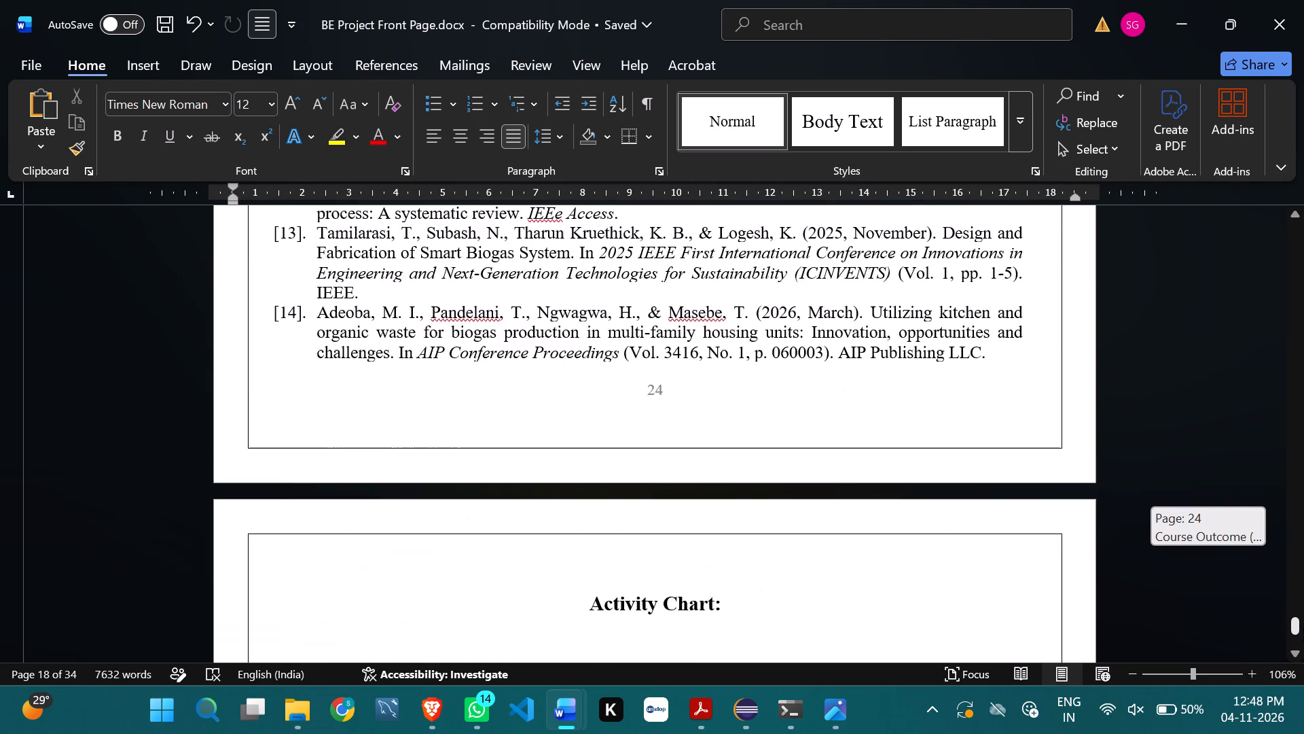
Check the Activity Chart table, and go back over the references, future work list and Stage-1 status table in Chapter 4.
{"action": "left_click_drag", "start_coordinate": [1303, 625], "coordinate": [1303, 637]}
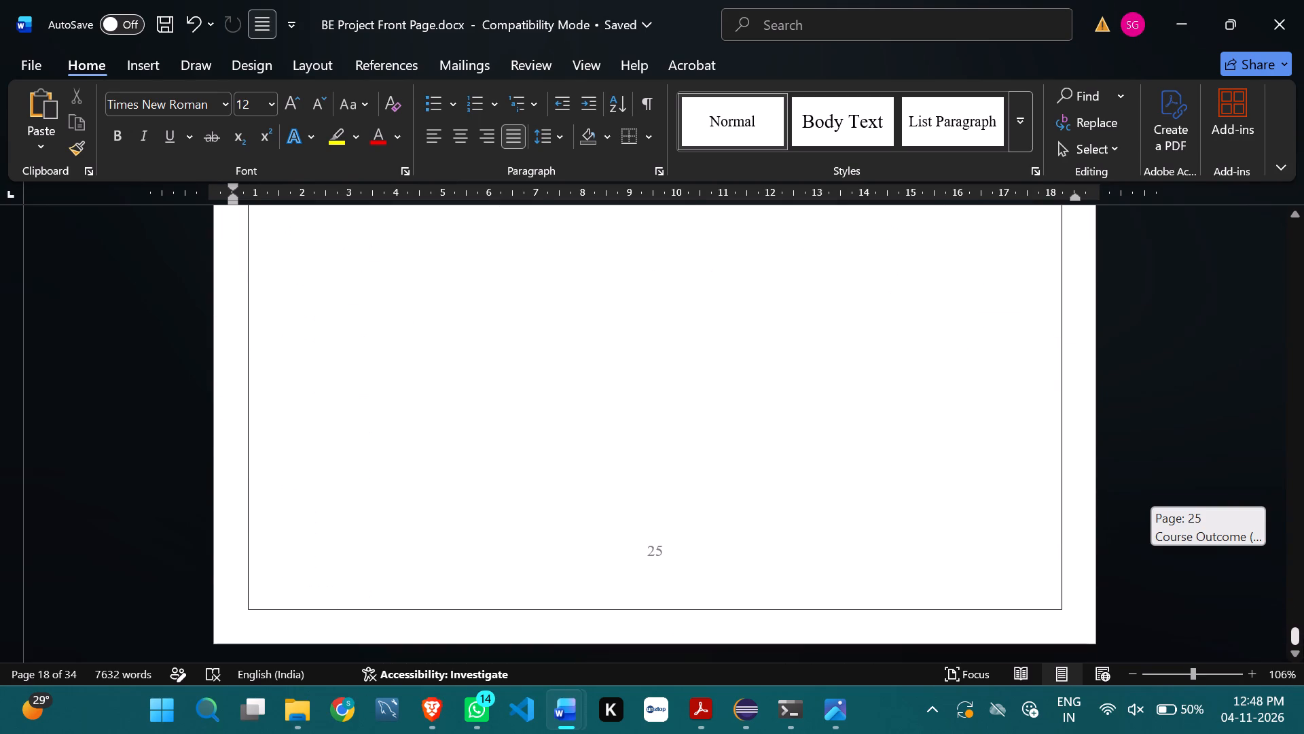
{"action": "left_click_drag", "start_coordinate": [1303, 637], "coordinate": [1303, 632]}
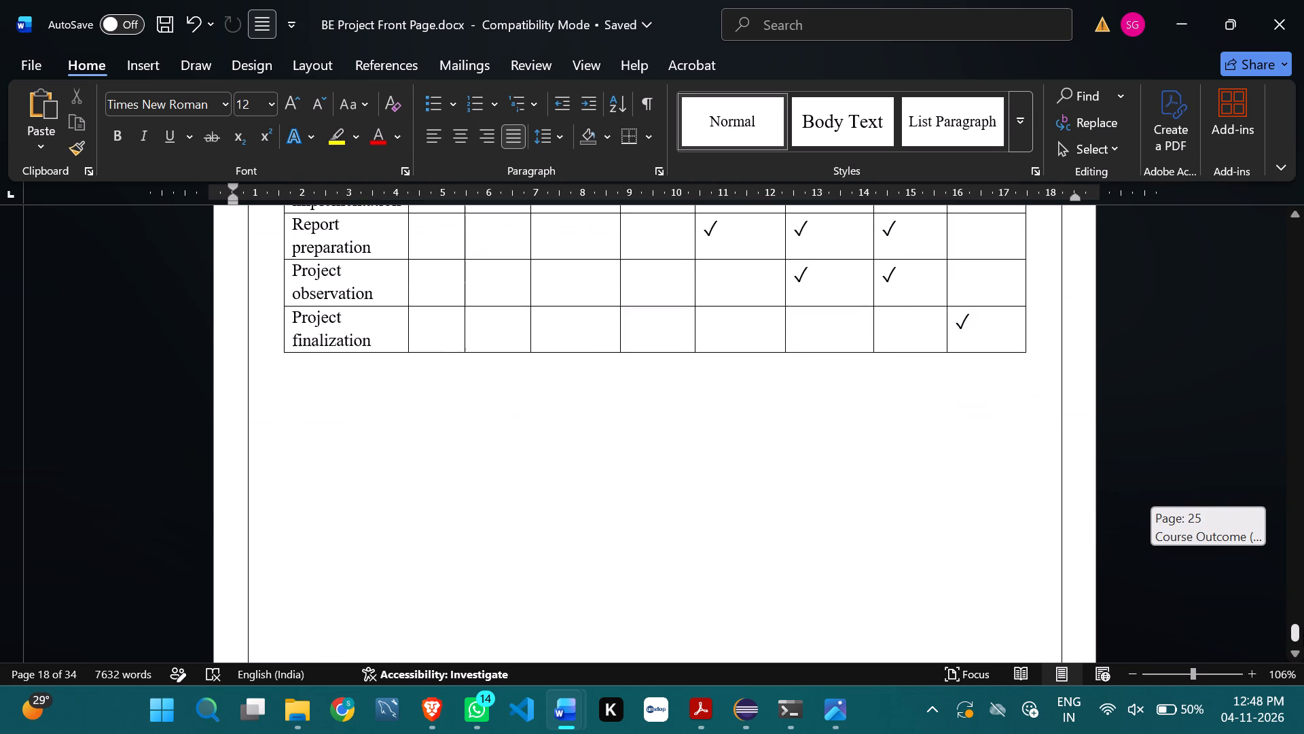
{"action": "left_click_drag", "start_coordinate": [1303, 632], "coordinate": [1302, 620]}
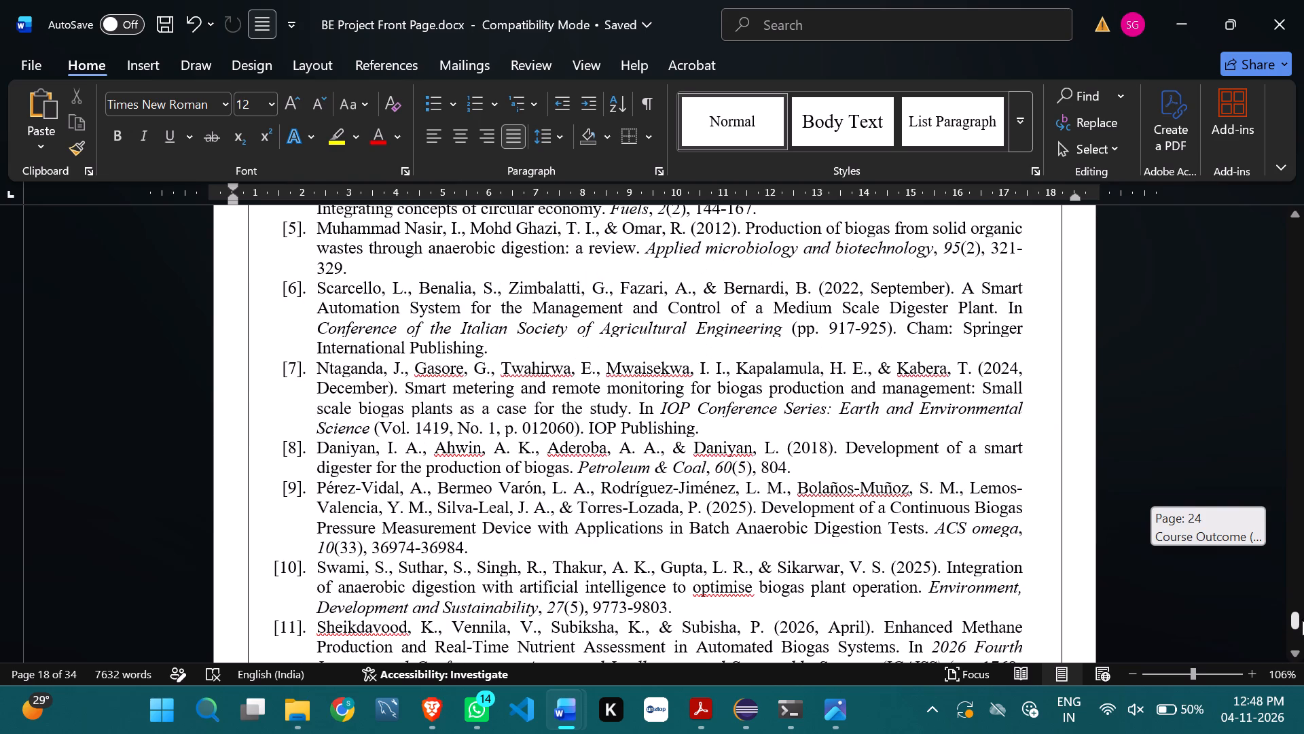
{"action": "left_click_drag", "start_coordinate": [1302, 620], "coordinate": [1301, 608]}
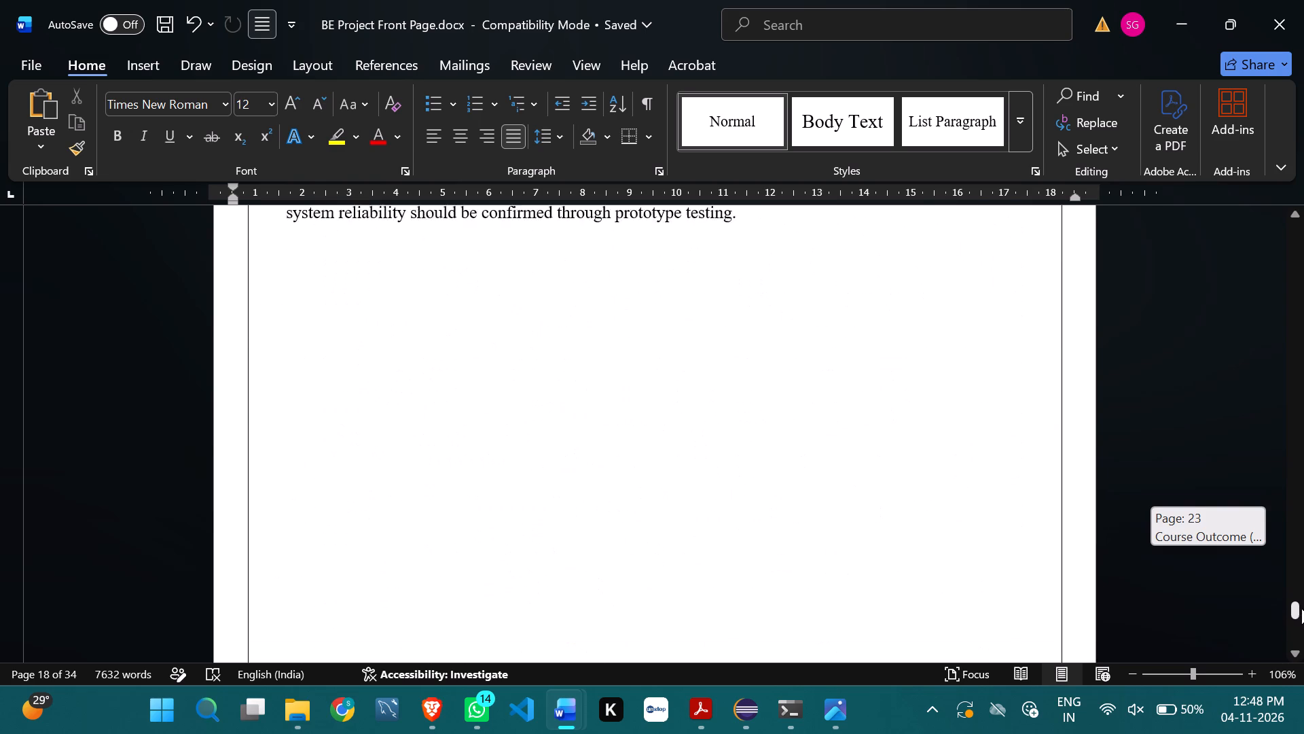
{"action": "left_click_drag", "start_coordinate": [1301, 608], "coordinate": [1293, 614]}
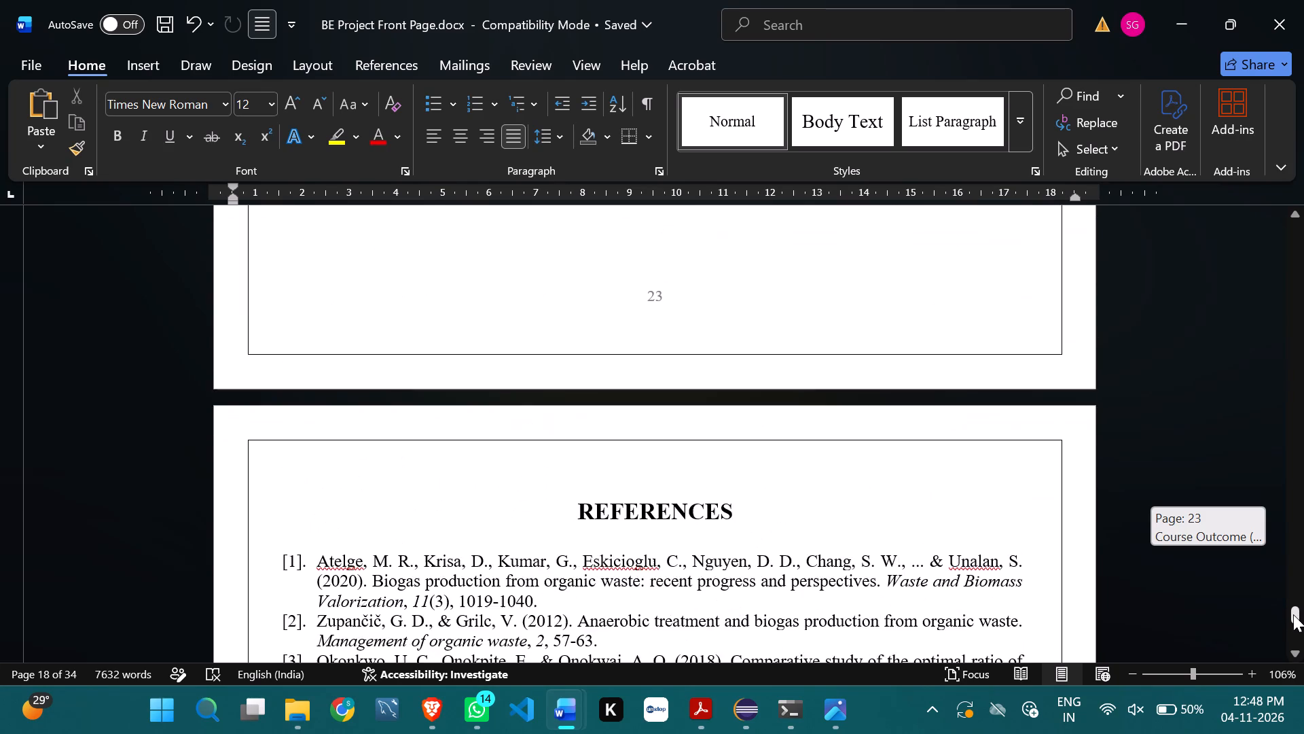
{"action": "left_click_drag", "start_coordinate": [1293, 614], "coordinate": [1293, 598]}
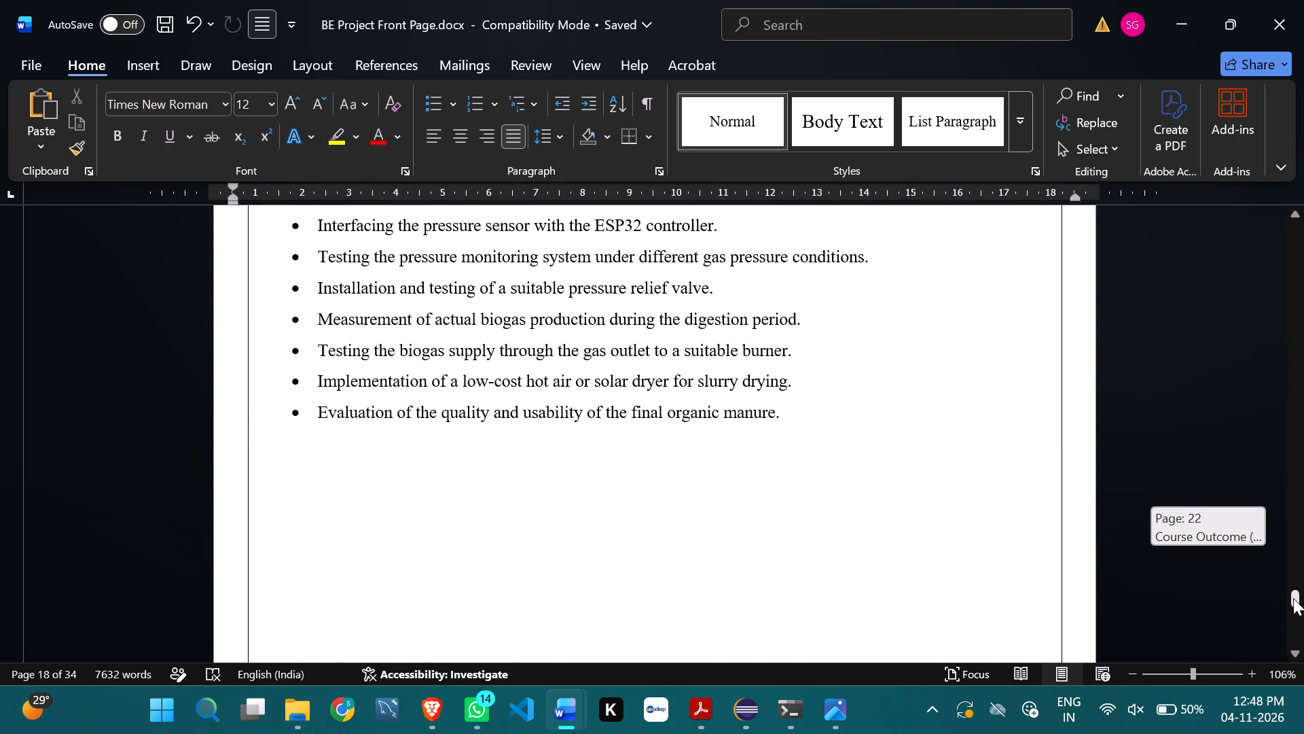
{"action": "left_click_drag", "start_coordinate": [1293, 598], "coordinate": [1292, 585]}
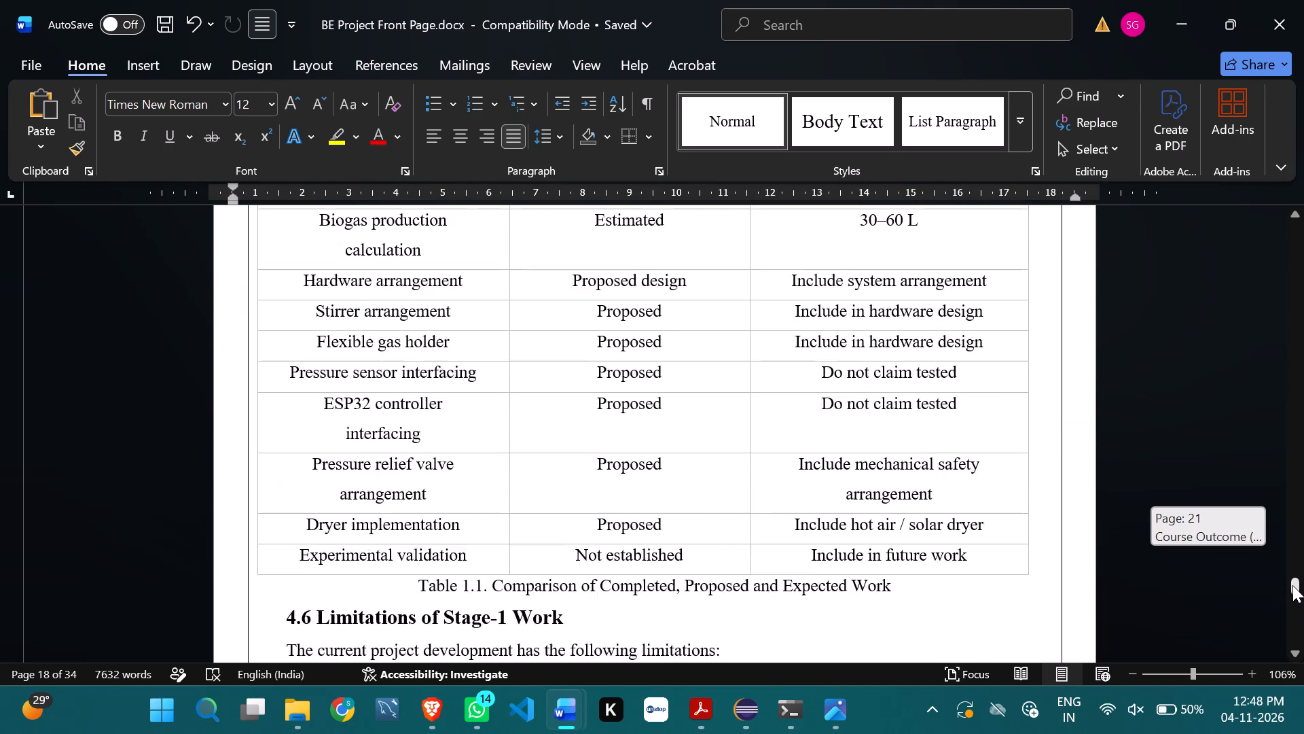
{"action": "left_click_drag", "start_coordinate": [1292, 585], "coordinate": [1292, 584]}
Review Chapter 4 sections 4.2 to 4.4, covering hardware implementation, the biogas production system and the estimated biogas production calculations.
{"action": "left_click_drag", "start_coordinate": [1292, 584], "coordinate": [1290, 563]}
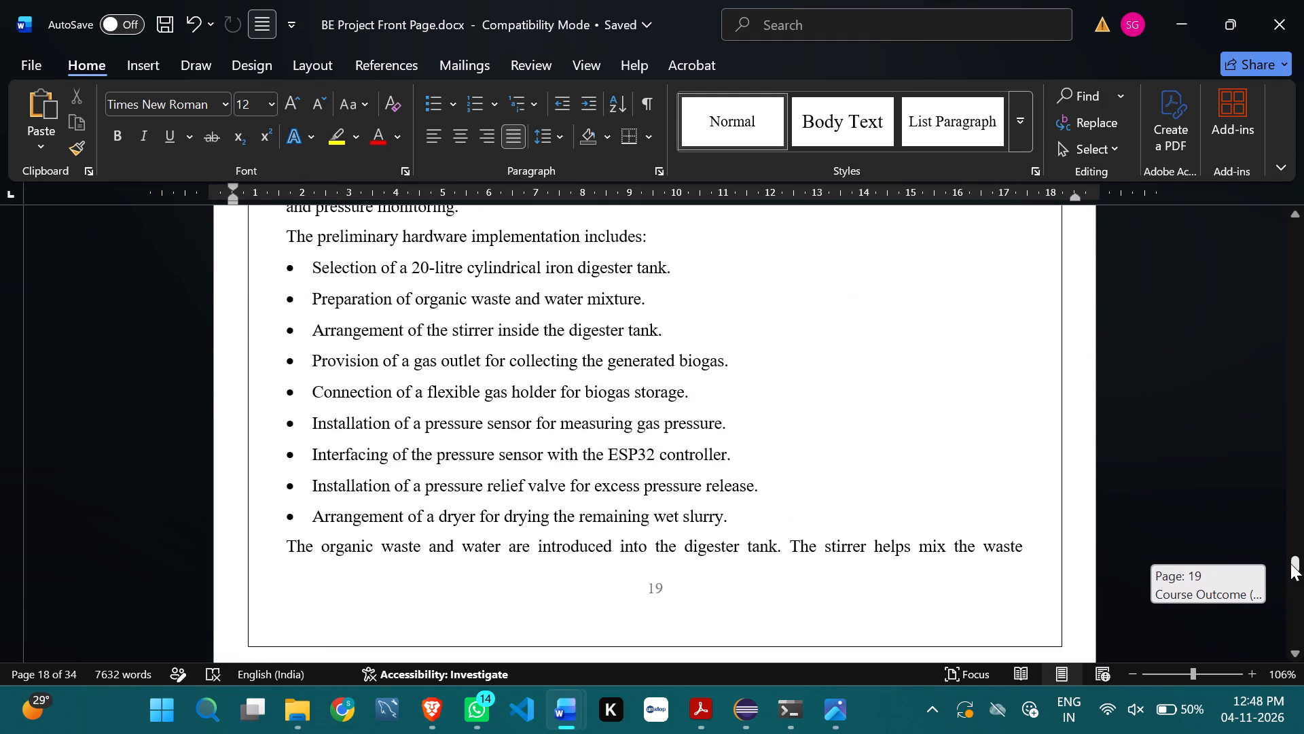
{"action": "left_click_drag", "start_coordinate": [1290, 563], "coordinate": [1285, 570]}
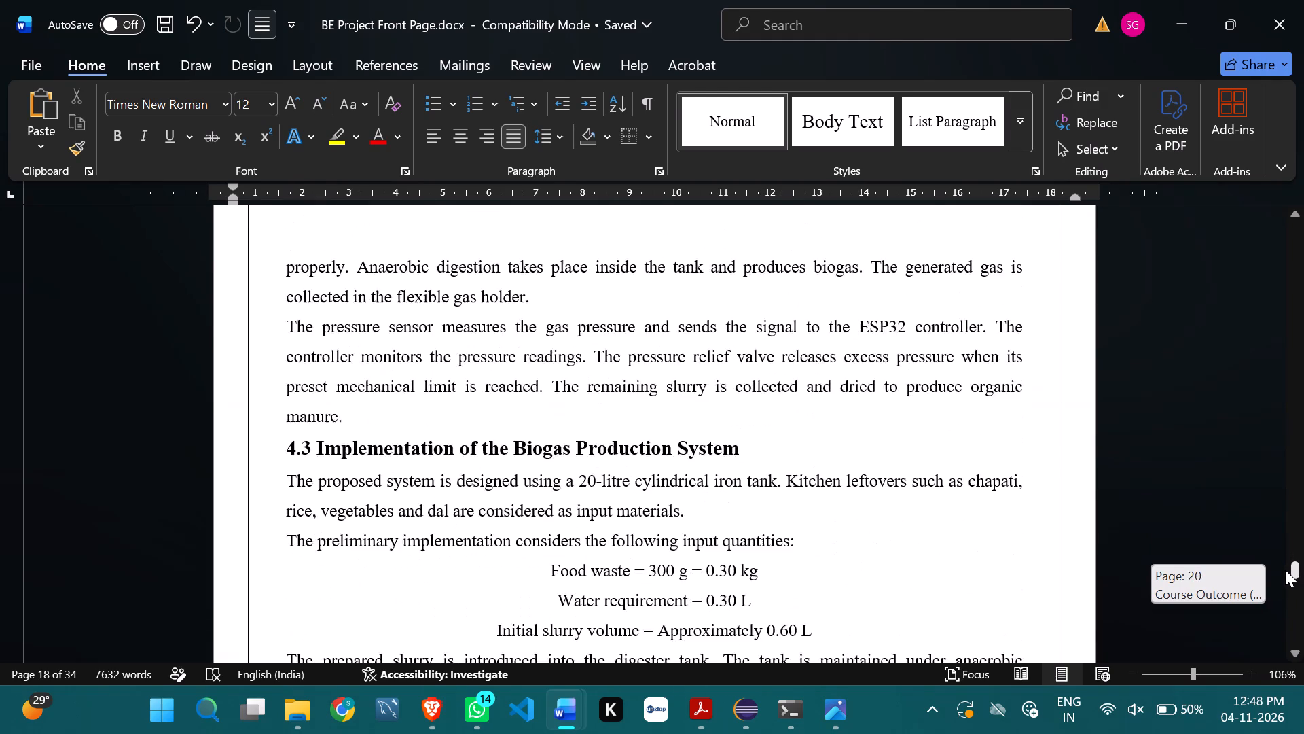
{"action": "left_click_drag", "start_coordinate": [1285, 570], "coordinate": [1285, 562]}
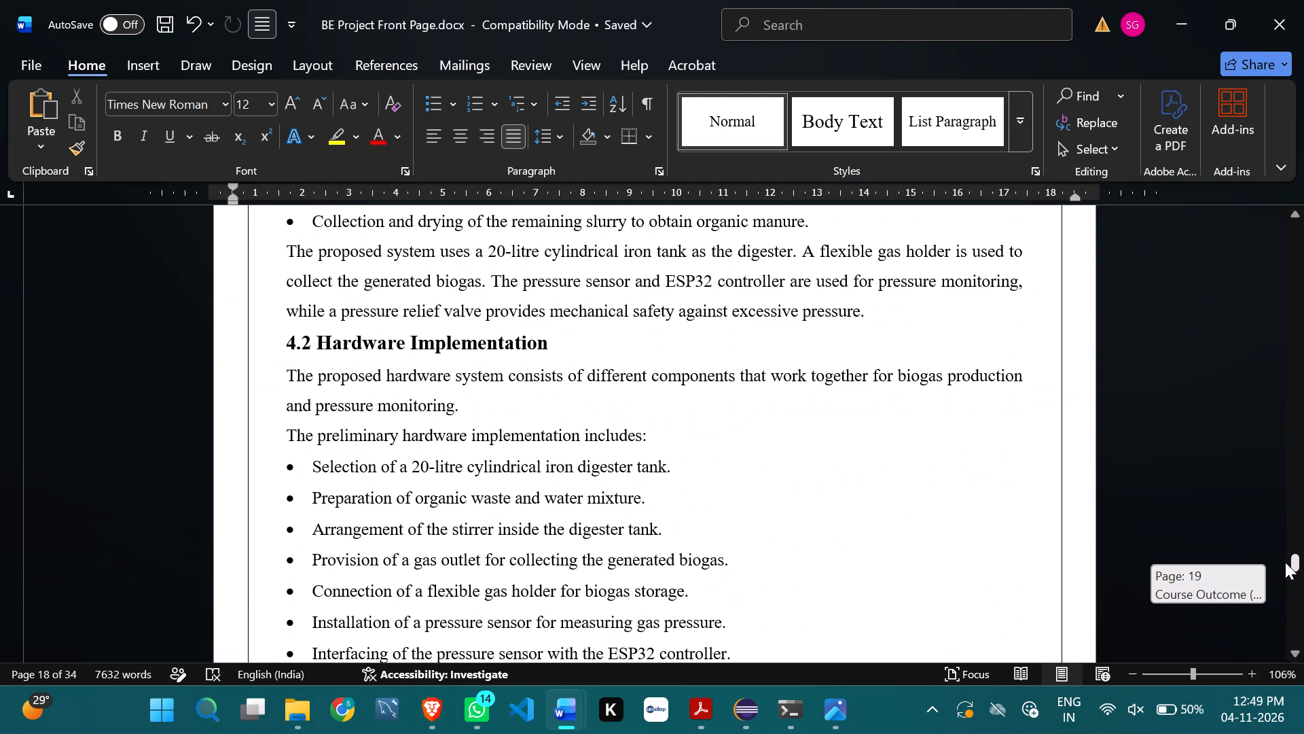
{"action": "left_click_drag", "start_coordinate": [1285, 562], "coordinate": [1285, 574]}
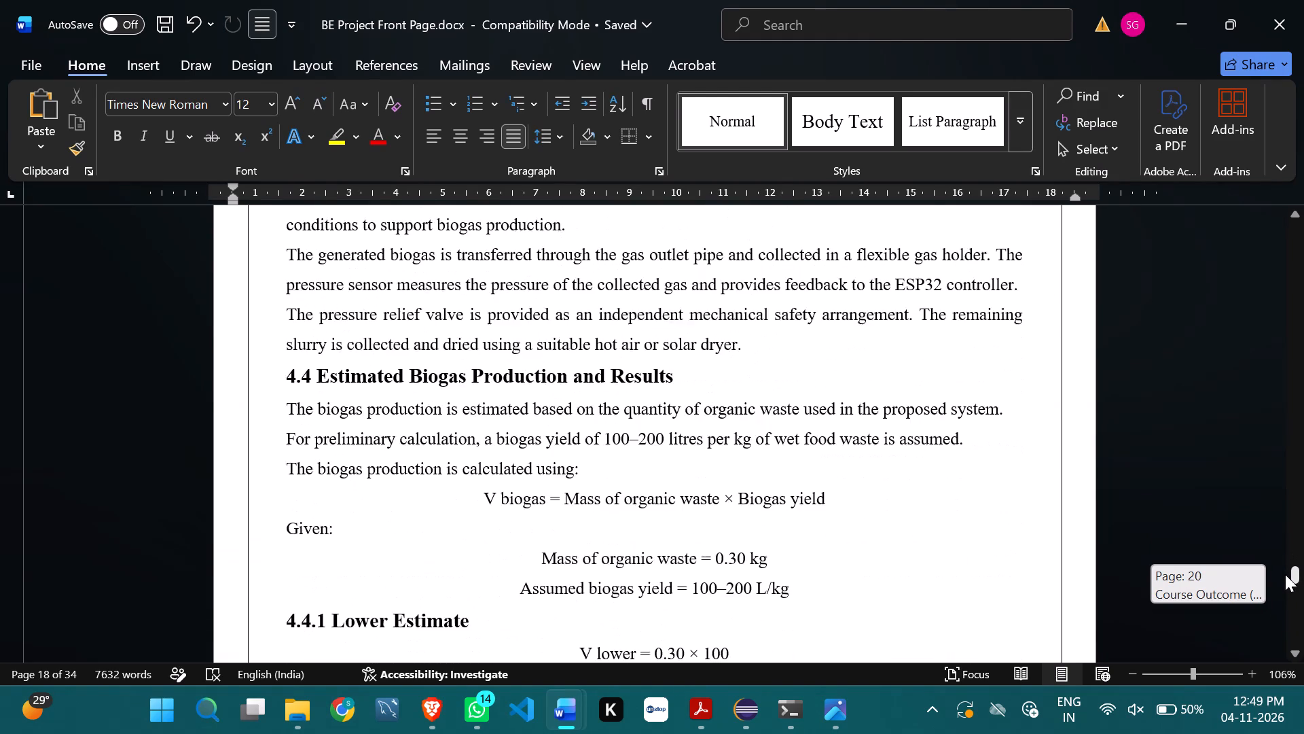
{"action": "left_click_drag", "start_coordinate": [1285, 574], "coordinate": [1285, 577]}
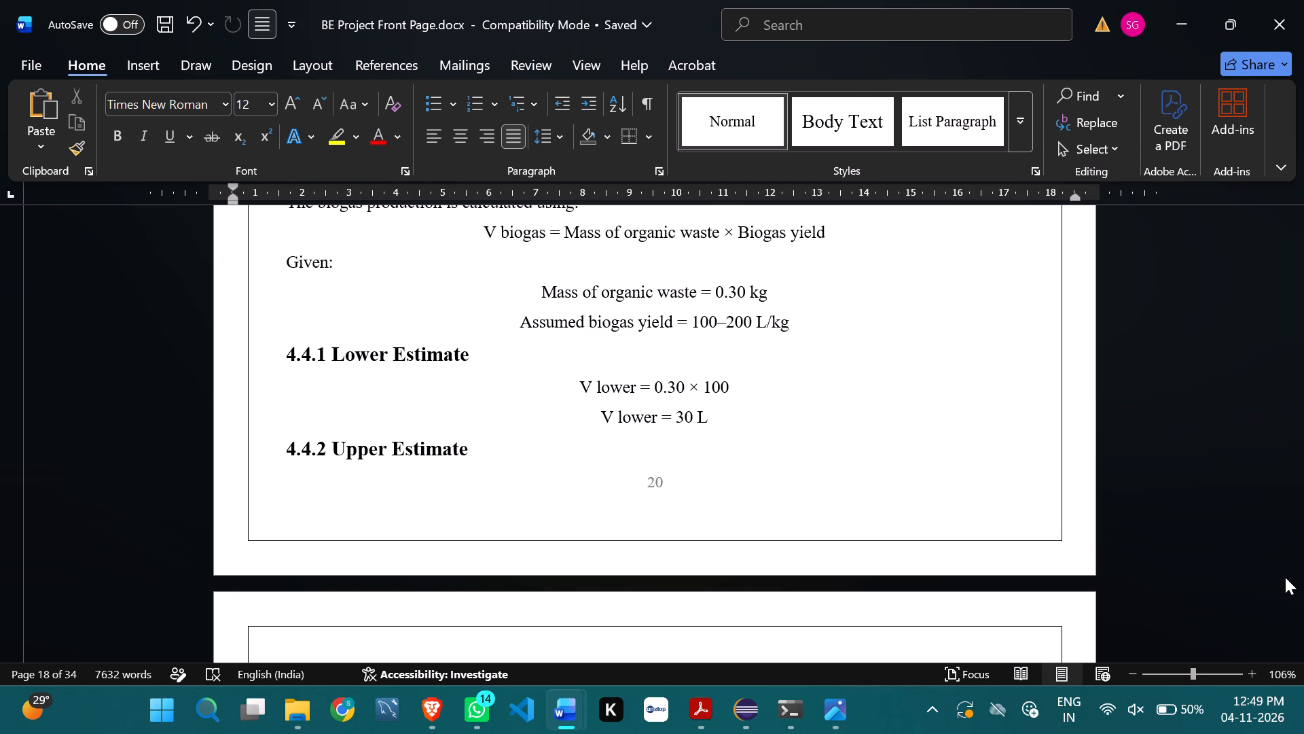
Save the project report document.
{"action": "key", "text": "ctrl+s"}
Save the project report document with the cursor placed at the 4.4.2 Upper Estimate heading.
{"action": "scroll", "coordinate": [1285, 577], "scroll_direction": "left", "scroll_amount": 2}
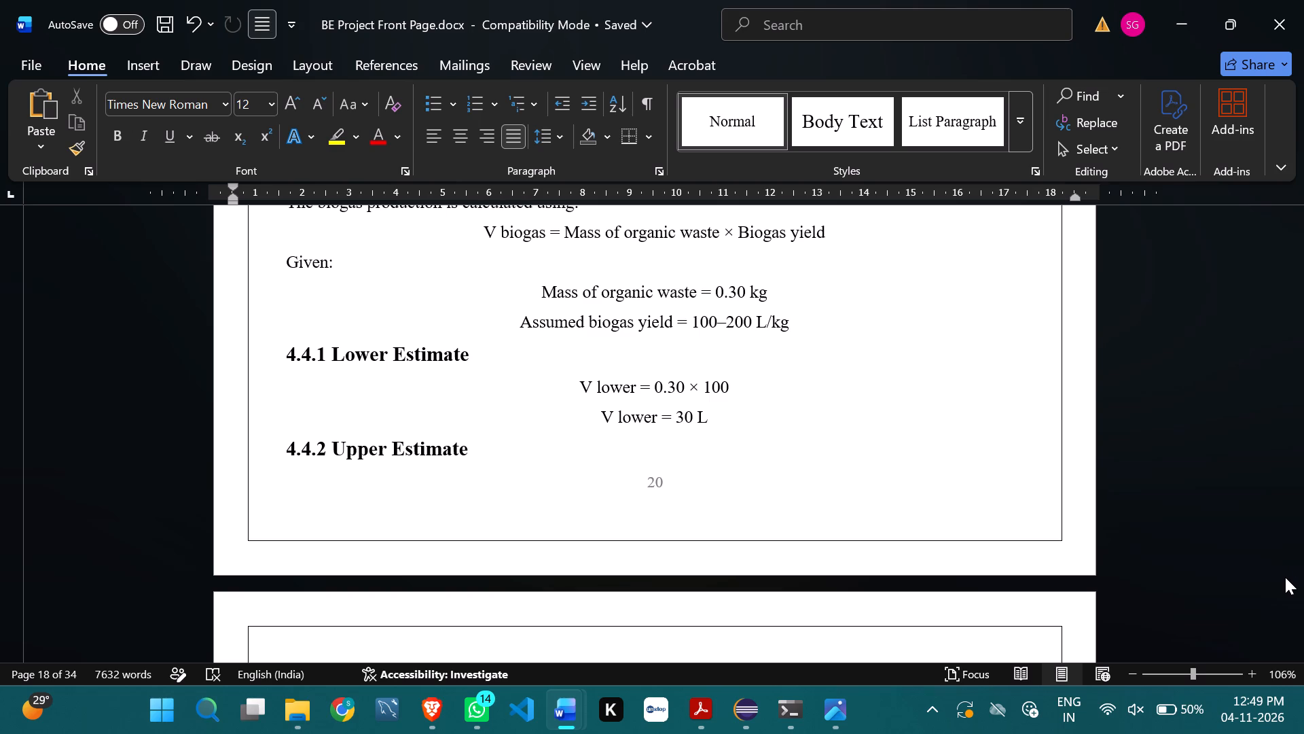
{"action": "left_click", "coordinate": [1285, 577]}
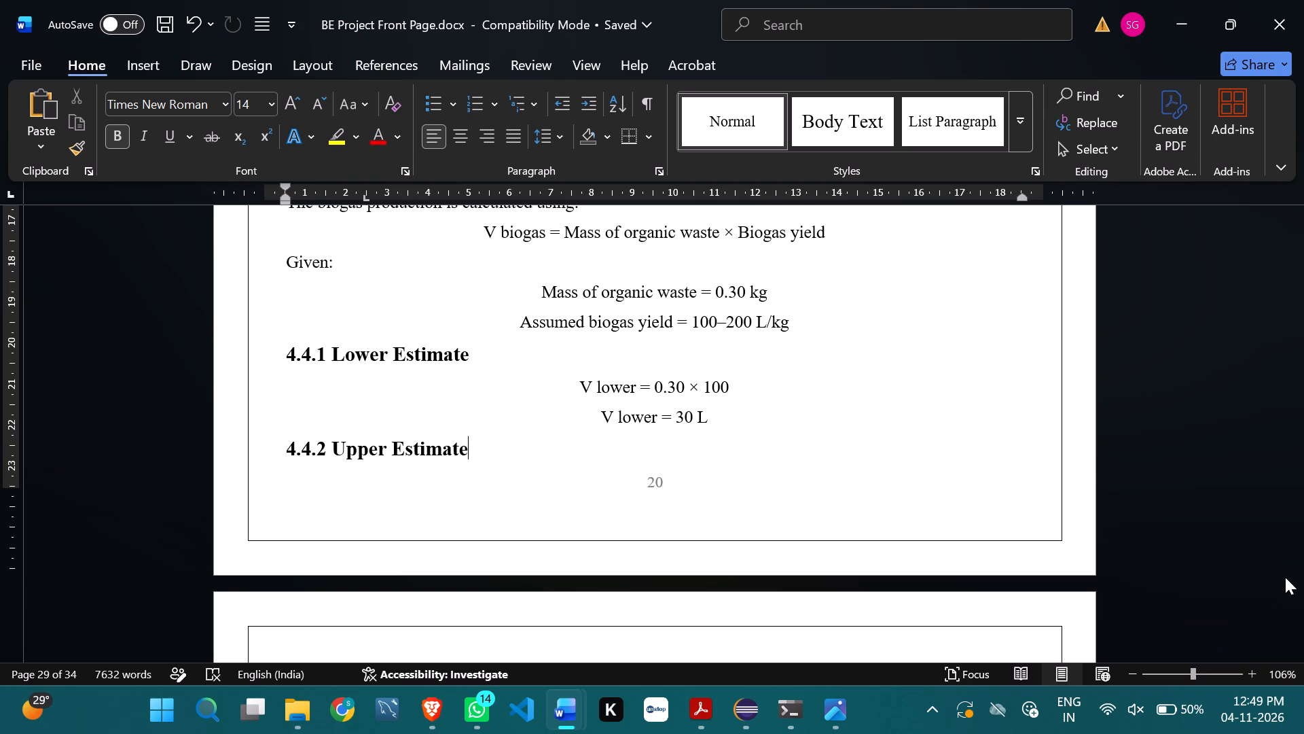
{"action": "key", "text": "ctrl+s"}
Return to the report's opening pages showing the college name and academic year, and save the document again.
{"action": "scroll", "coordinate": [1285, 577], "scroll_direction": "up", "scroll_amount": 10}
{"action": "scroll", "coordinate": [983, 390], "scroll_direction": "up", "scroll_amount": 2}
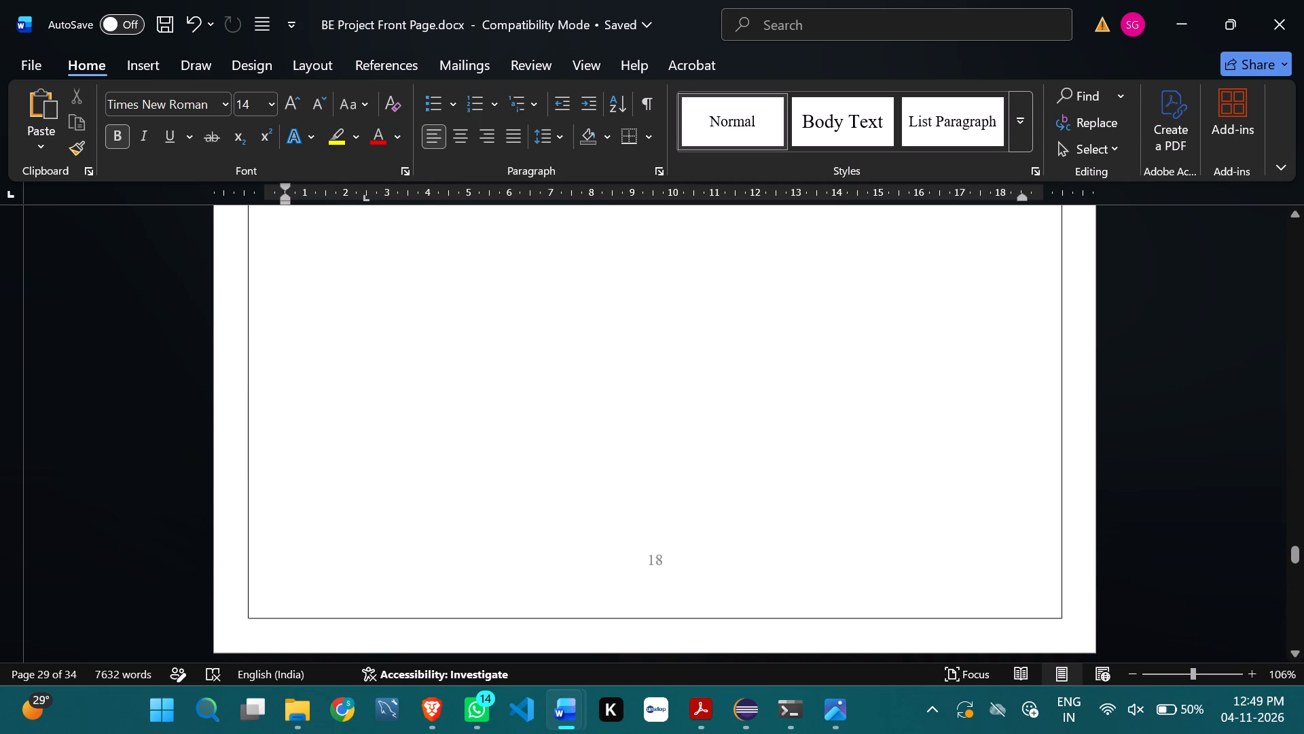
{"action": "scroll", "coordinate": [983, 390], "scroll_direction": "up", "scroll_amount": 20}
{"action": "scroll", "coordinate": [983, 390], "scroll_direction": "up", "scroll_amount": 20}
{"action": "scroll", "coordinate": [983, 390], "scroll_direction": "up", "scroll_amount": 1}
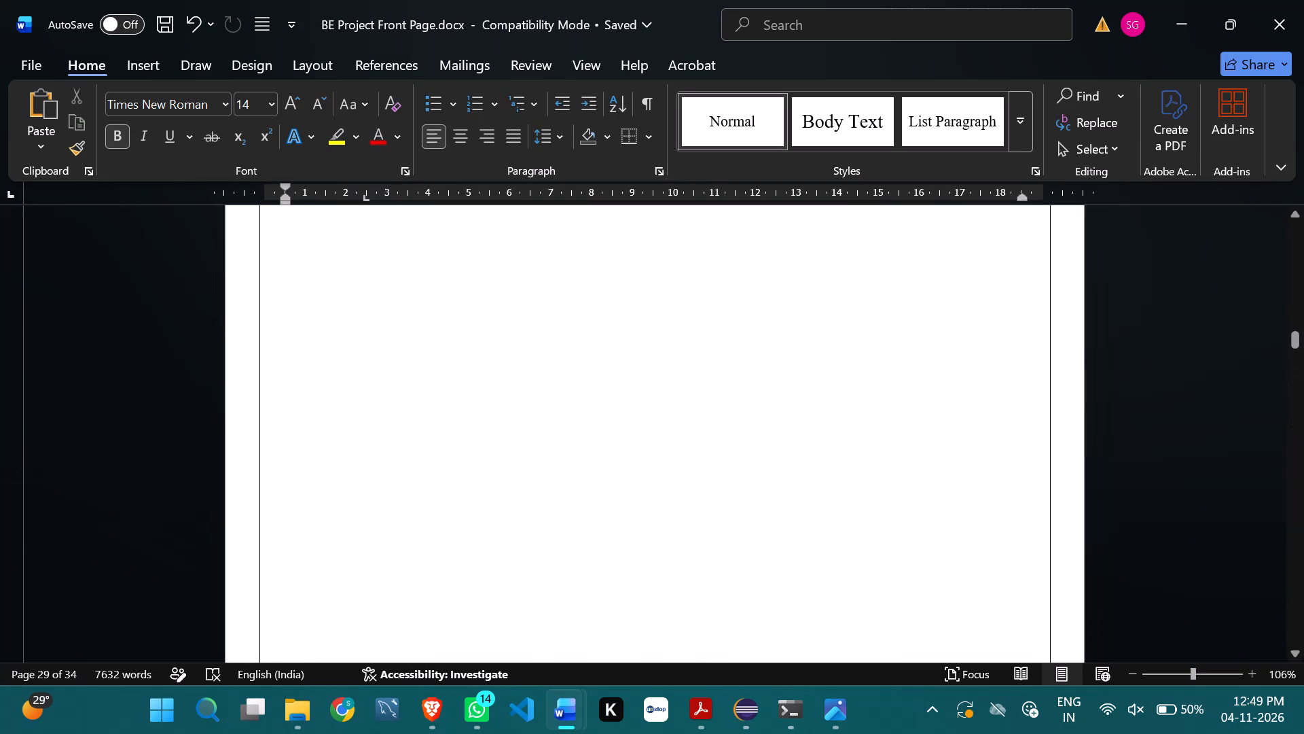
{"action": "scroll", "coordinate": [983, 390], "scroll_direction": "up", "scroll_amount": 11}
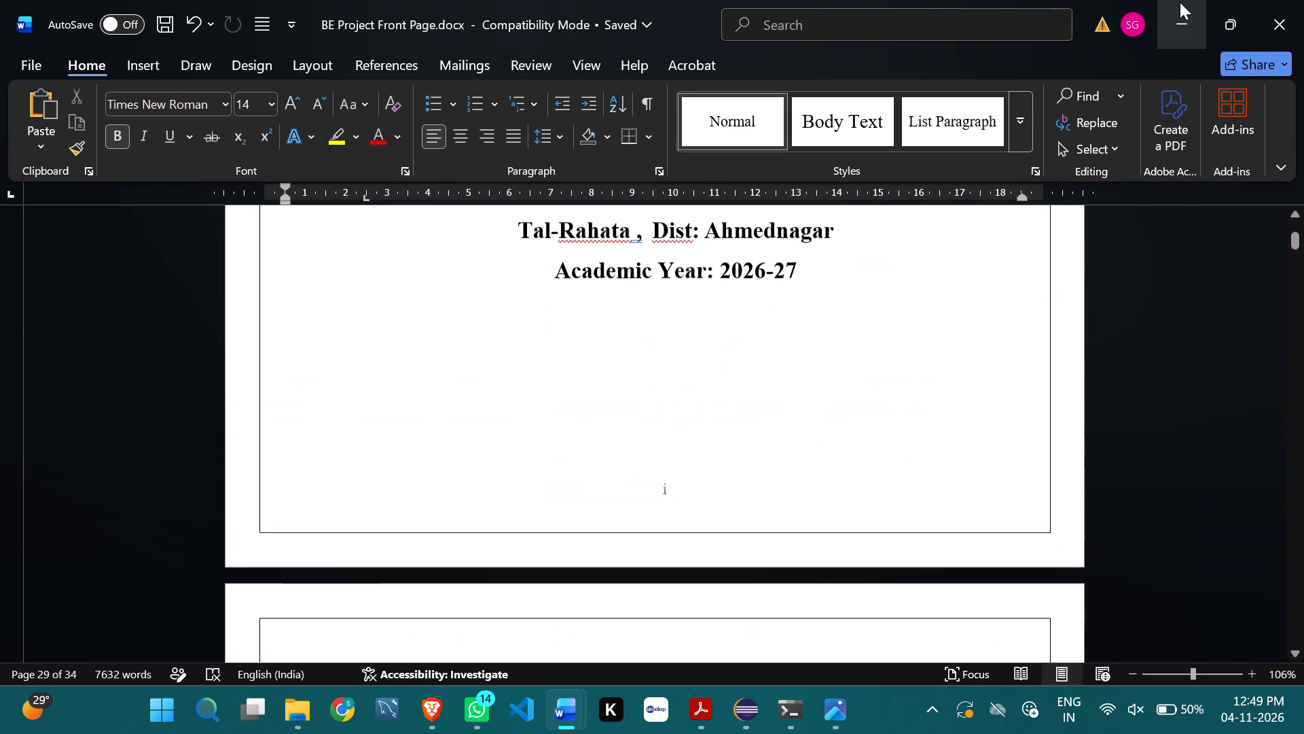
{"action": "key", "text": "ctrl+s"}
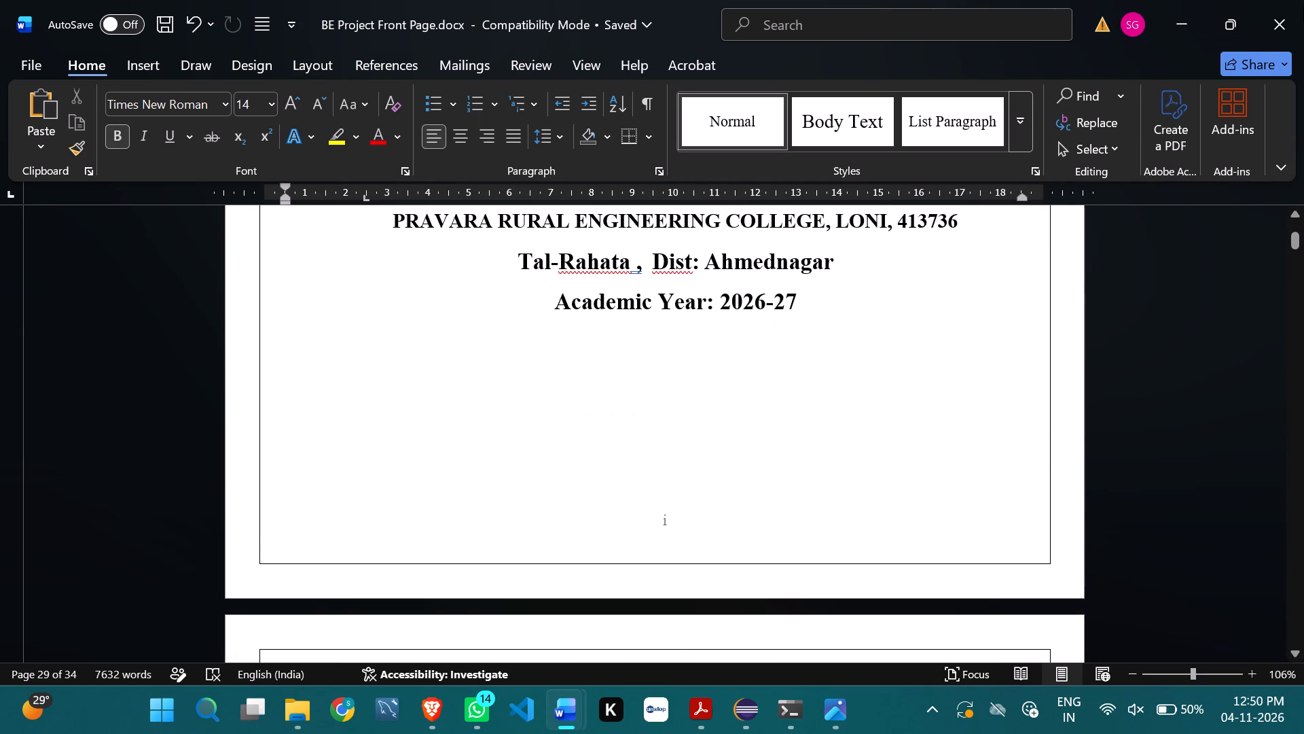
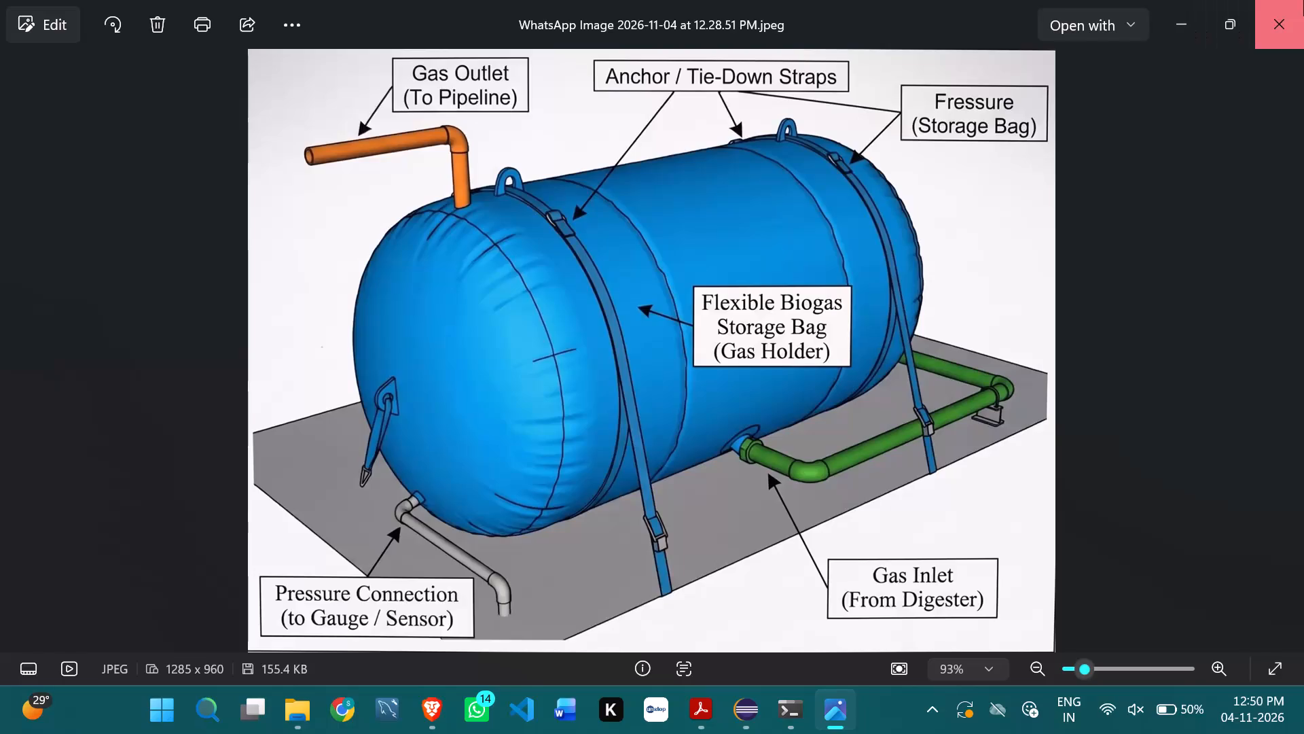
Close the biogas storage bag image and the Brave browser window with the storage bag image search.
{"action": "left_click", "coordinate": [1303, 5]}
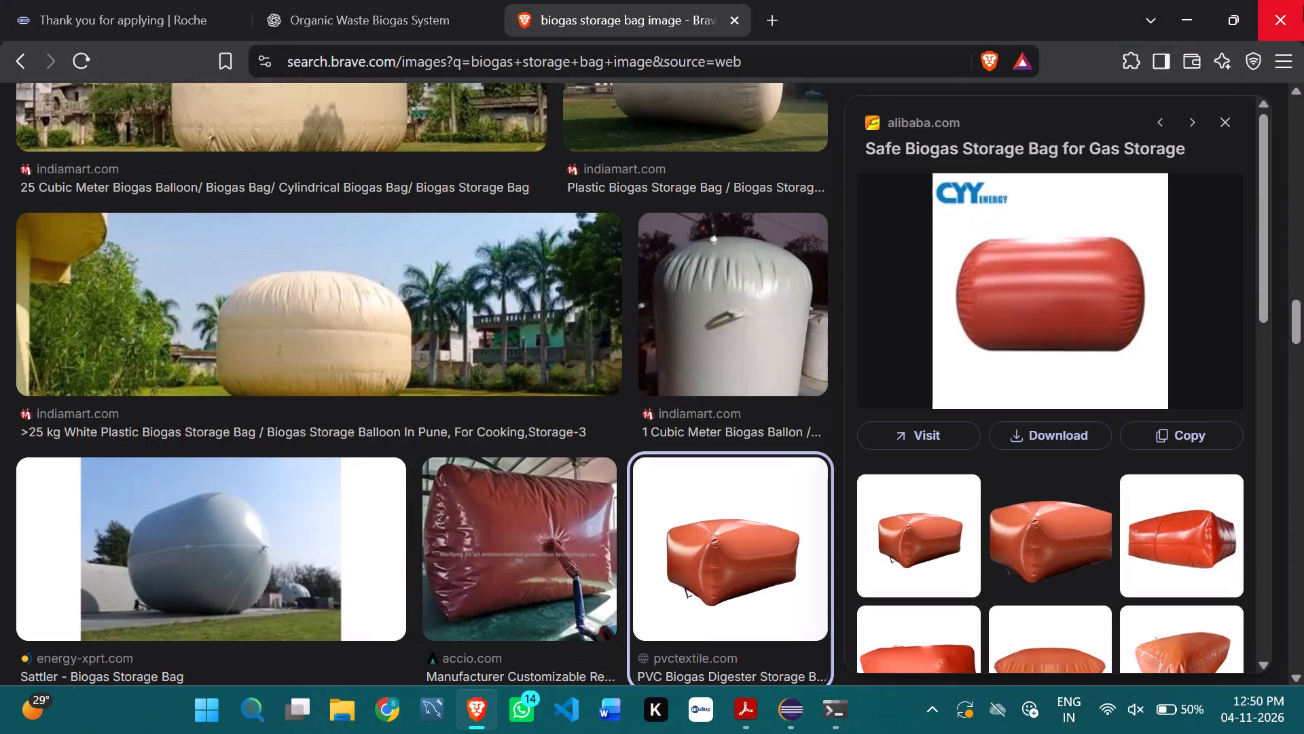
{"action": "left_click", "coordinate": [1294, 3]}
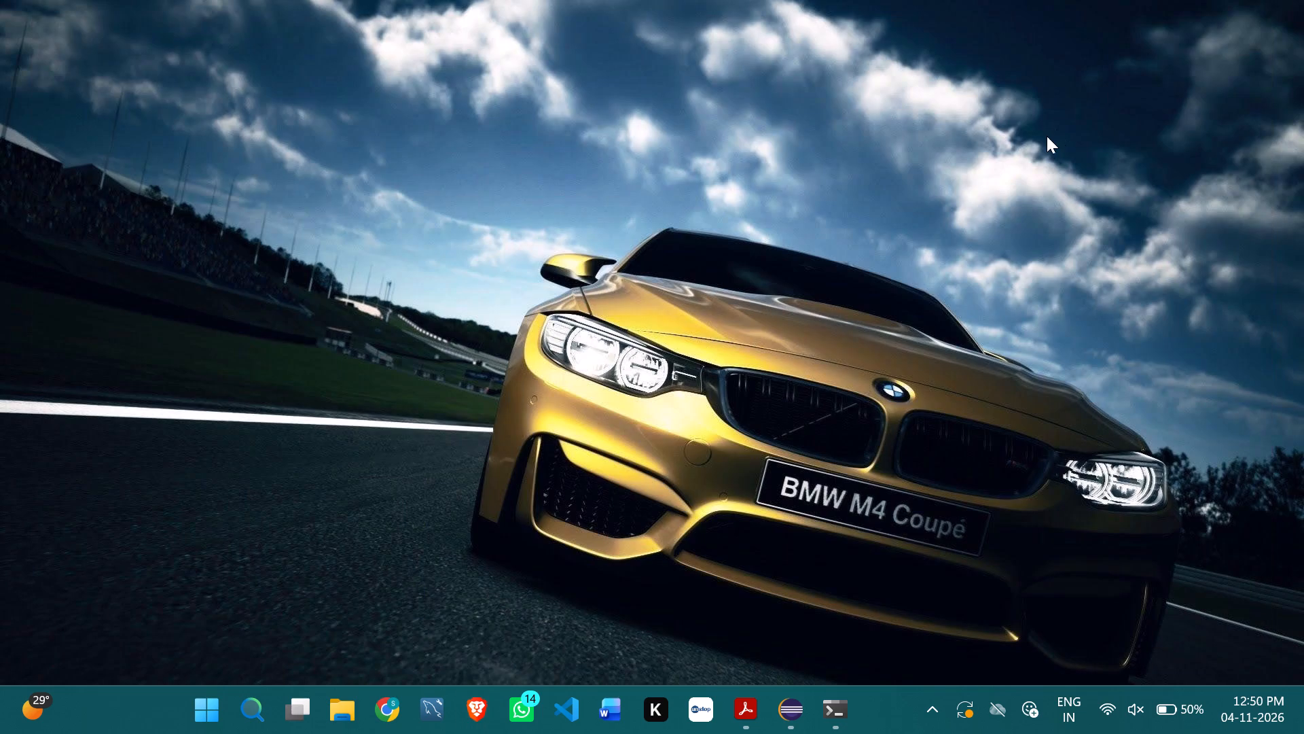
Shut down the computer.
{"action": "key", "text": "super+x"}
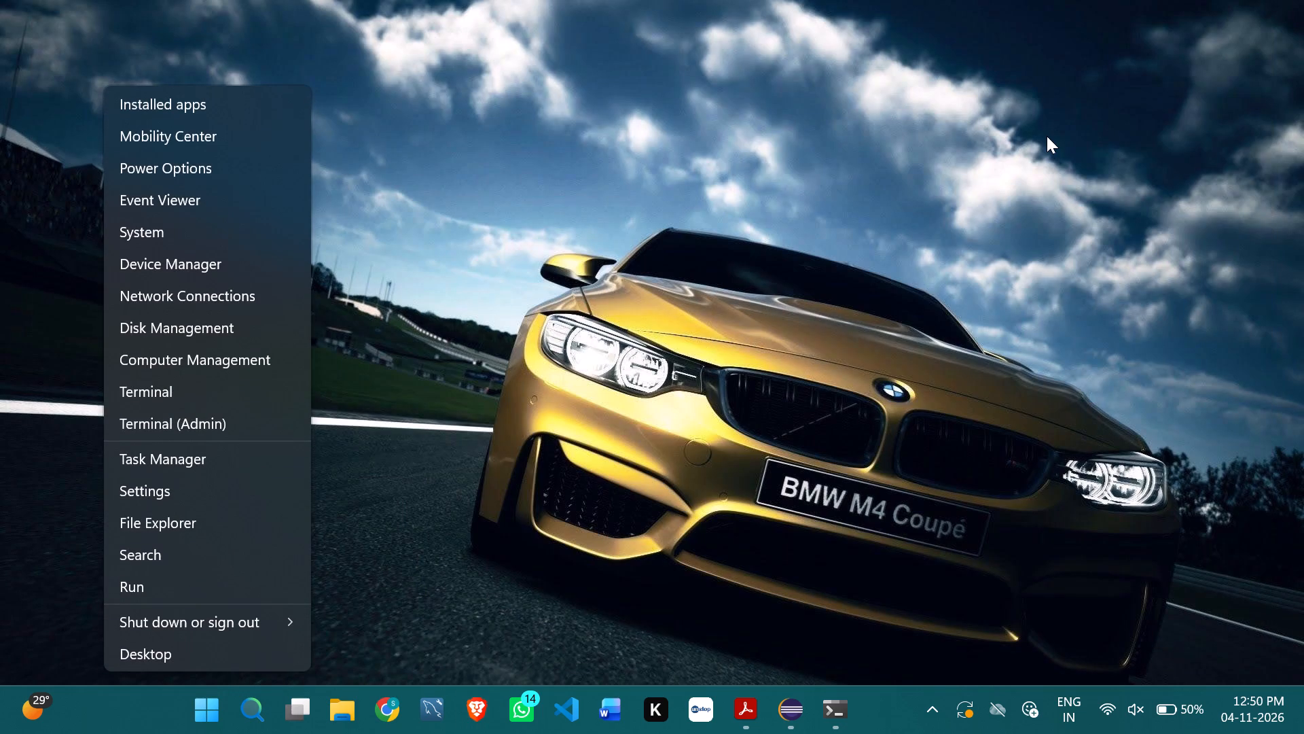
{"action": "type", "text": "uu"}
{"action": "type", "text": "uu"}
{"action": "left_click", "coordinate": [575, 462]}
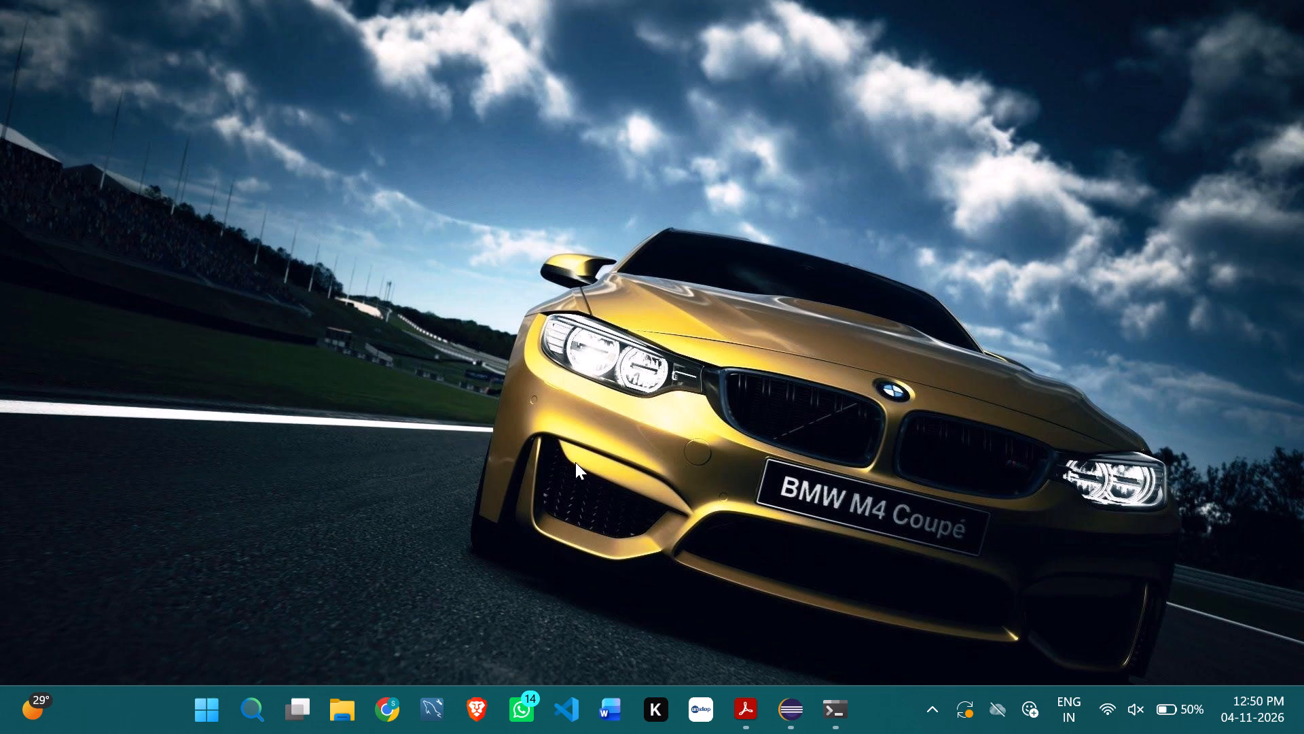
{"action": "key", "text": "super+x"}
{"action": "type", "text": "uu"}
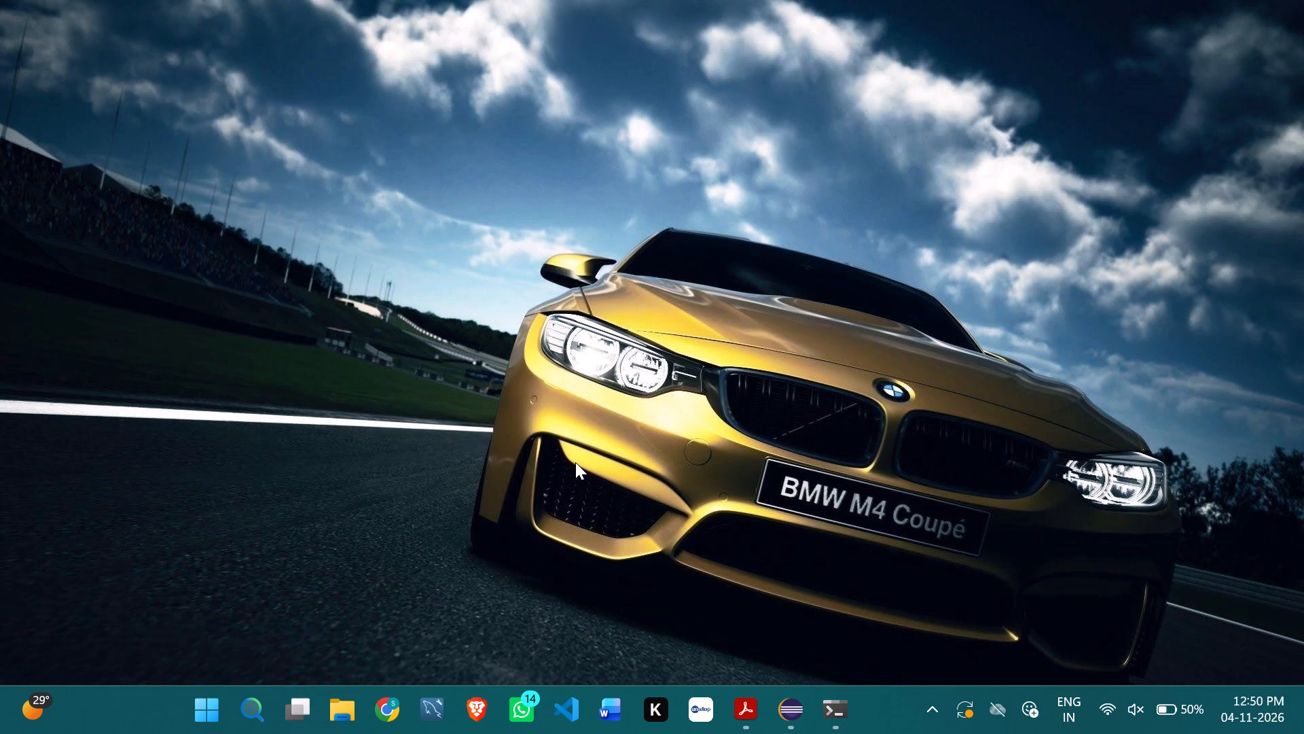